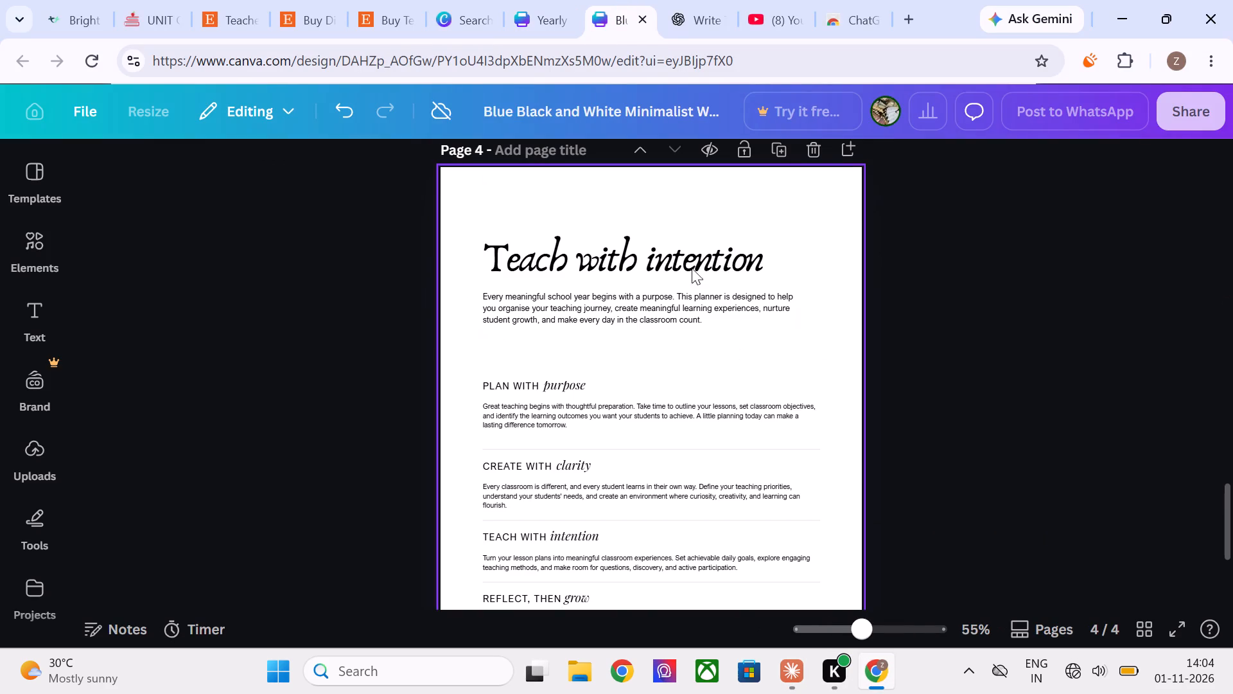
left_click(570, 31)
left_click(470, 0)
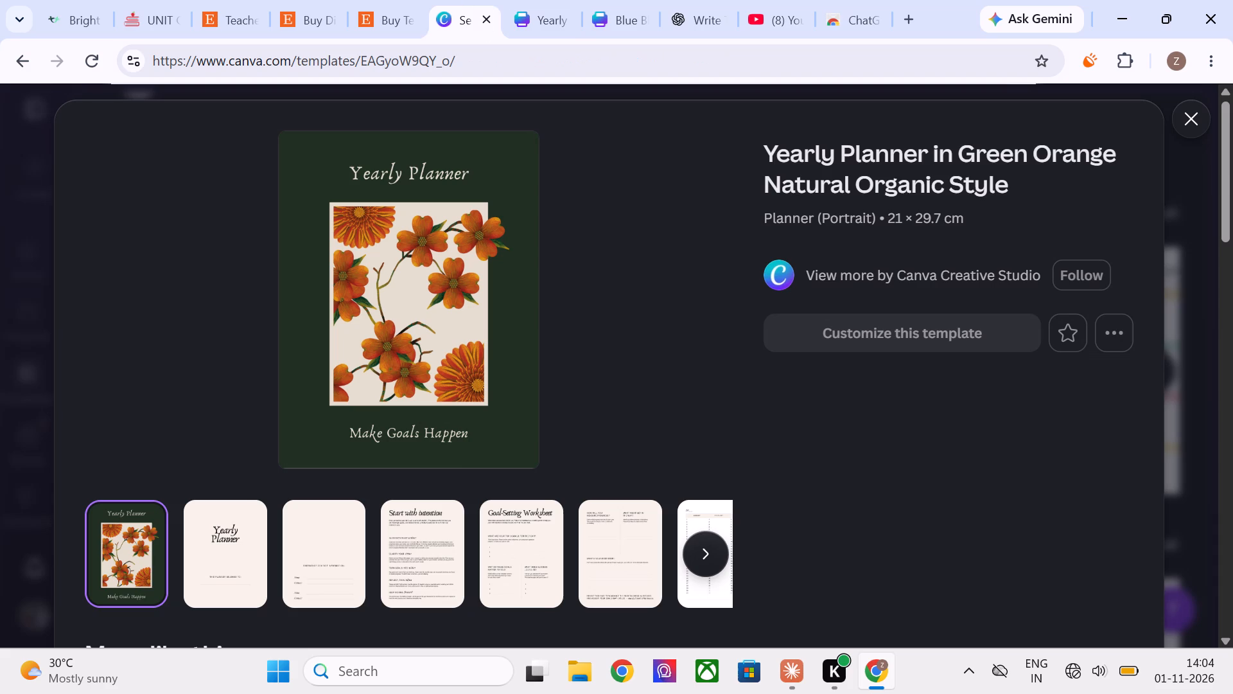
left_click(1195, 114)
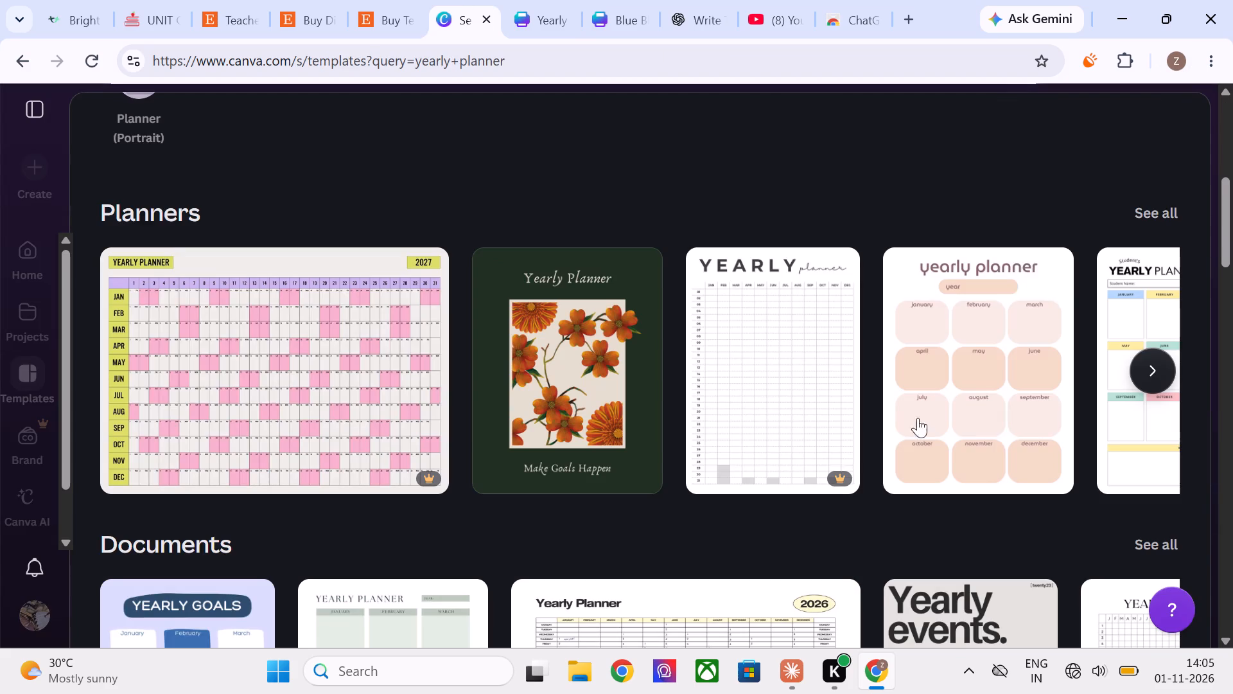
scroll(837, 456, "left", 3)
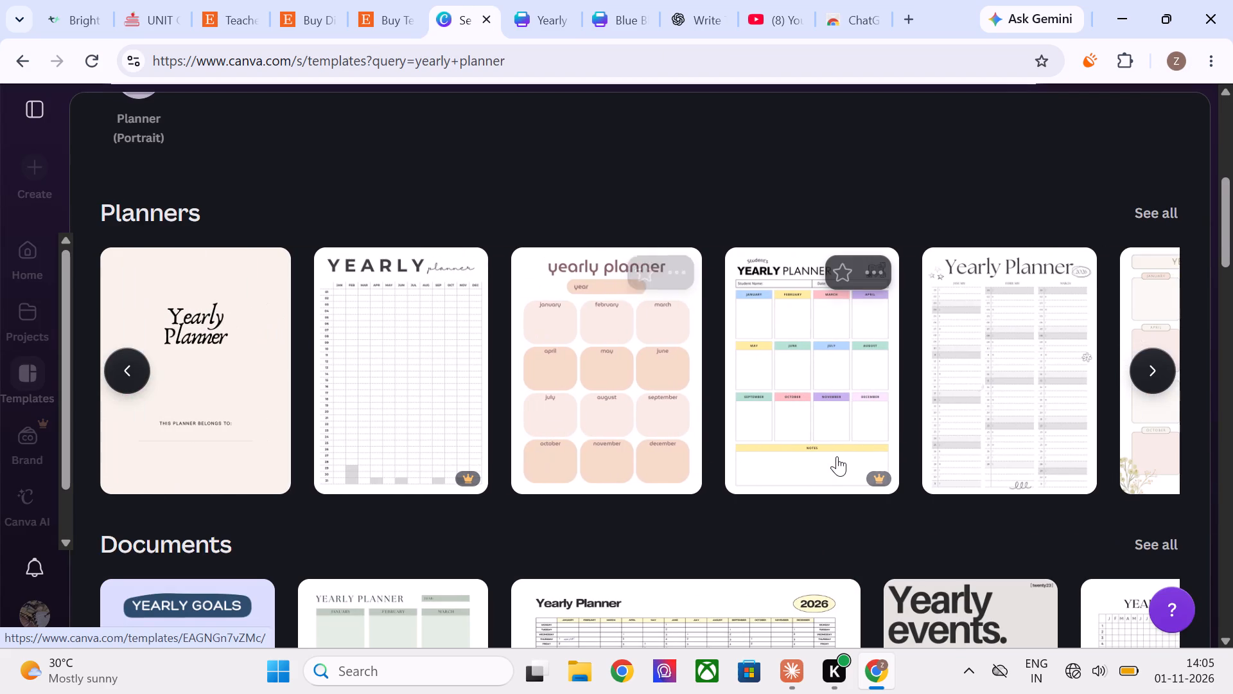
Browse the Documents row of the yearly planner template results and continue to the Calendars row.
scroll(837, 456, "left", 1)
scroll(837, 456, "down", 2)
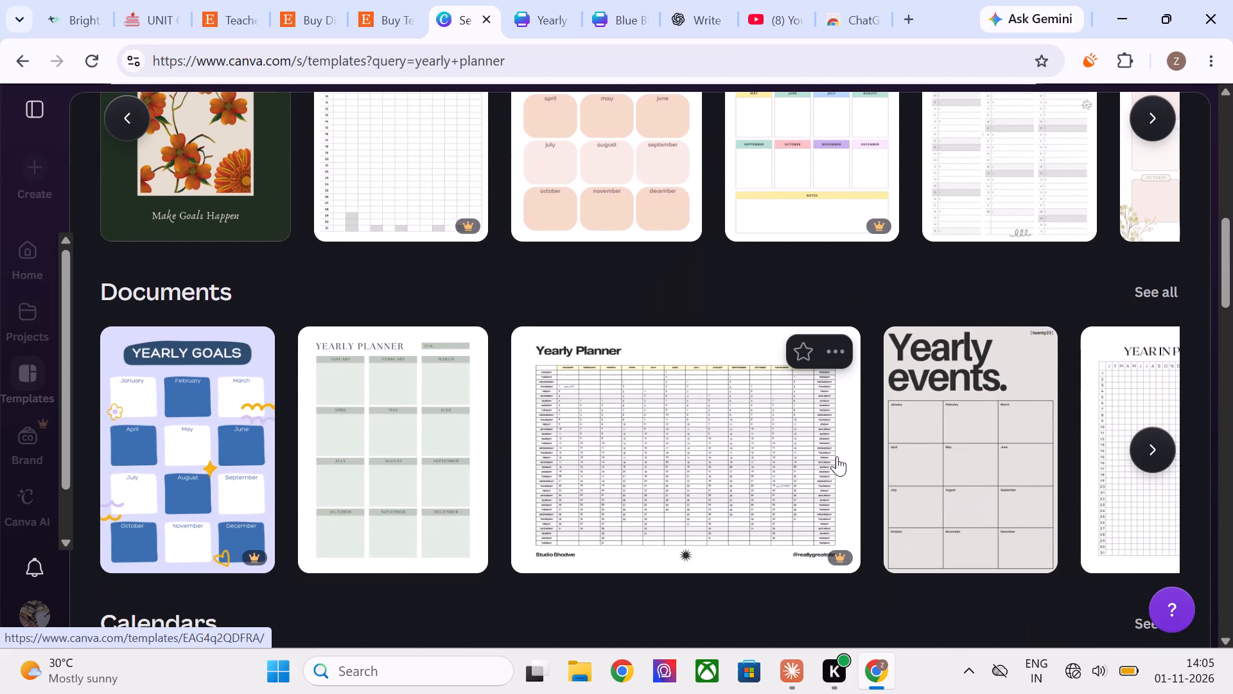
scroll(837, 456, "left", 3)
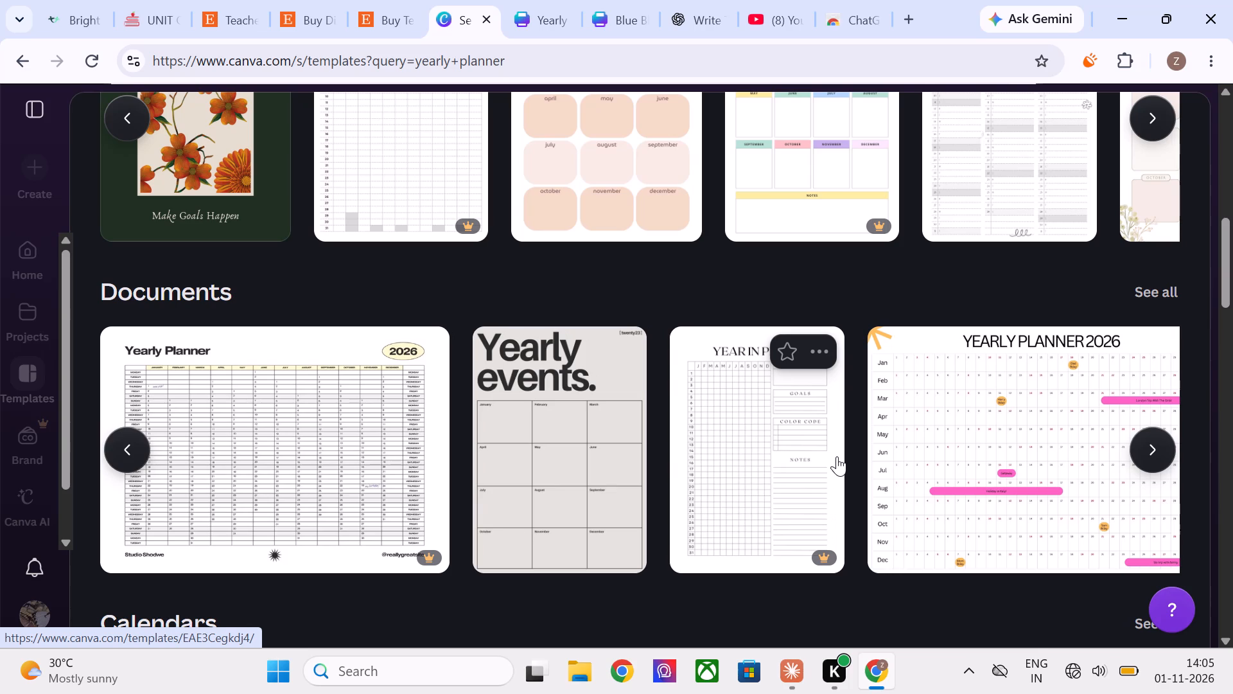
scroll(837, 456, "left", 2)
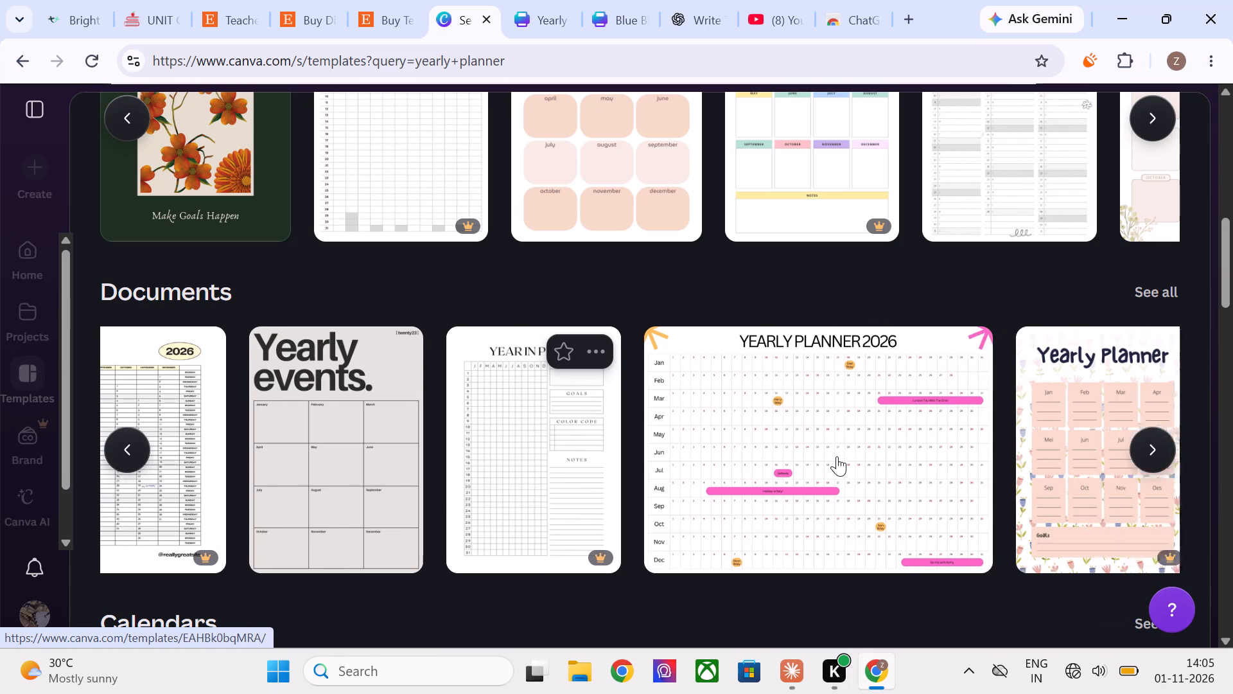
scroll(837, 456, "left", 4)
scroll(837, 456, "down", 1)
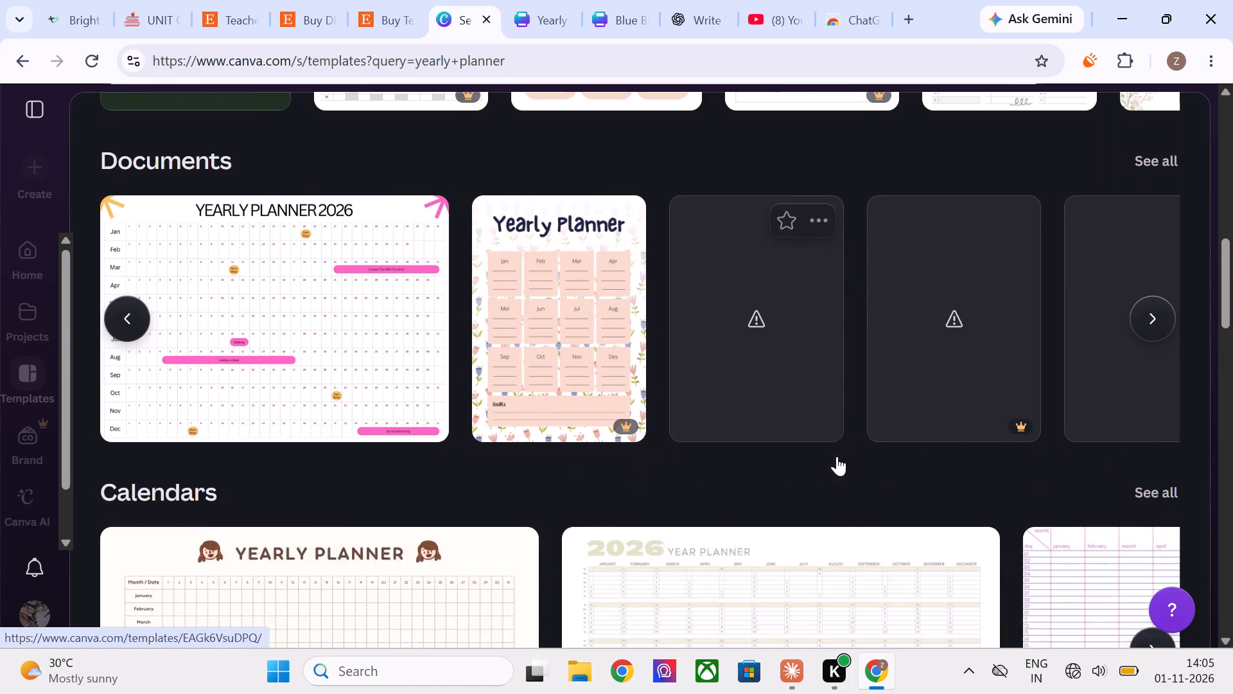
scroll(837, 456, "down", 1)
Open the Windows Wi-Fi network list and connect to the secured network Zak.
left_click(1104, 684)
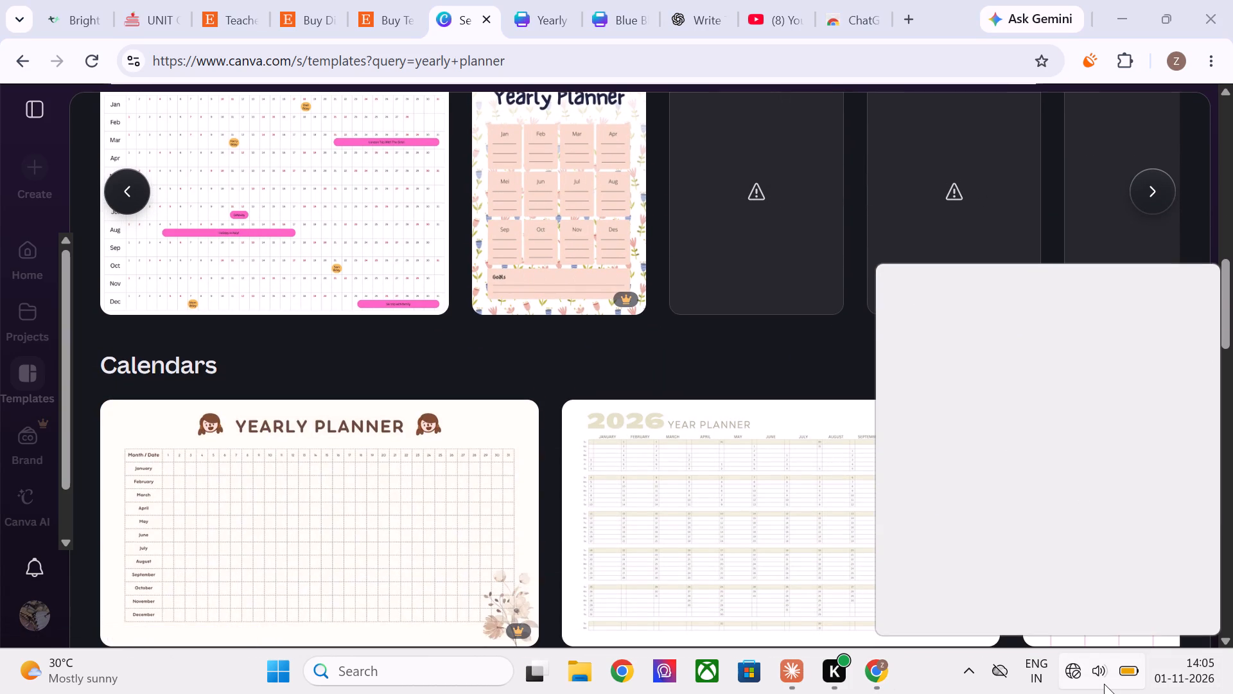
left_click(983, 318)
left_click(1052, 330)
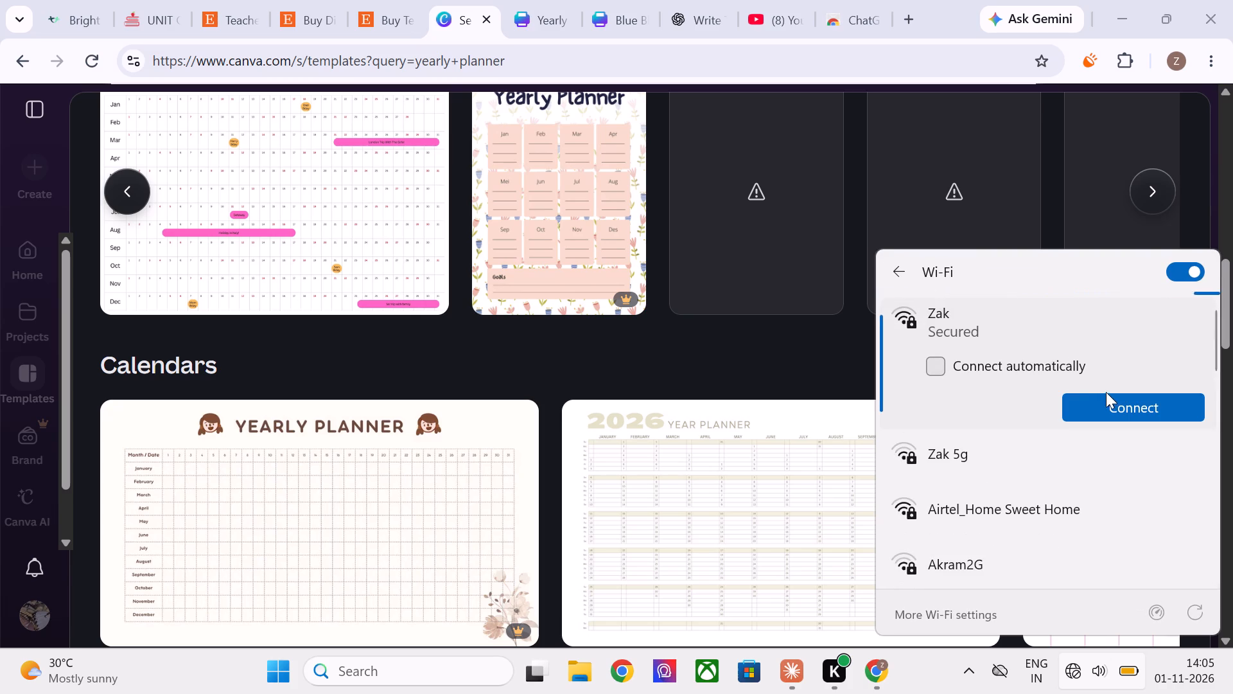
left_click(1107, 393)
left_click(1096, 403)
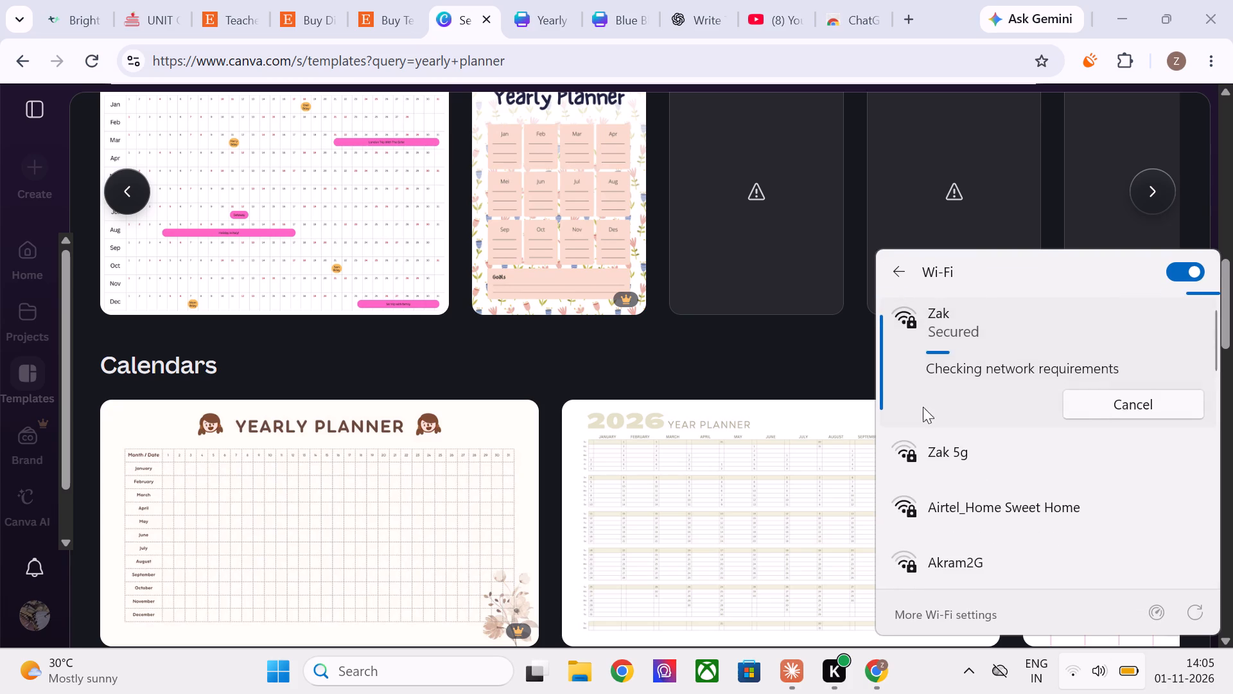
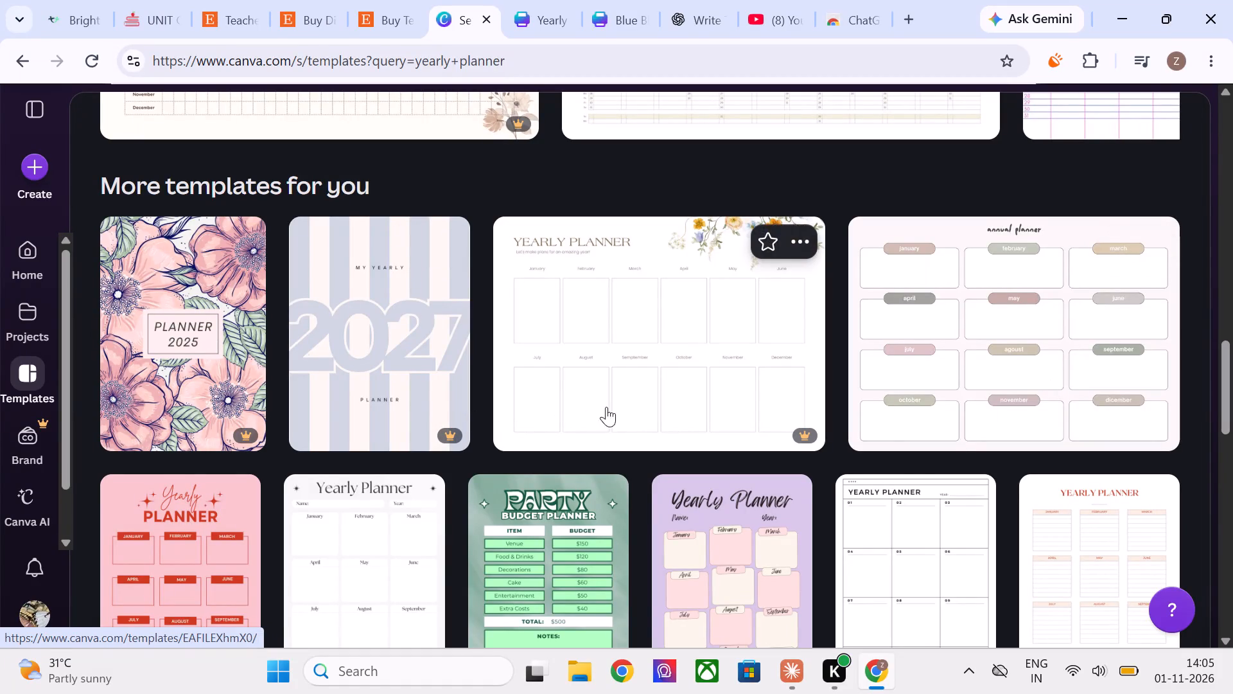
Preview the striped 2027 My Yearly Planner cover template under More templates for you, and return to the search results.
left_click(393, 354)
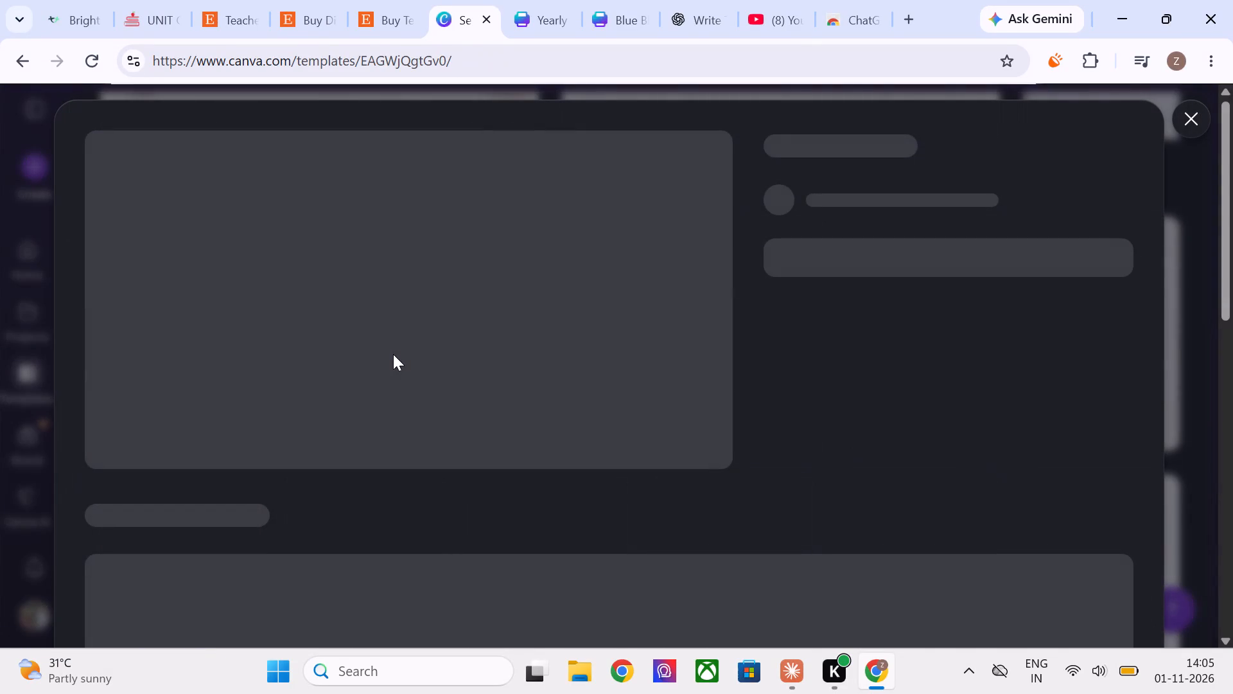
scroll(393, 354, "right", 1)
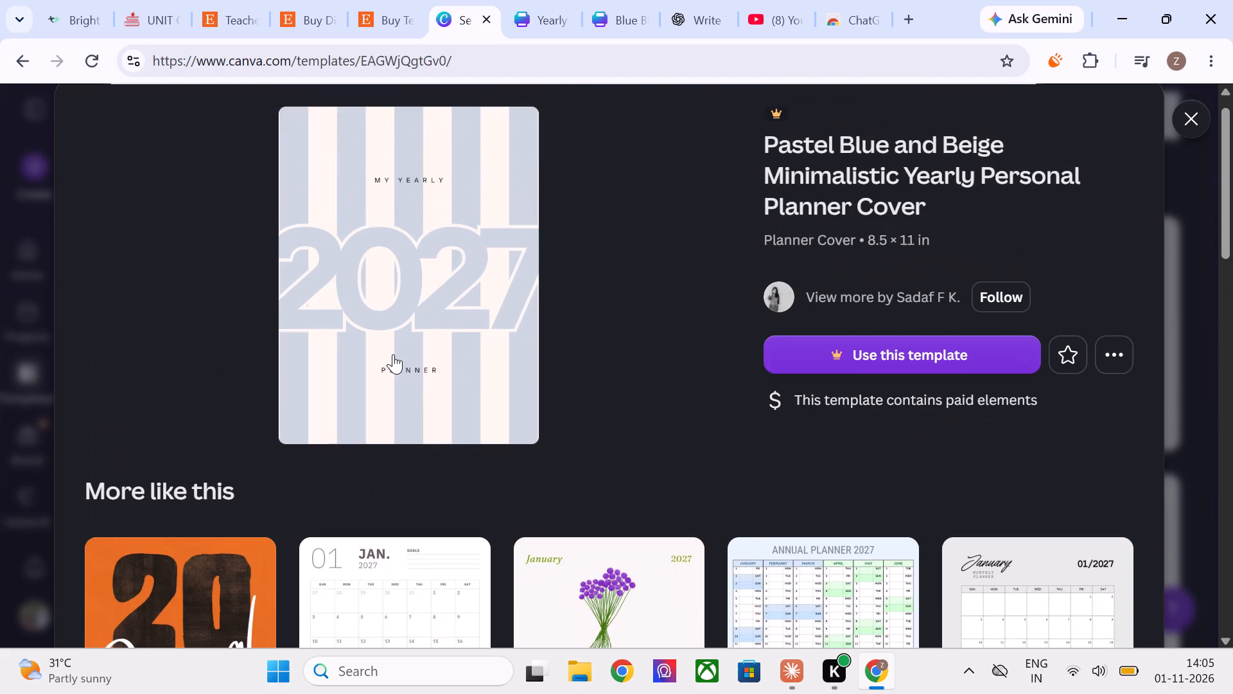
left_click(1186, 122)
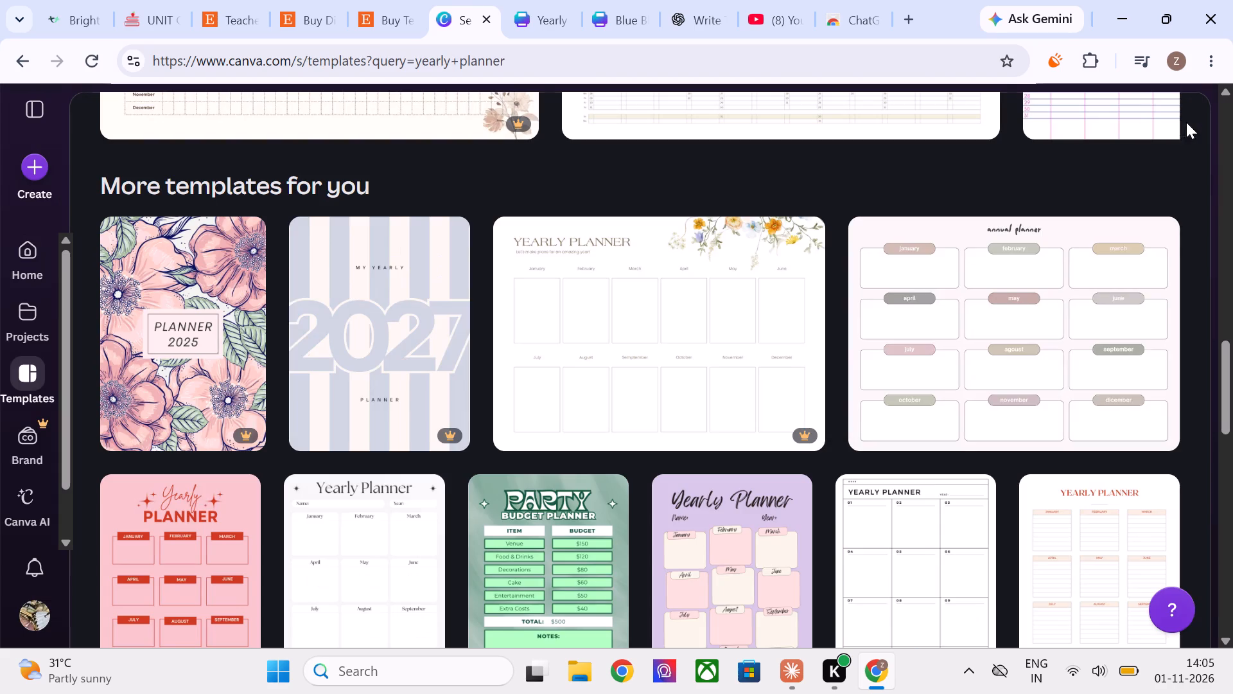
Preview the "My Year at a Glance" personal planner template, look through its goal-setting and yearly pages, and close the preview.
scroll(668, 405, "down", 1)
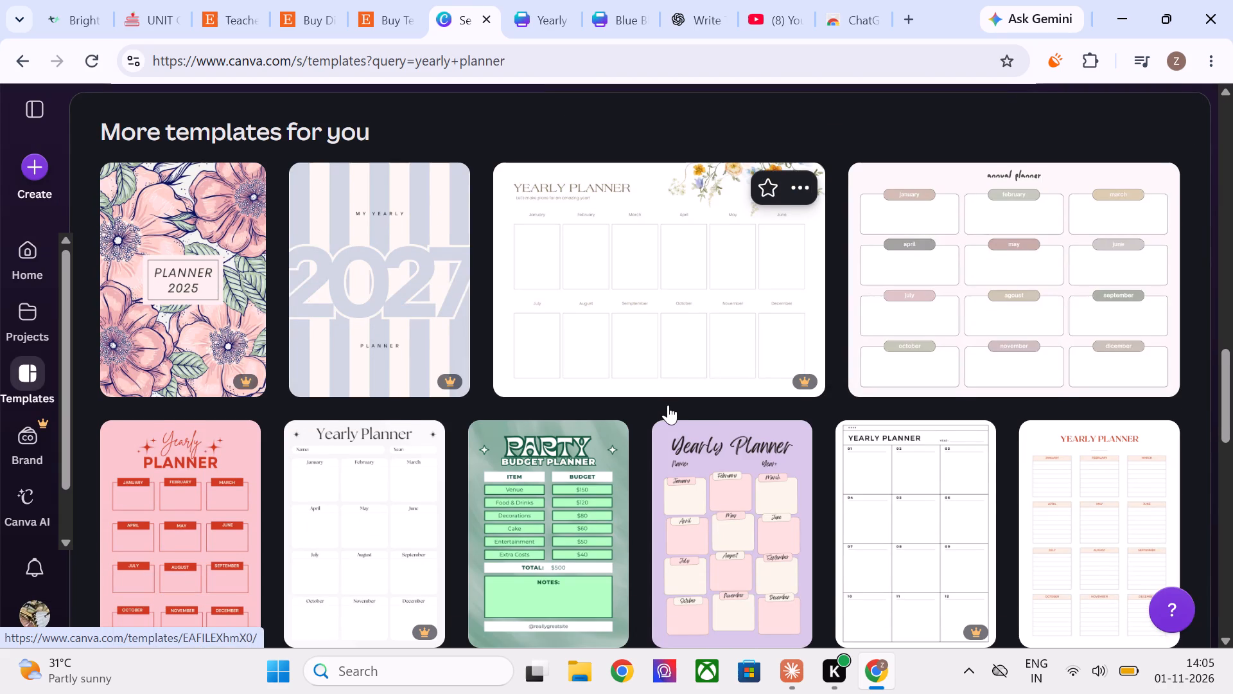
scroll(668, 405, "down", 2)
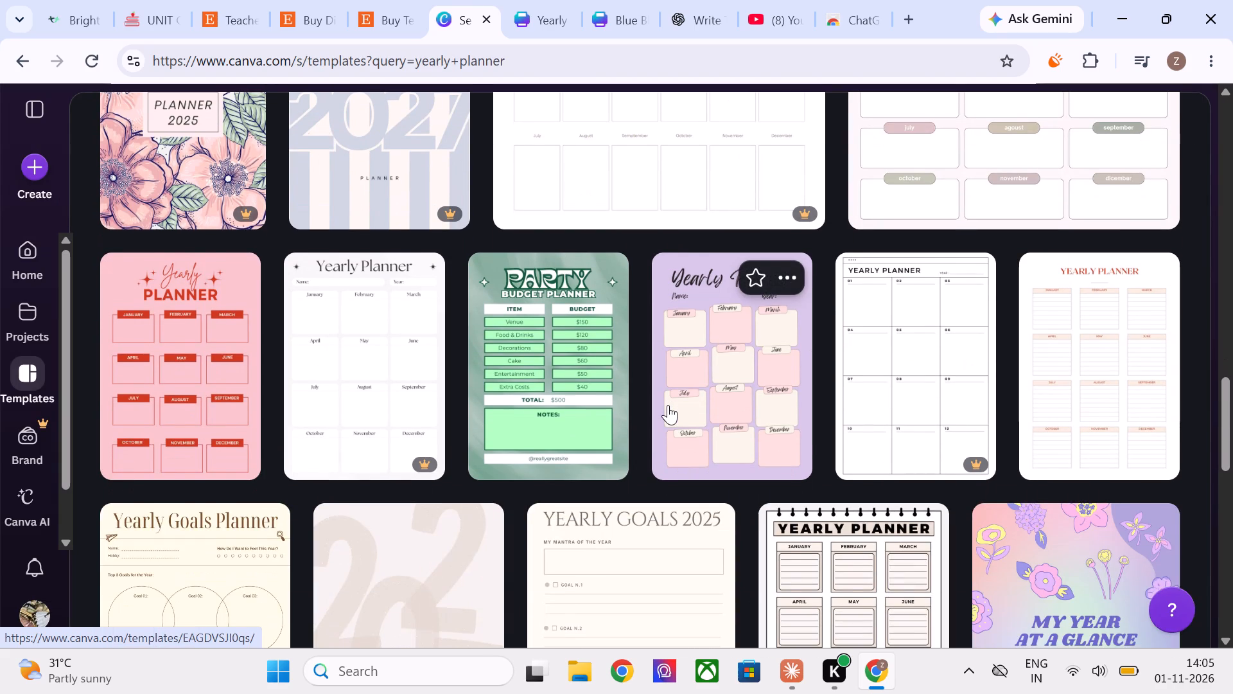
scroll(668, 405, "down", 3)
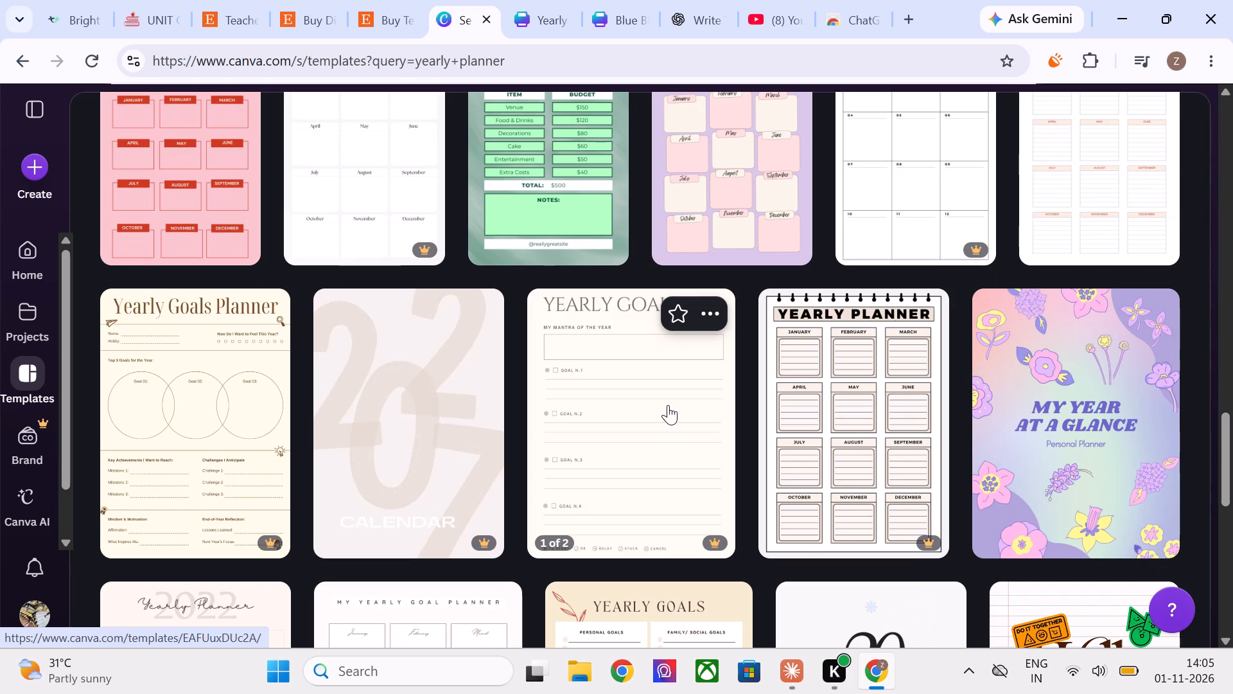
scroll(668, 405, "down", 2)
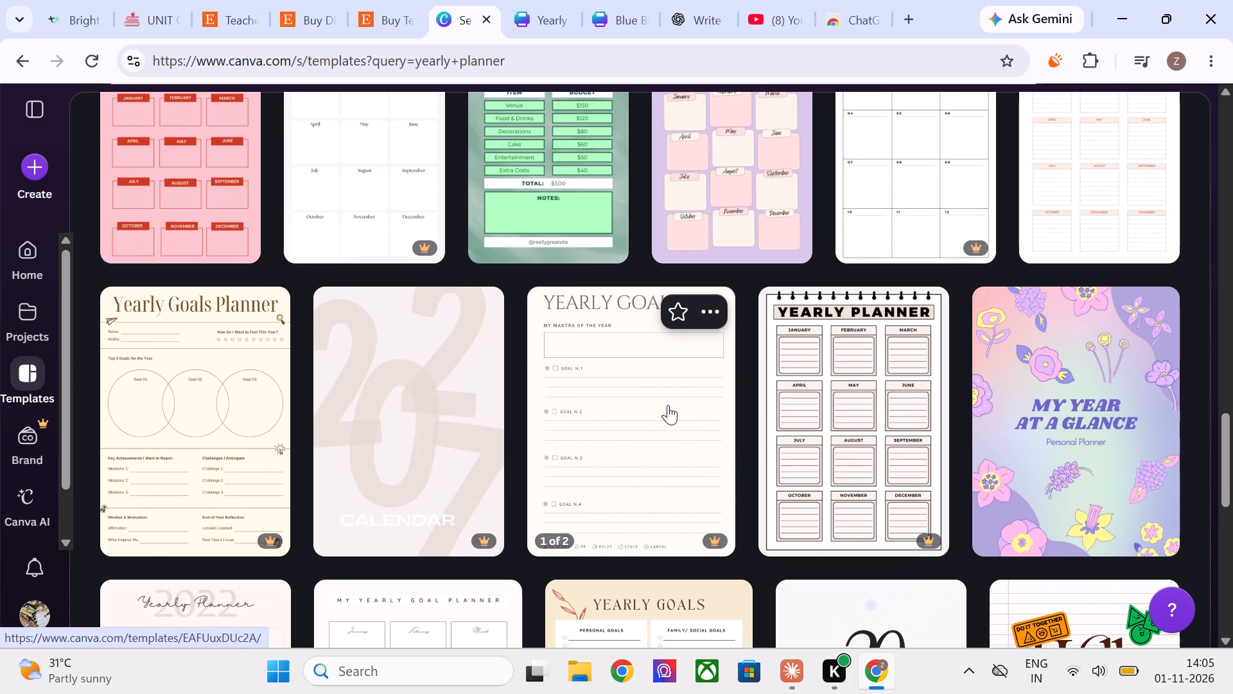
left_click(1113, 437)
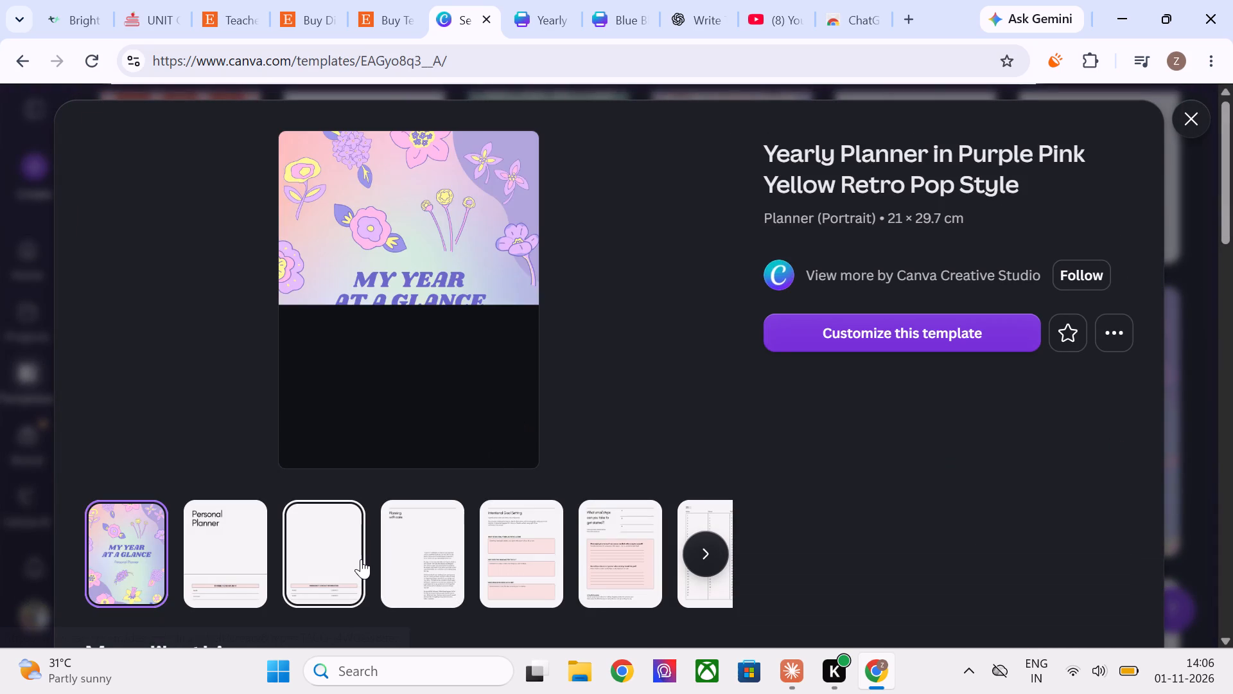
left_click(361, 559)
left_click(361, 559)
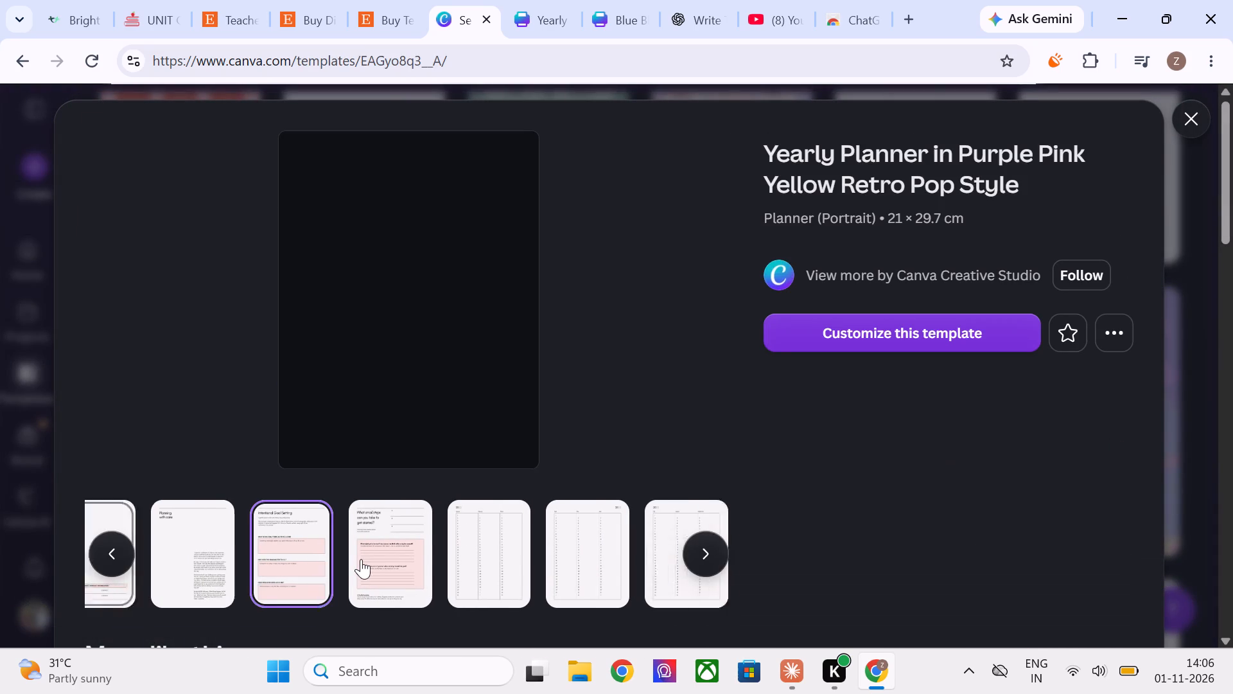
left_click(361, 559)
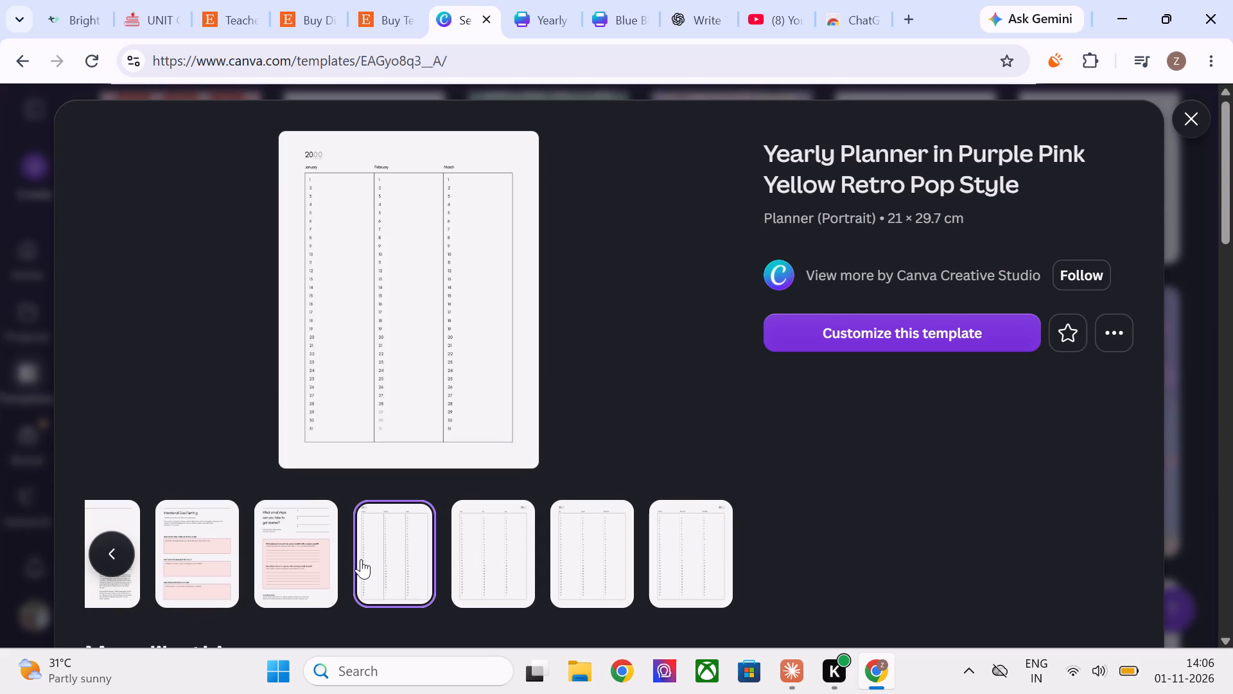
left_click(472, 560)
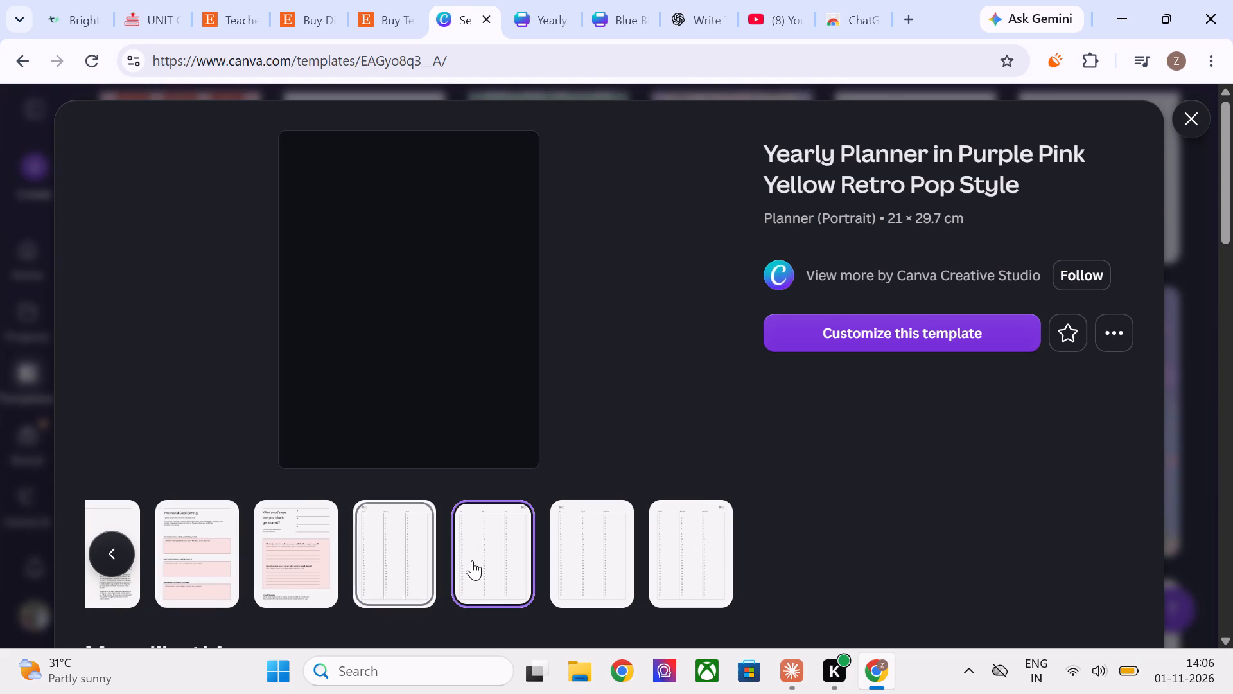
left_click(591, 569)
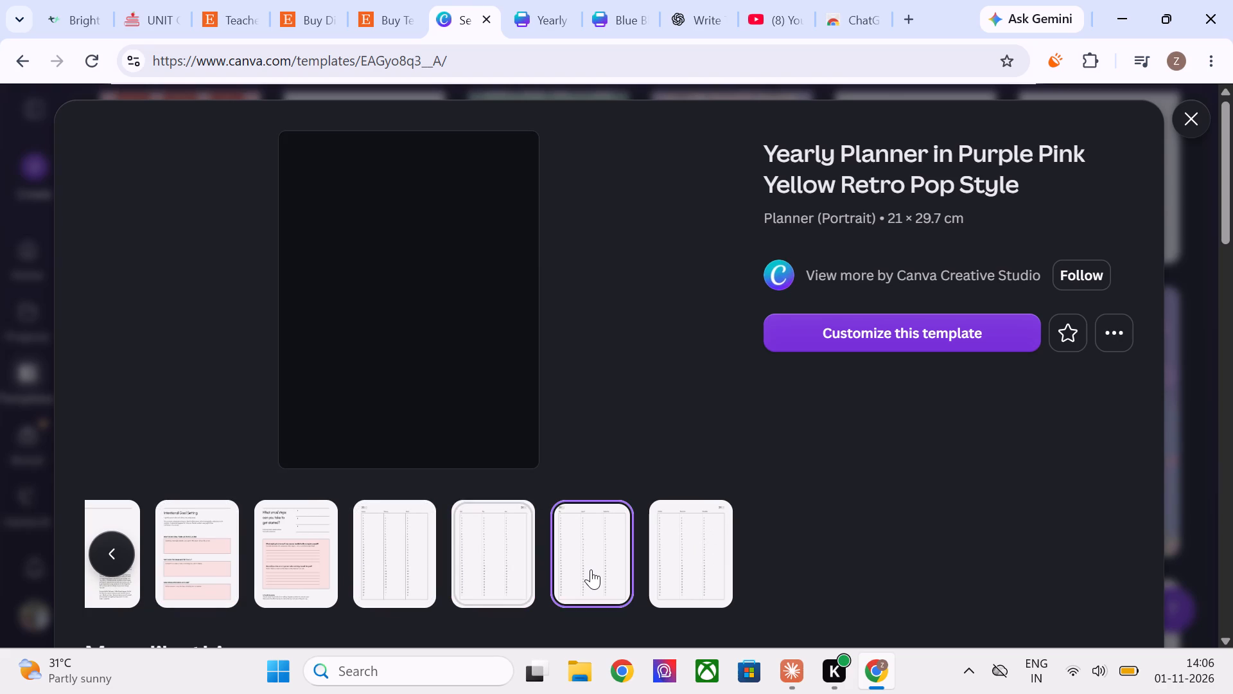
left_click(1199, 119)
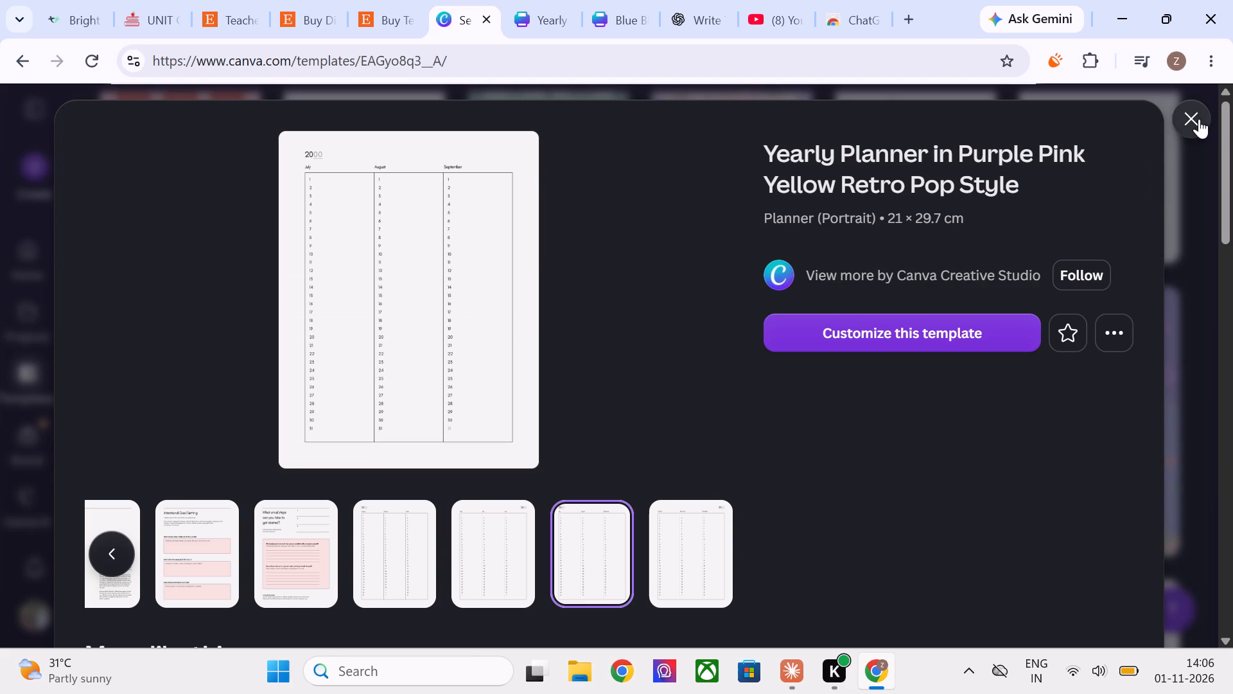
Browse the remaining yearly planner templates under More templates for you for layout ideas.
scroll(674, 504, "down", 1)
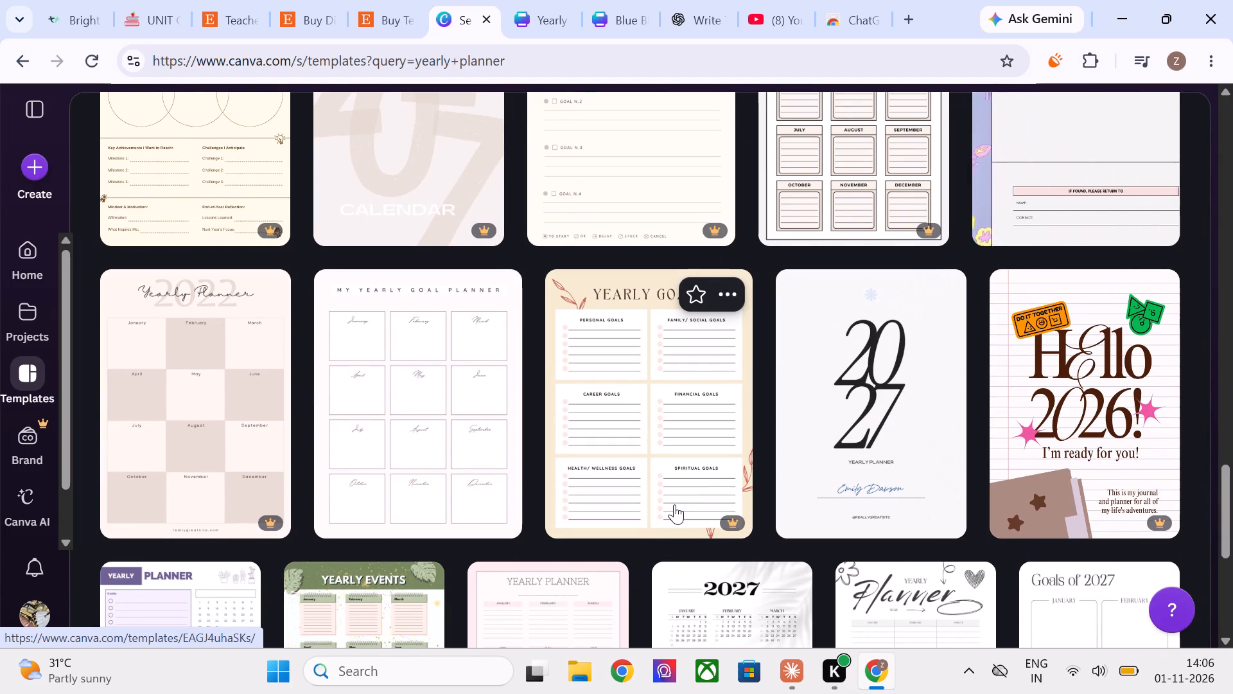
scroll(674, 504, "down", 2)
scroll(674, 504, "up", 1)
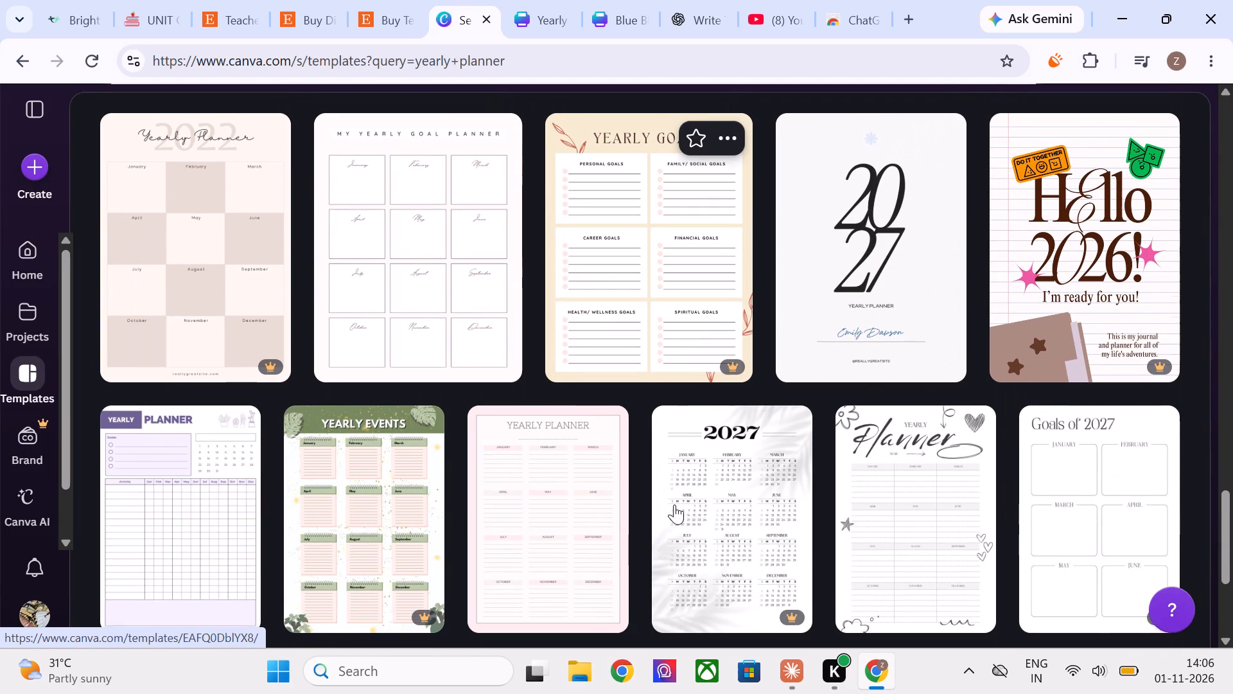
scroll(674, 504, "up", 2)
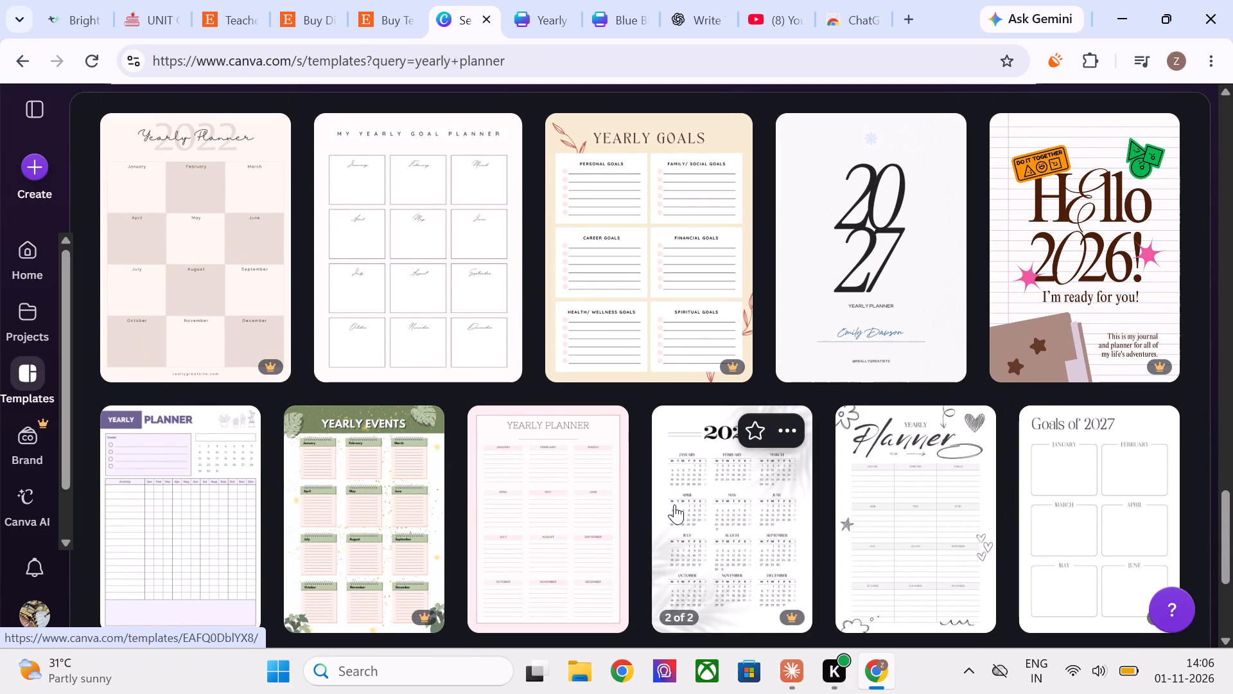
scroll(674, 504, "up", 3)
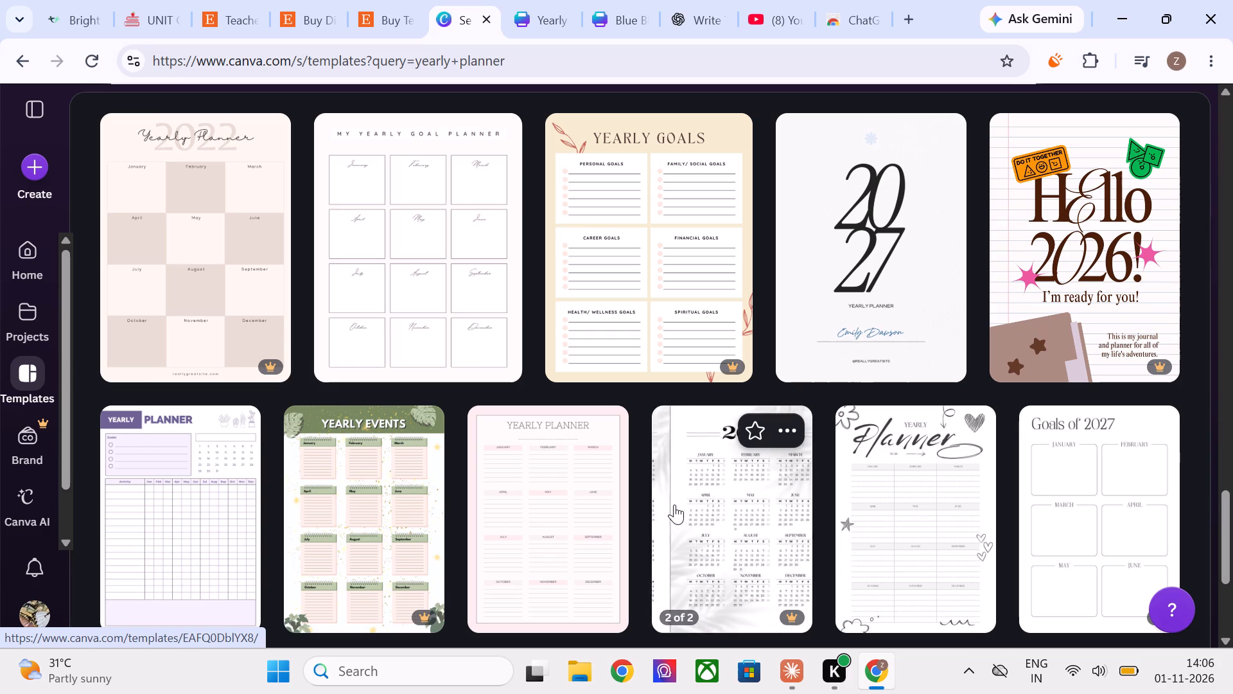
scroll(674, 504, "up", 2)
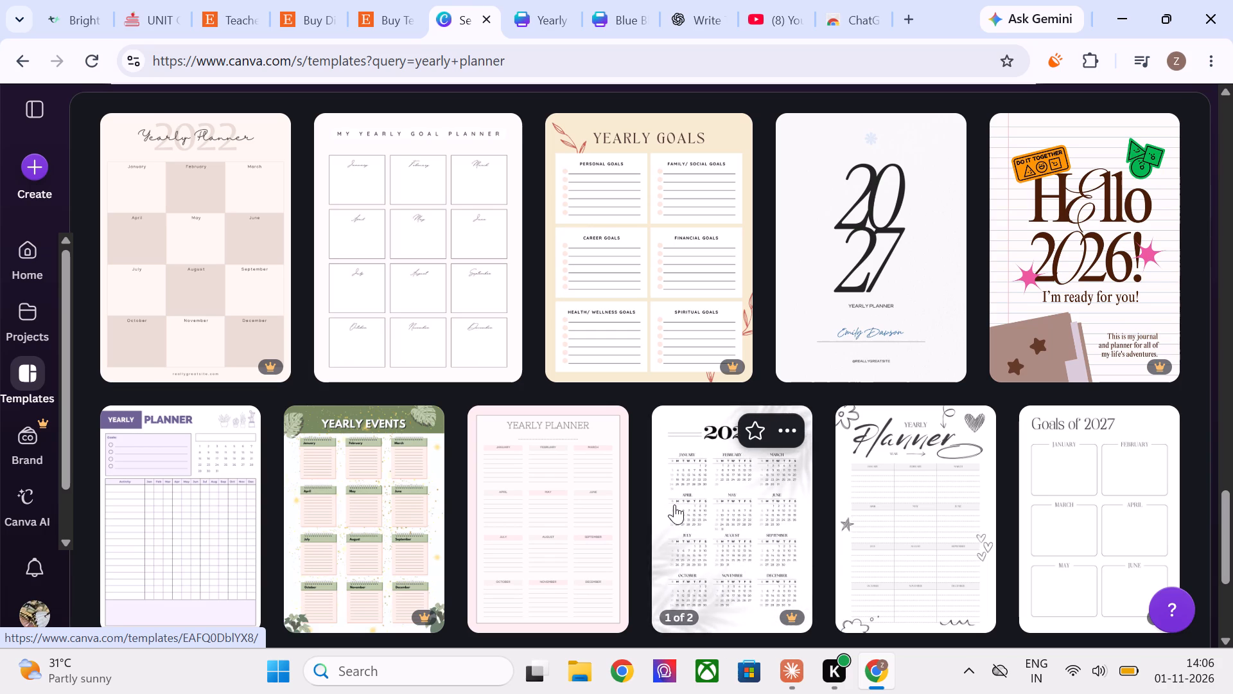
scroll(674, 504, "up", 3)
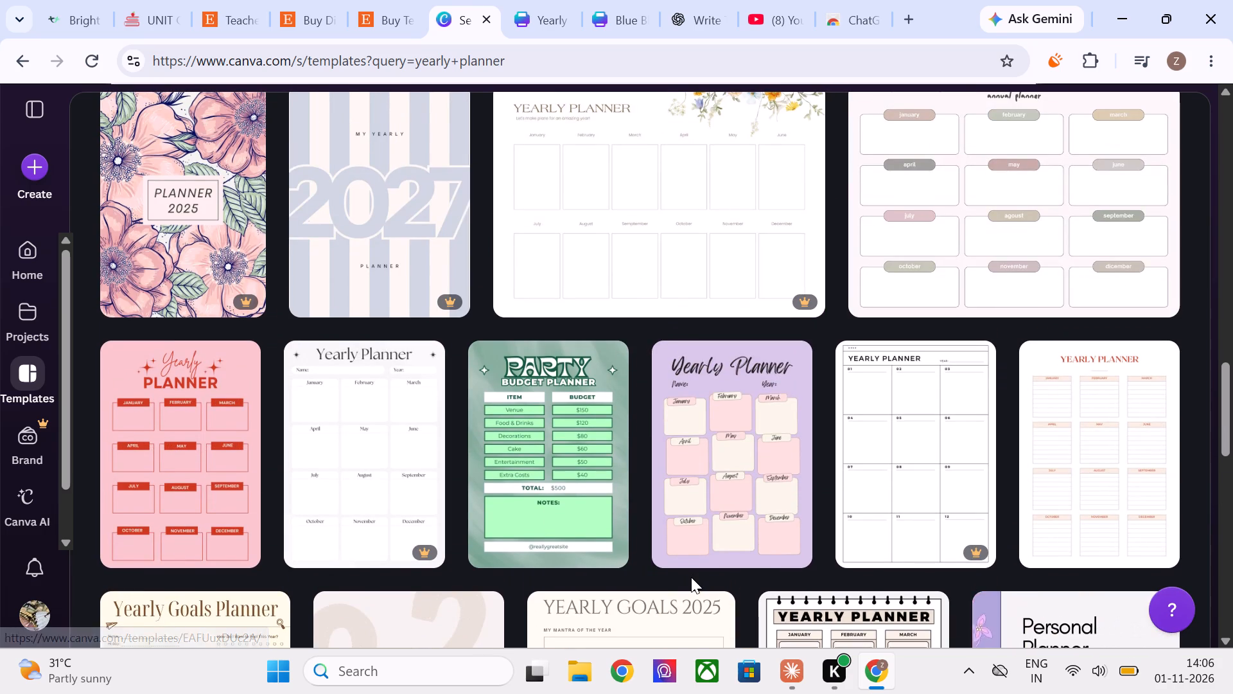
scroll(691, 577, "up", 2)
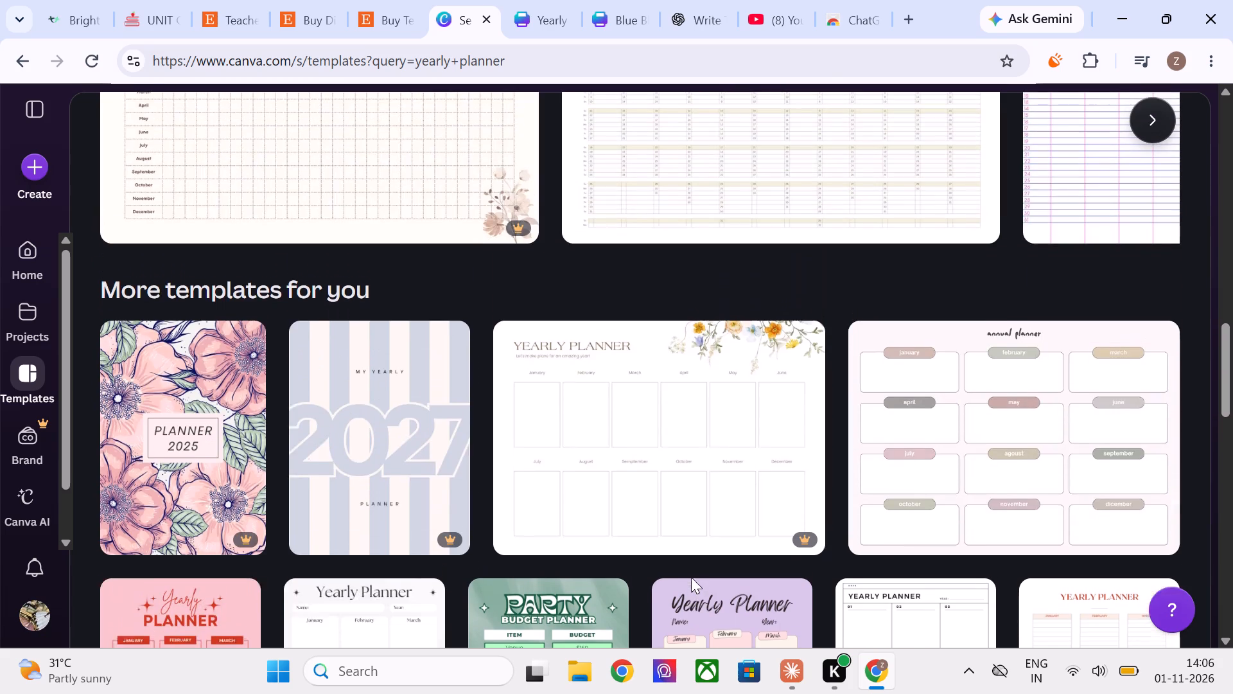
scroll(691, 577, "up", 3)
scroll(606, 184, "up", 5)
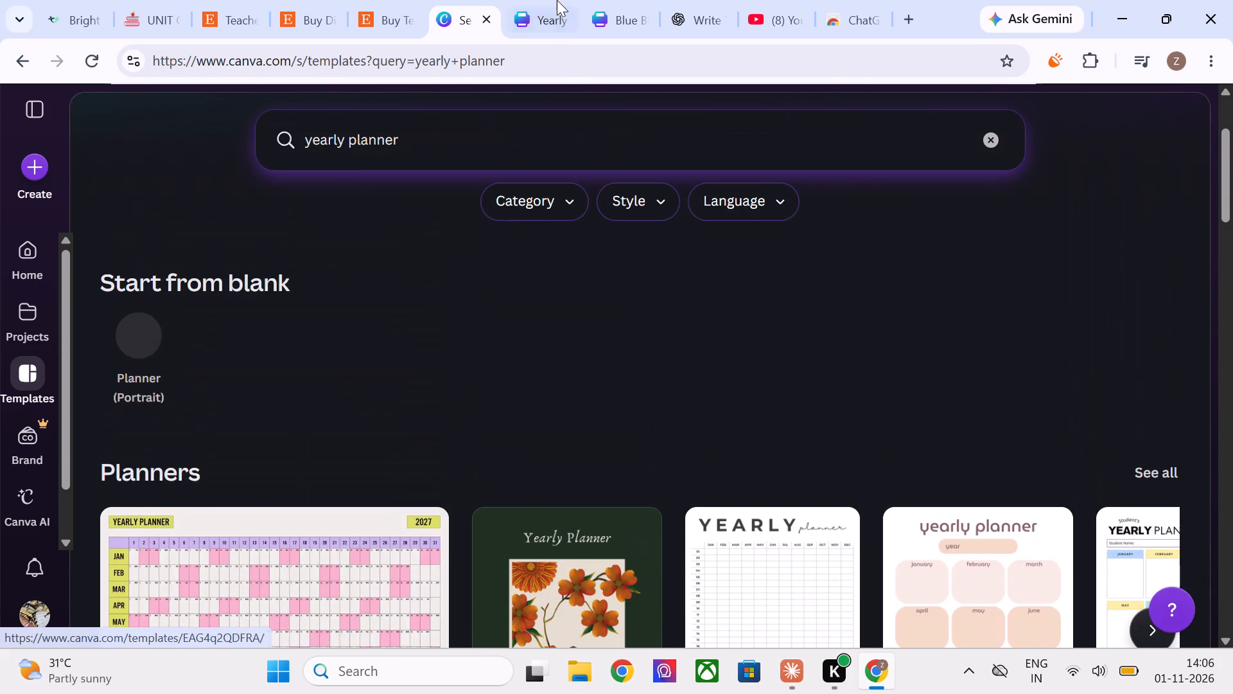
In the Yearly Planner in Green Orange design, copy the "20__" heading and January–March table from page 7.
left_click(524, 28)
scroll(581, 335, "up", 6)
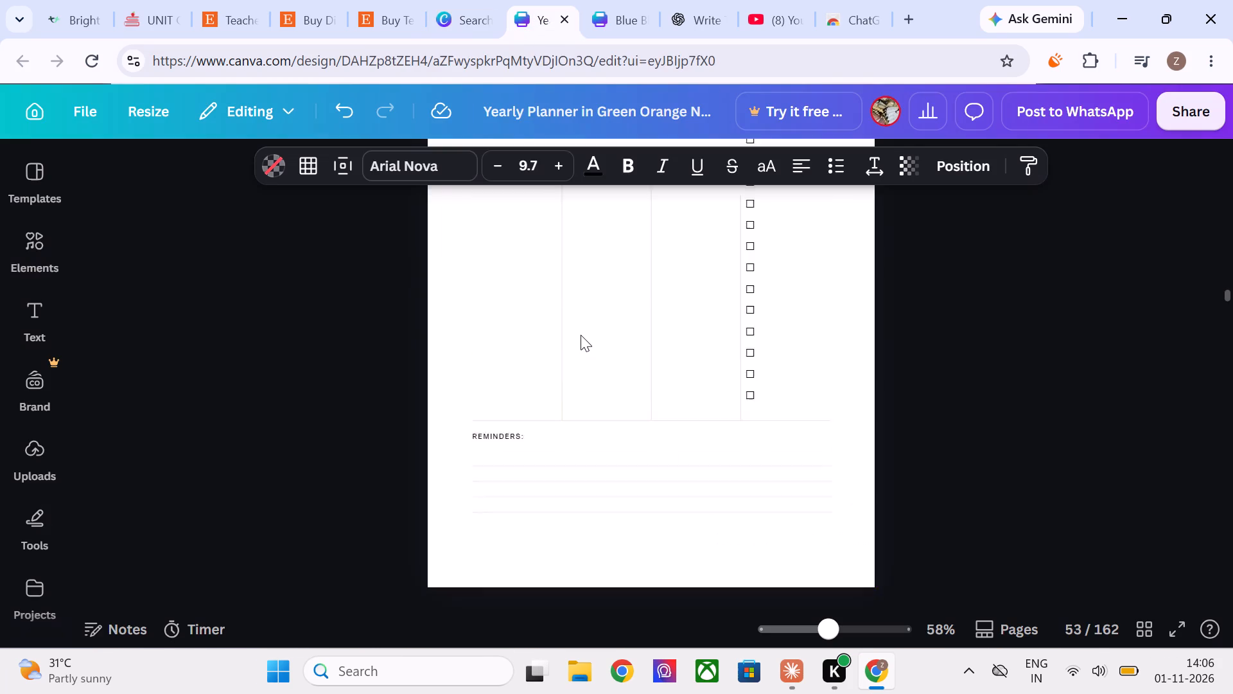
scroll(581, 335, "up", 8)
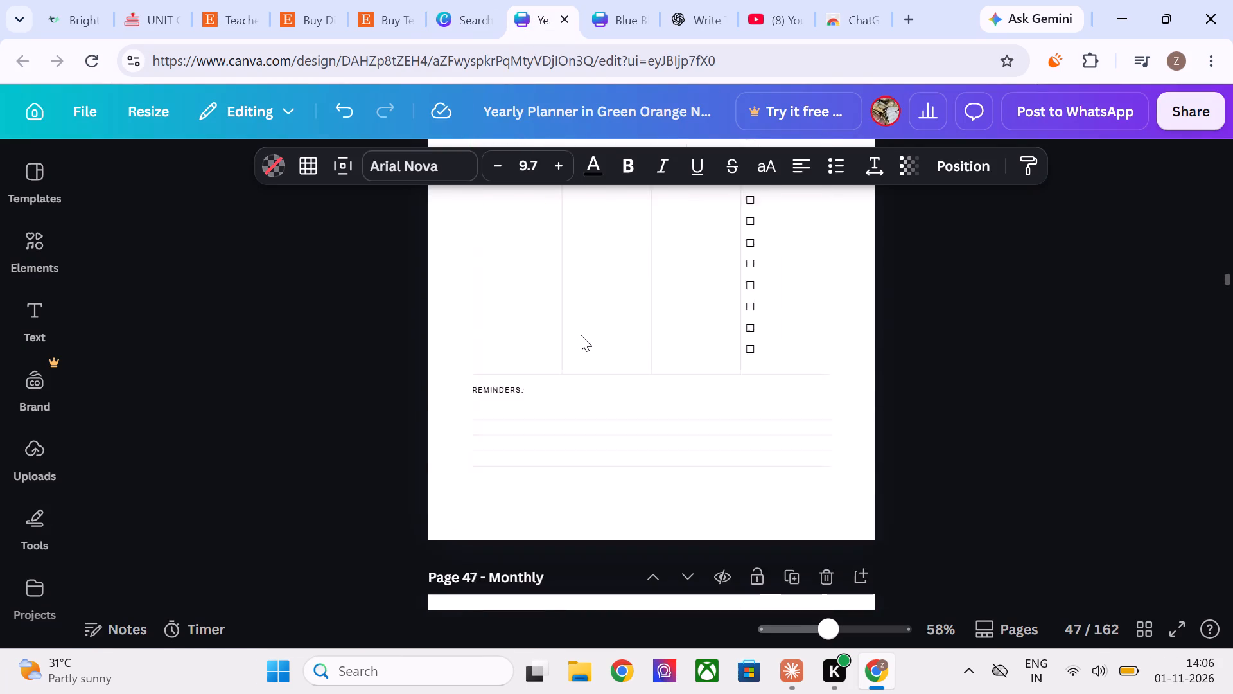
scroll(581, 335, "up", 15)
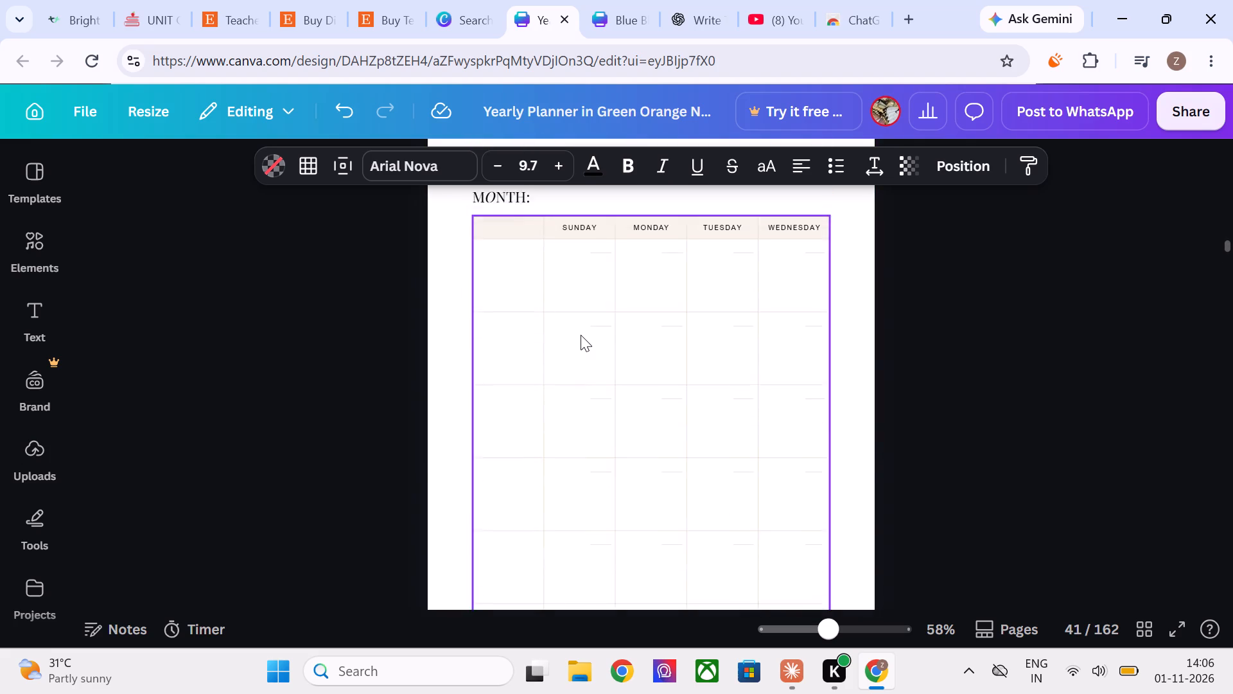
scroll(581, 335, "up", 10)
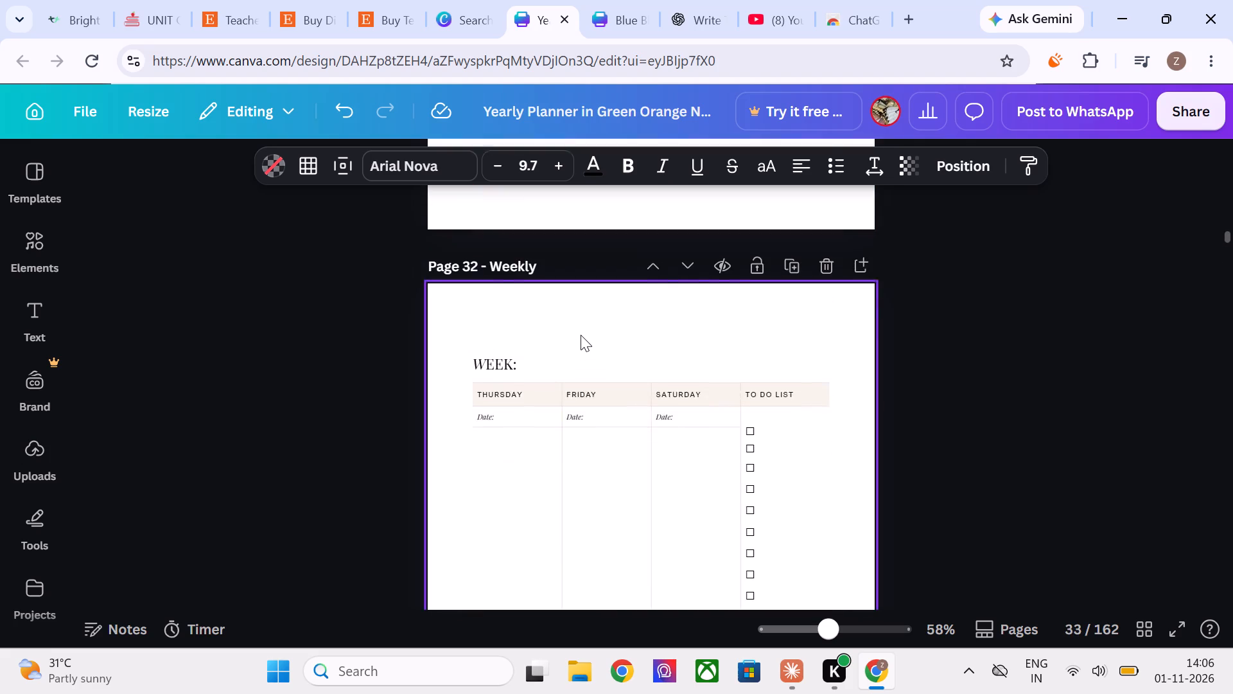
scroll(581, 335, "up", 9)
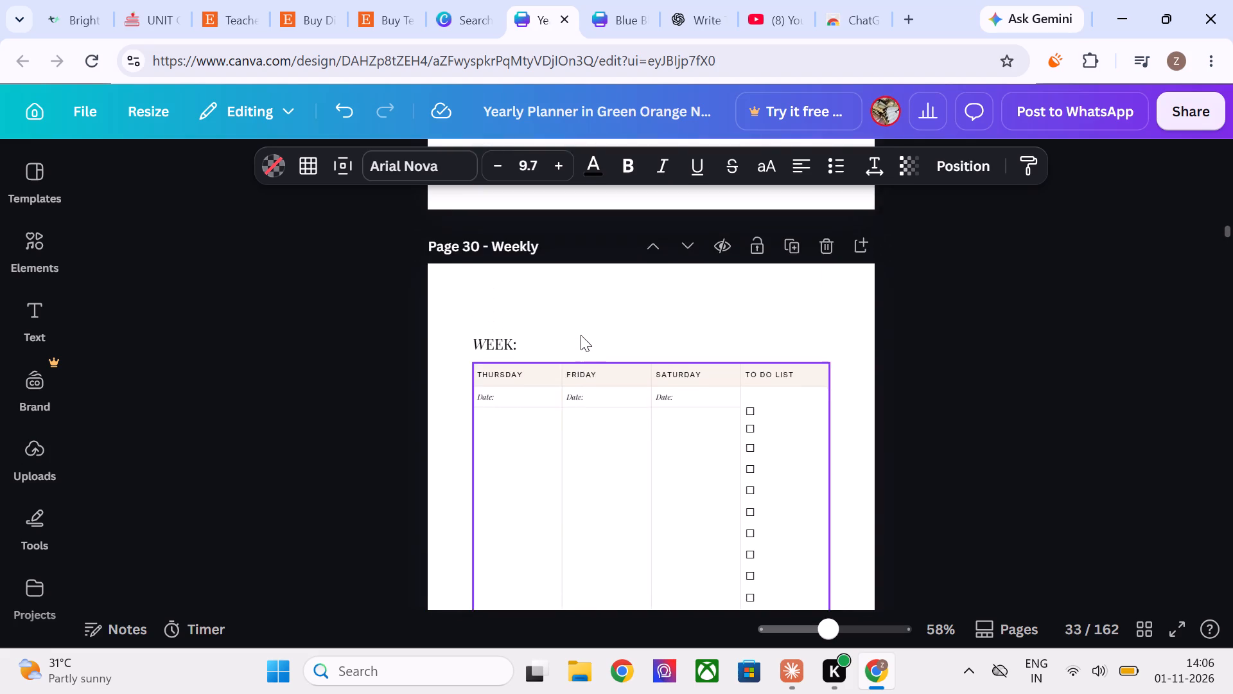
scroll(581, 335, "up", 14)
scroll(581, 335, "up", 14)
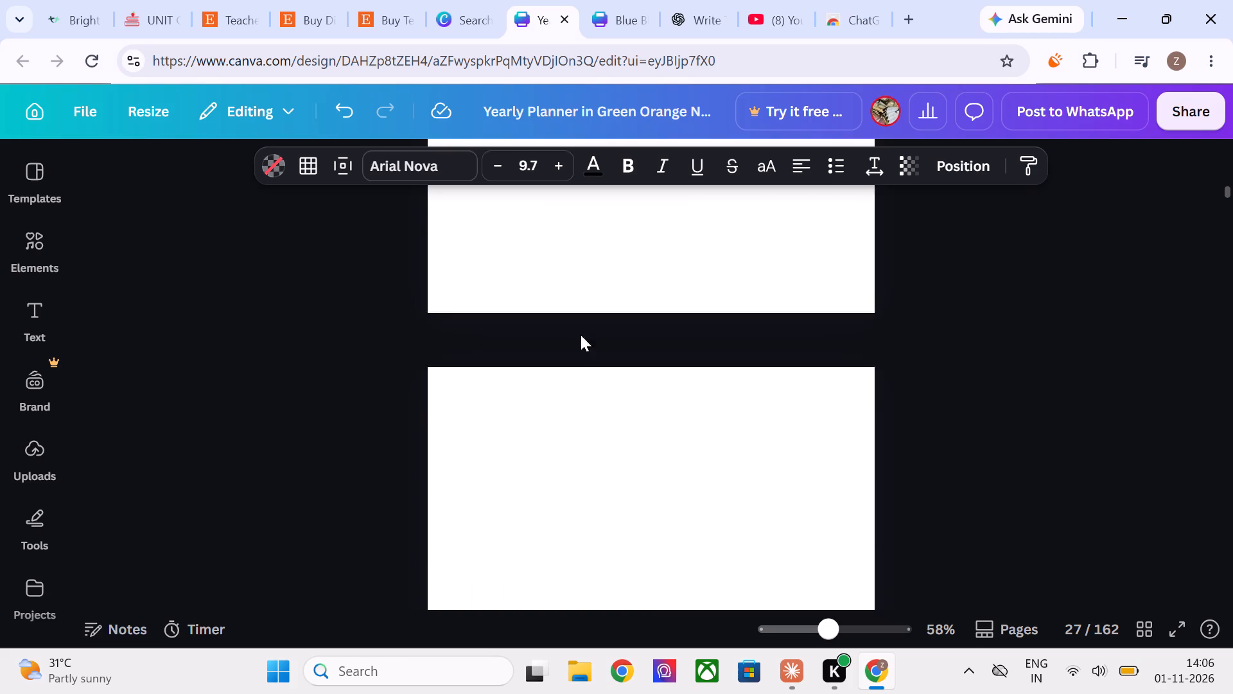
scroll(581, 335, "up", 5)
scroll(581, 335, "down", 6)
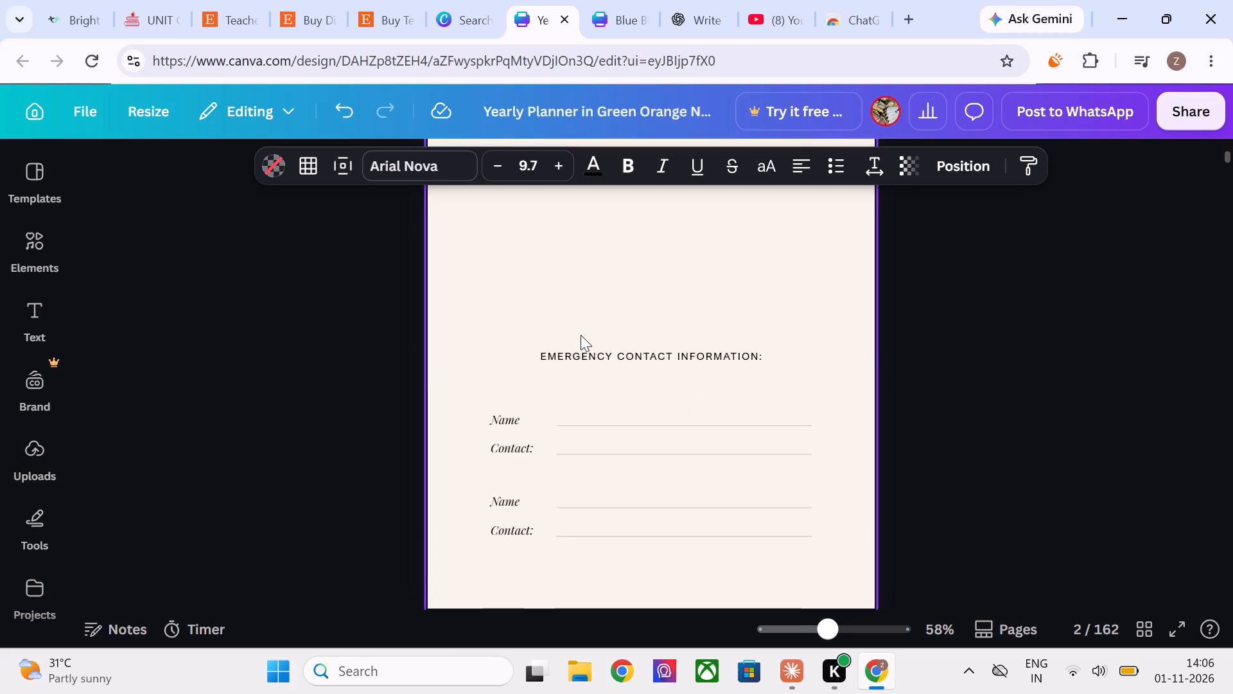
scroll(581, 335, "down", 18)
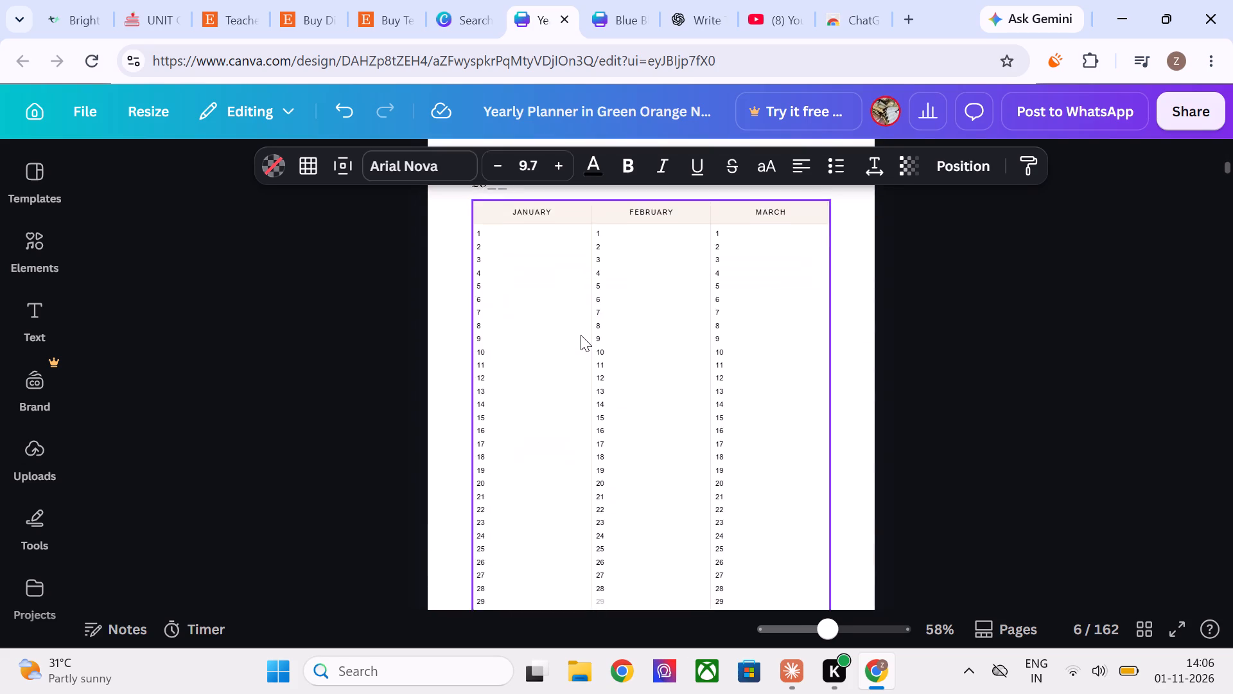
scroll(581, 335, "up", 1)
left_click_drag(438, 275, 726, 427)
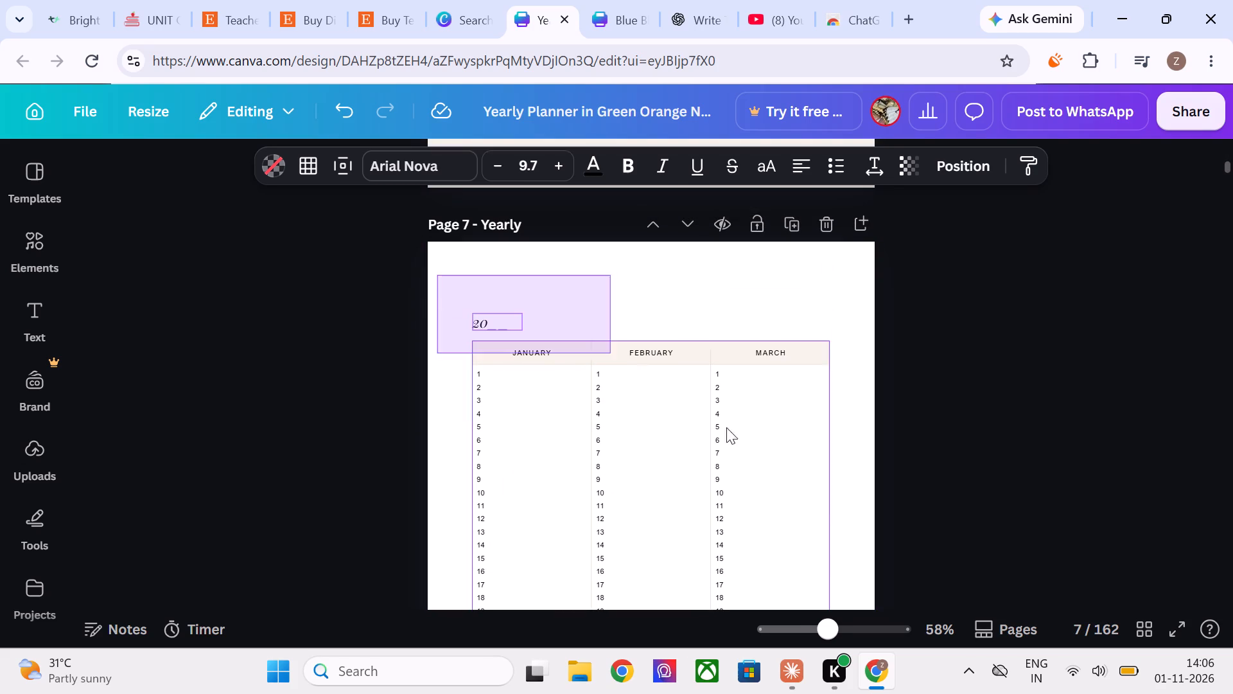
left_click_drag(726, 427, 842, 624)
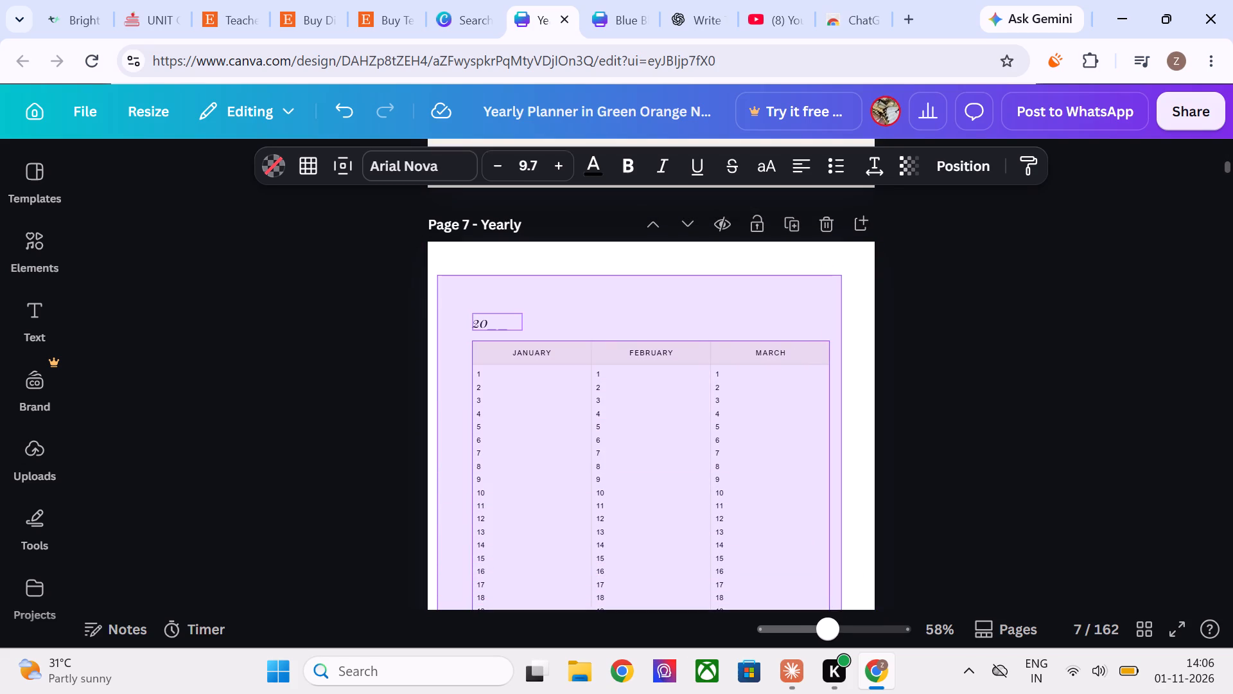
left_click_drag(842, 624, 830, 669)
scroll(936, 555, "down", 1)
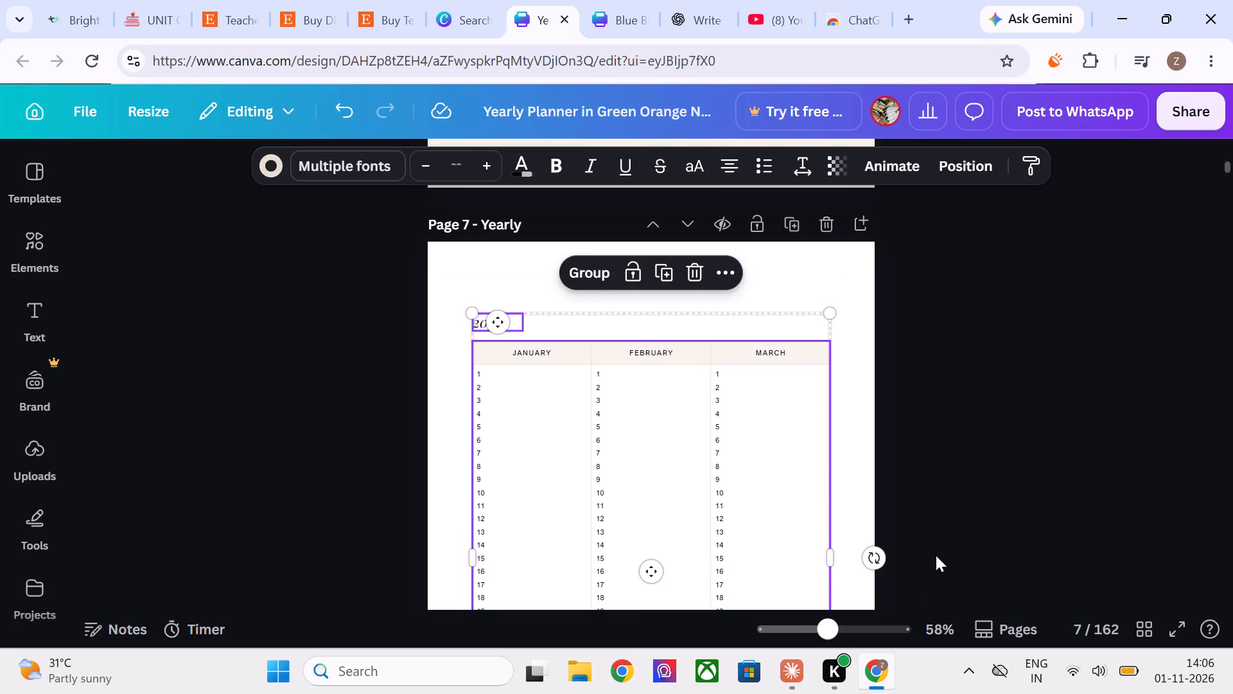
scroll(936, 555, "down", 2)
key("ctrl+c")
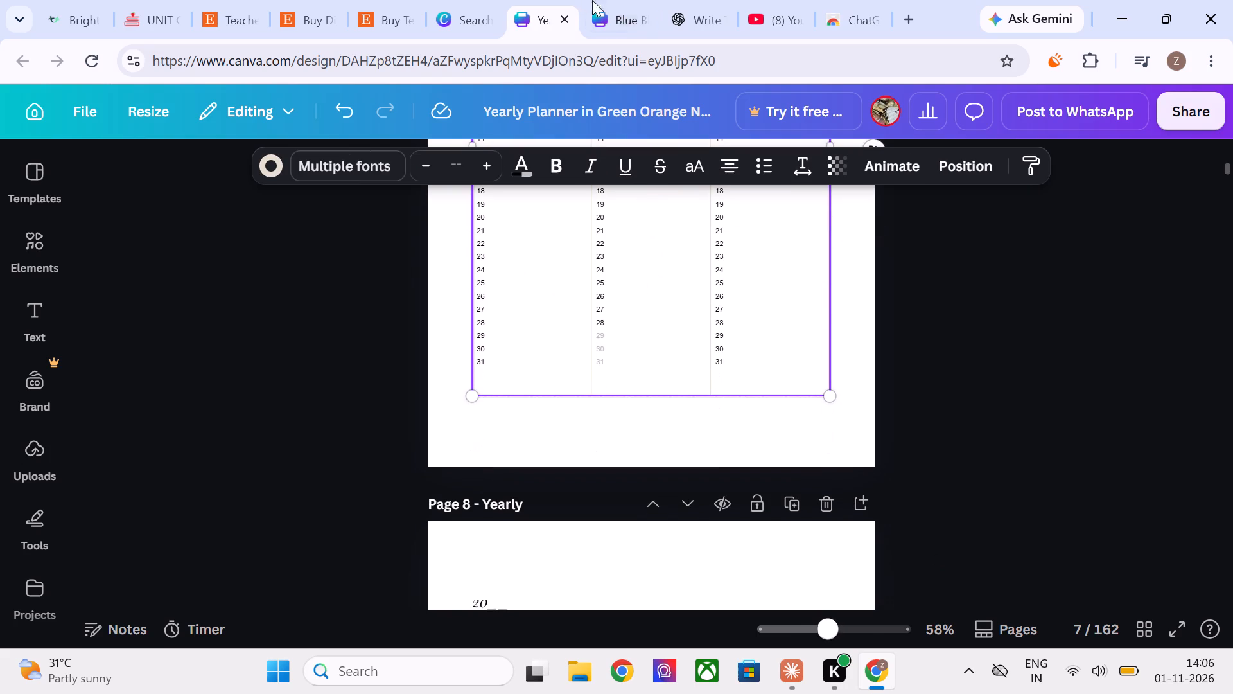
In the Blue Black and White Minimalist design, add a page after "Teach with intention" and paste the copied heading and table.
left_click(613, 6)
left_click(848, 145)
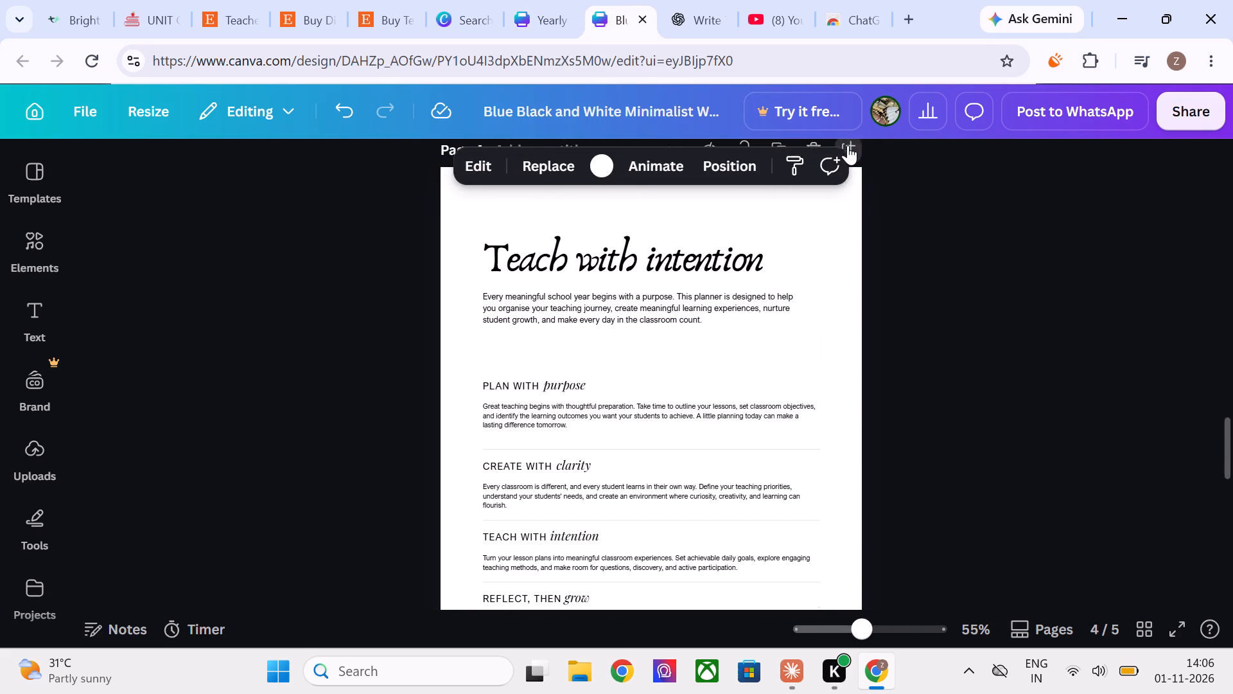
key("ctrl+v")
left_click(968, 396)
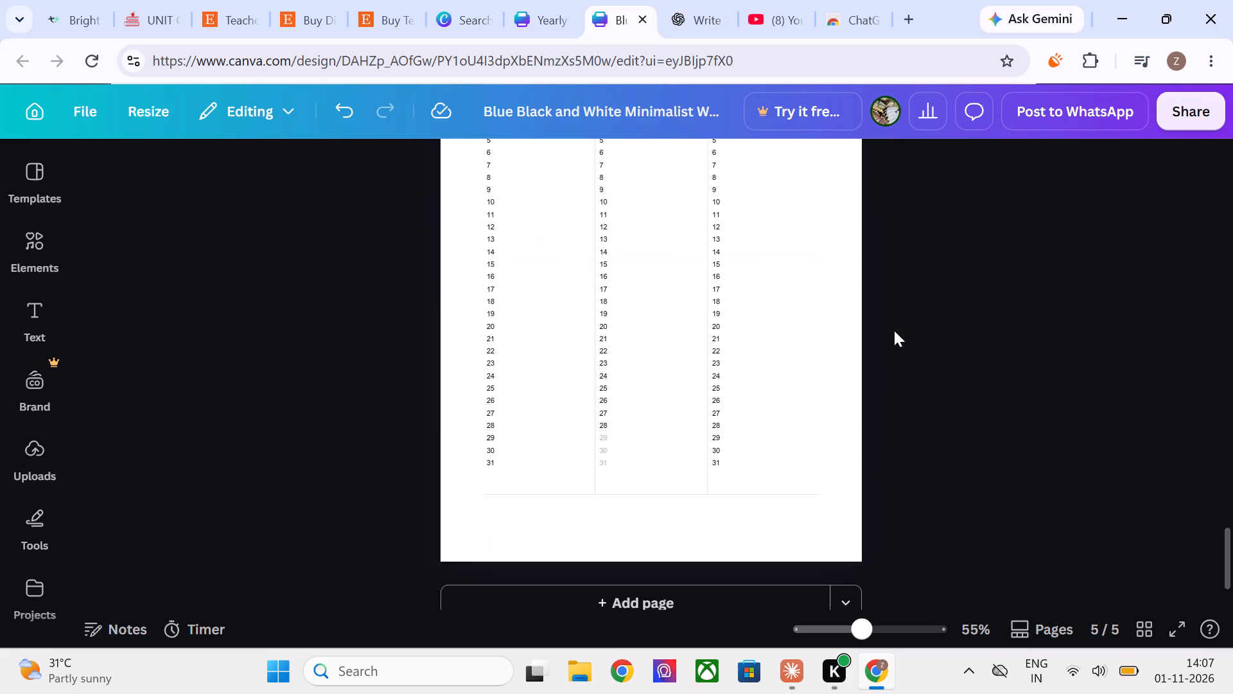
Check that the month headings and day lists in the pasted January–March table can be edited as text.
double_click(670, 233)
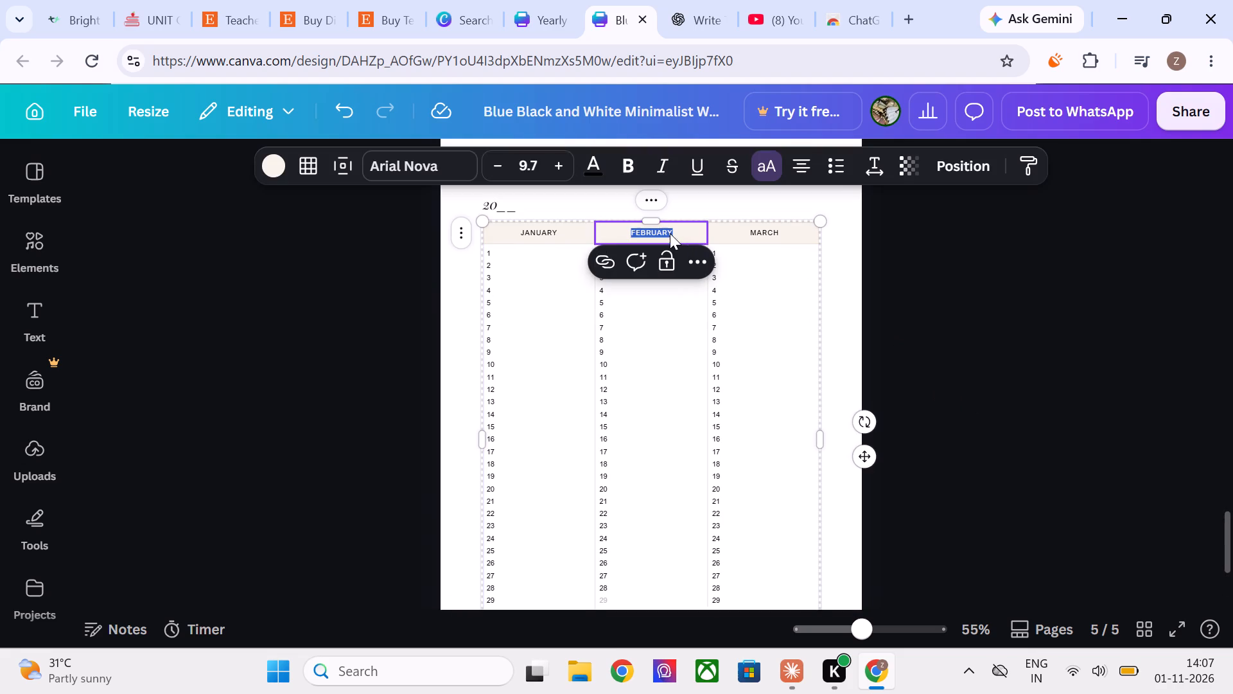
left_click(970, 292)
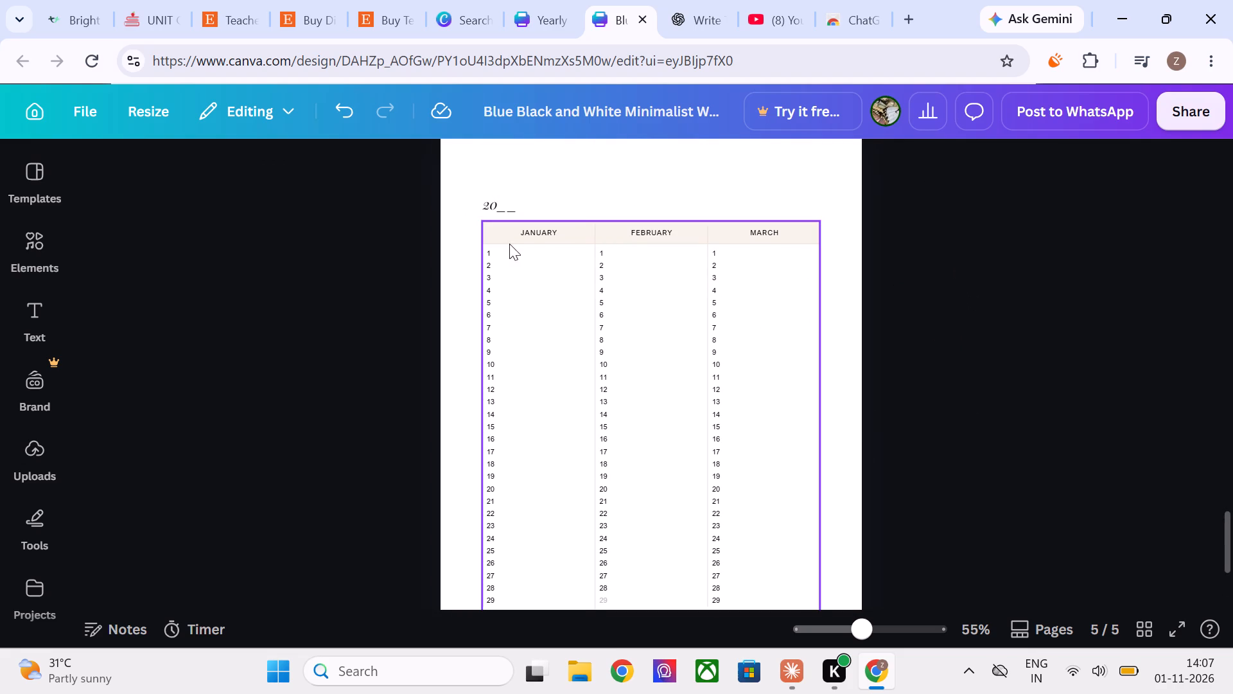
left_click(535, 254)
left_click(543, 258)
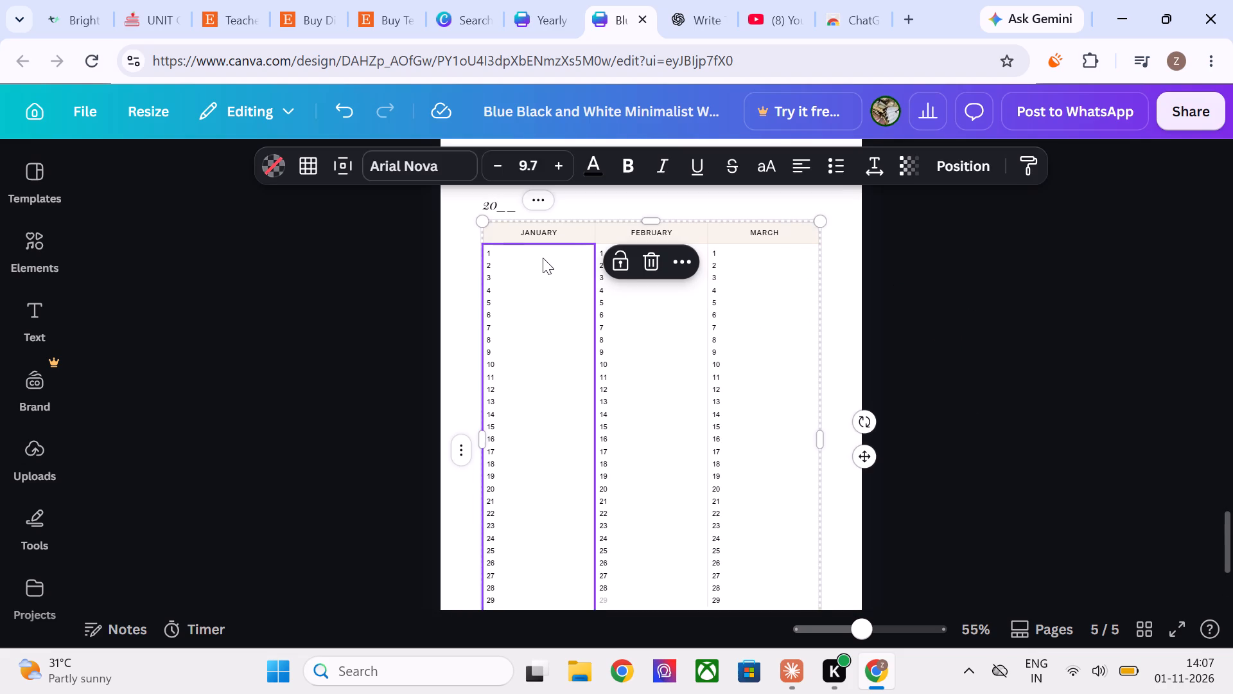
left_click(321, 272)
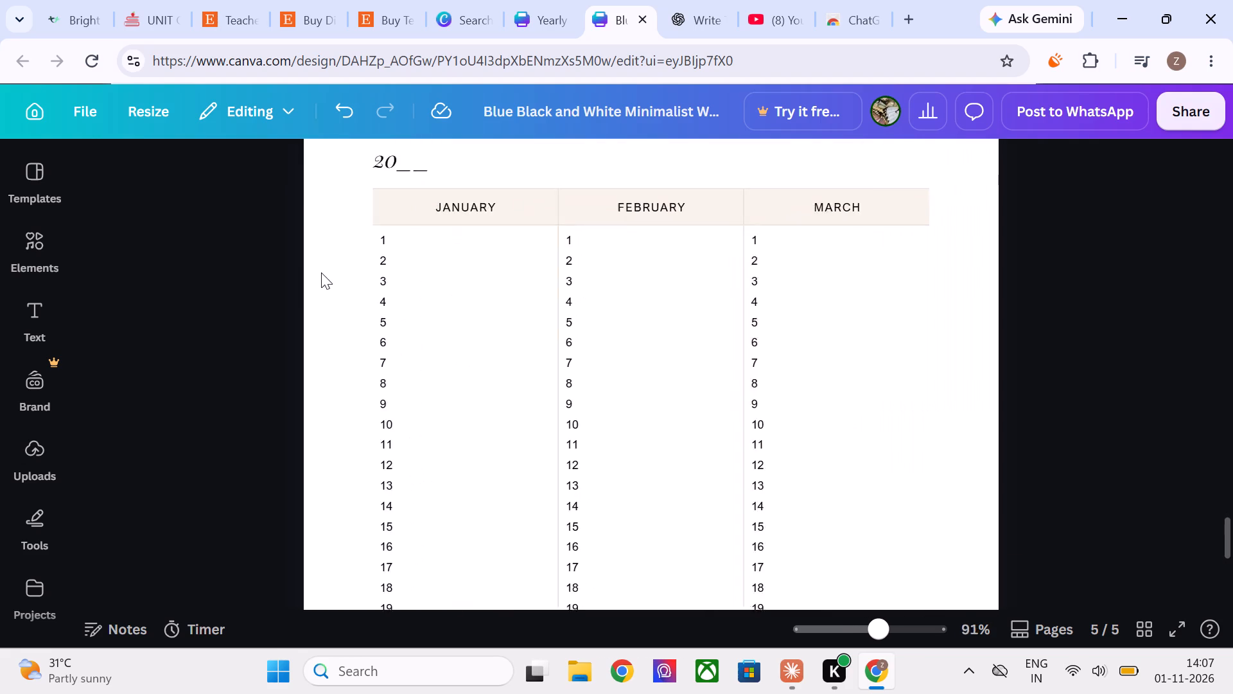
left_click(430, 237)
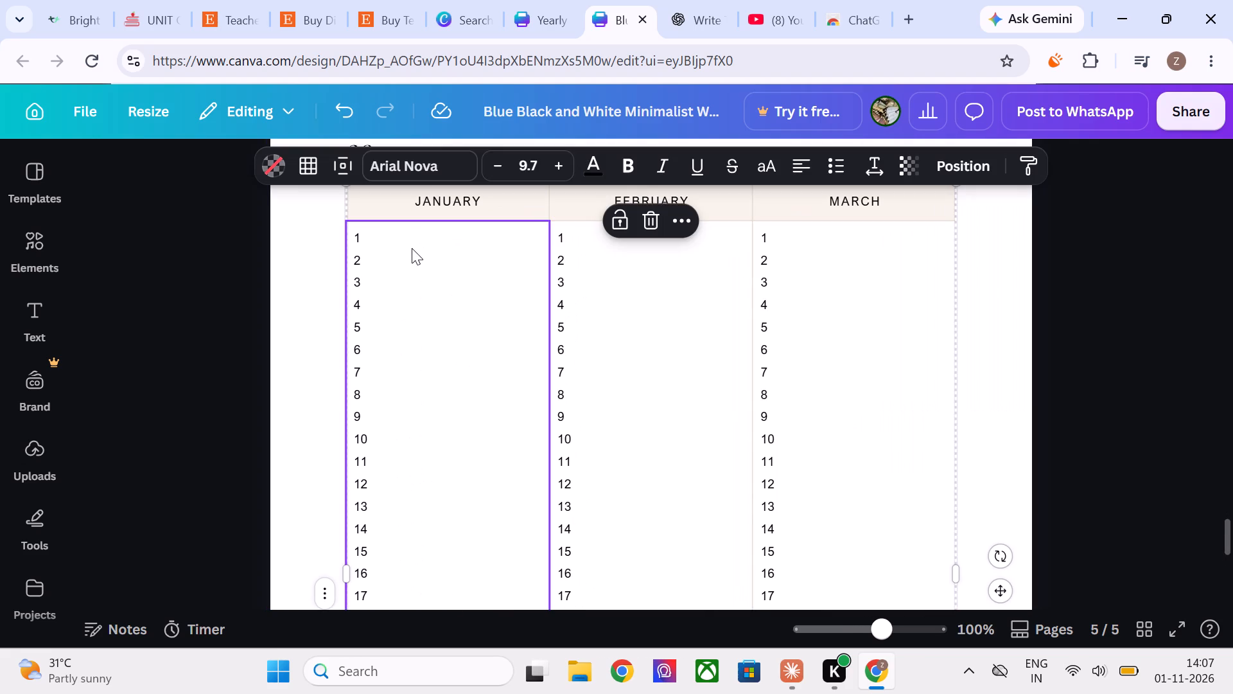
double_click(412, 248)
left_click(412, 248)
left_click(401, 245)
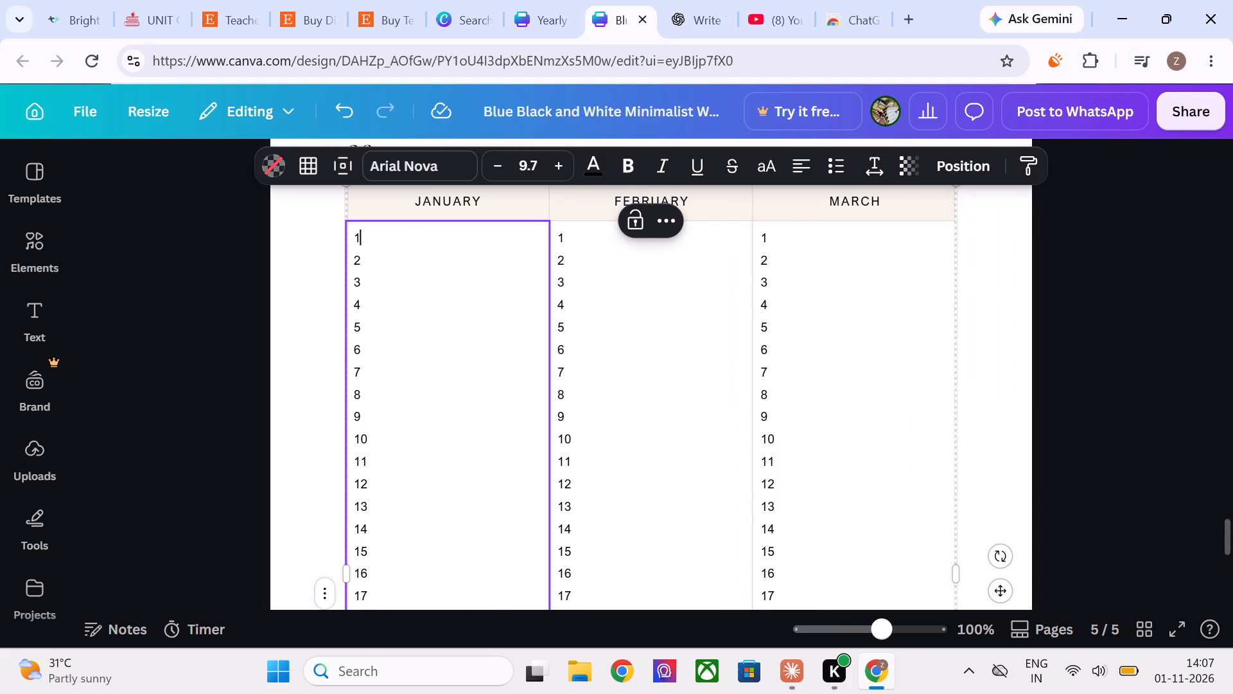
key("space")
left_click(1083, 391)
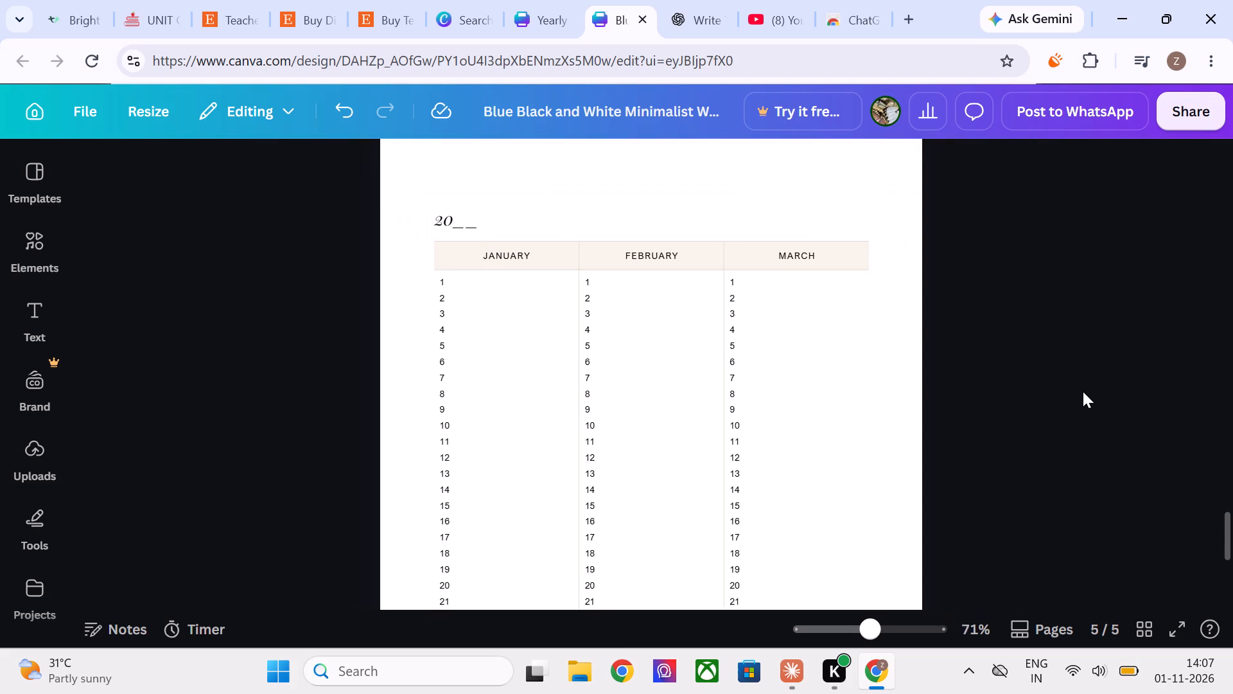
Add page 6 and paste in the "20__" heading and April–June table from page 8 of the Yearly Planner in Green Orange design.
scroll(1083, 391, "down", 1)
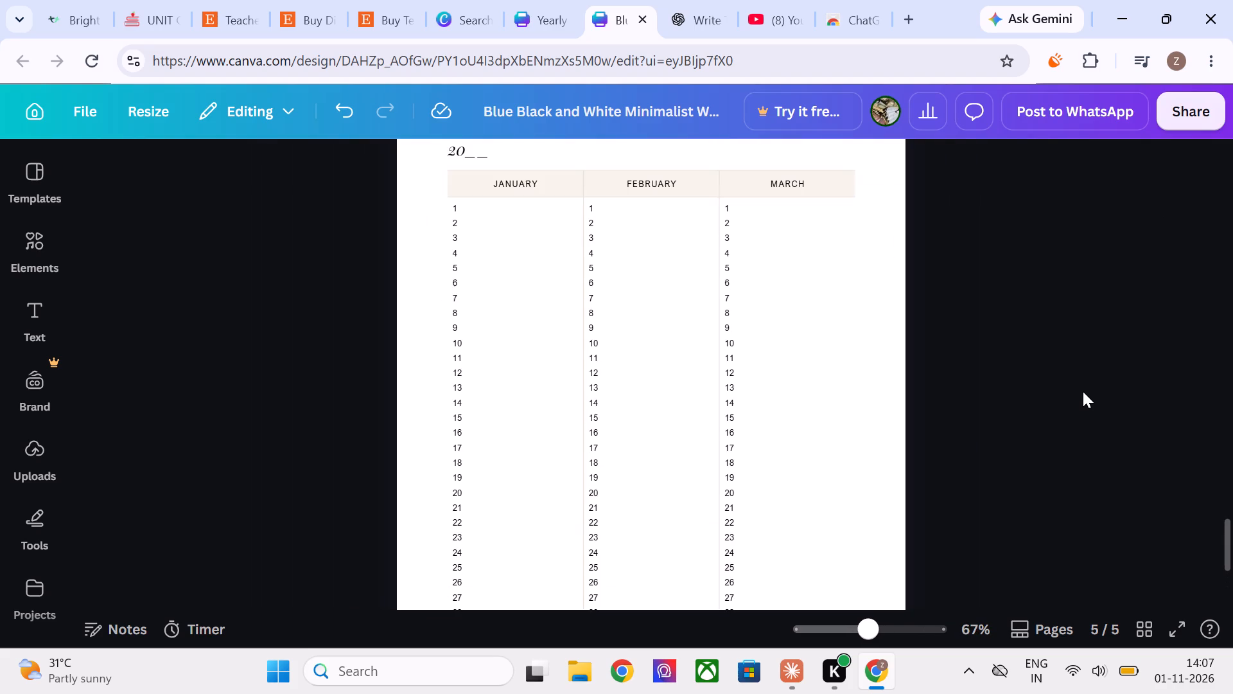
scroll(1083, 391, "up", 1)
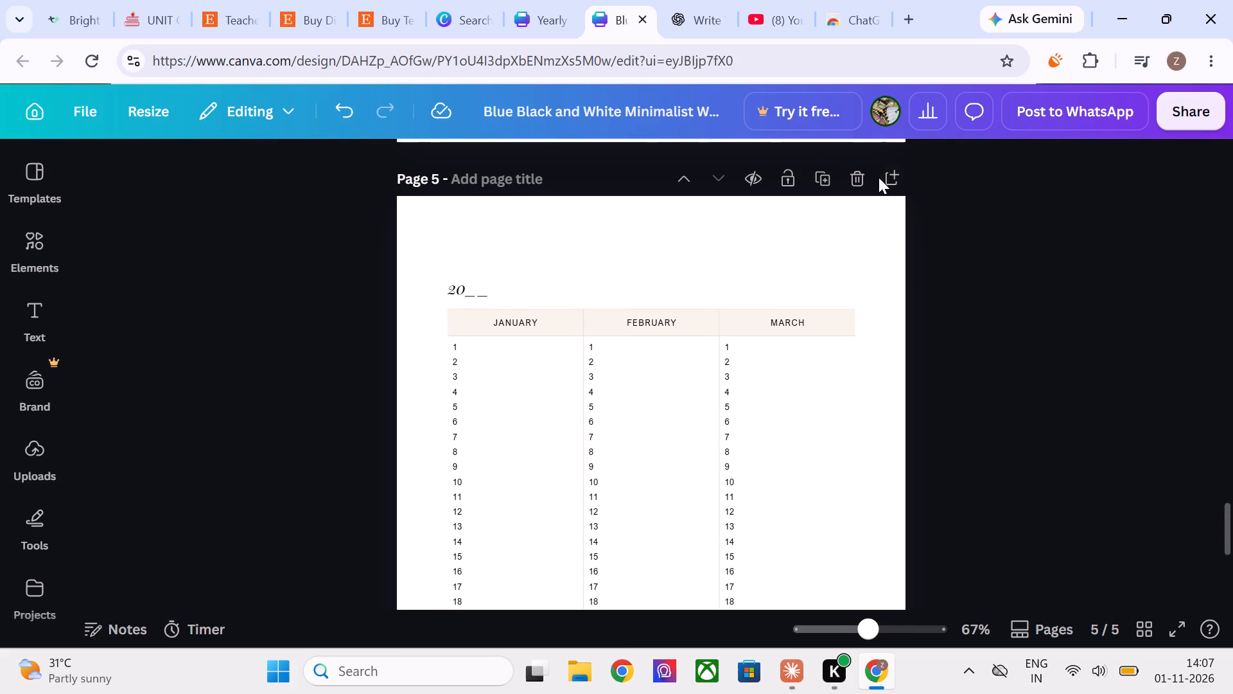
left_click(895, 181)
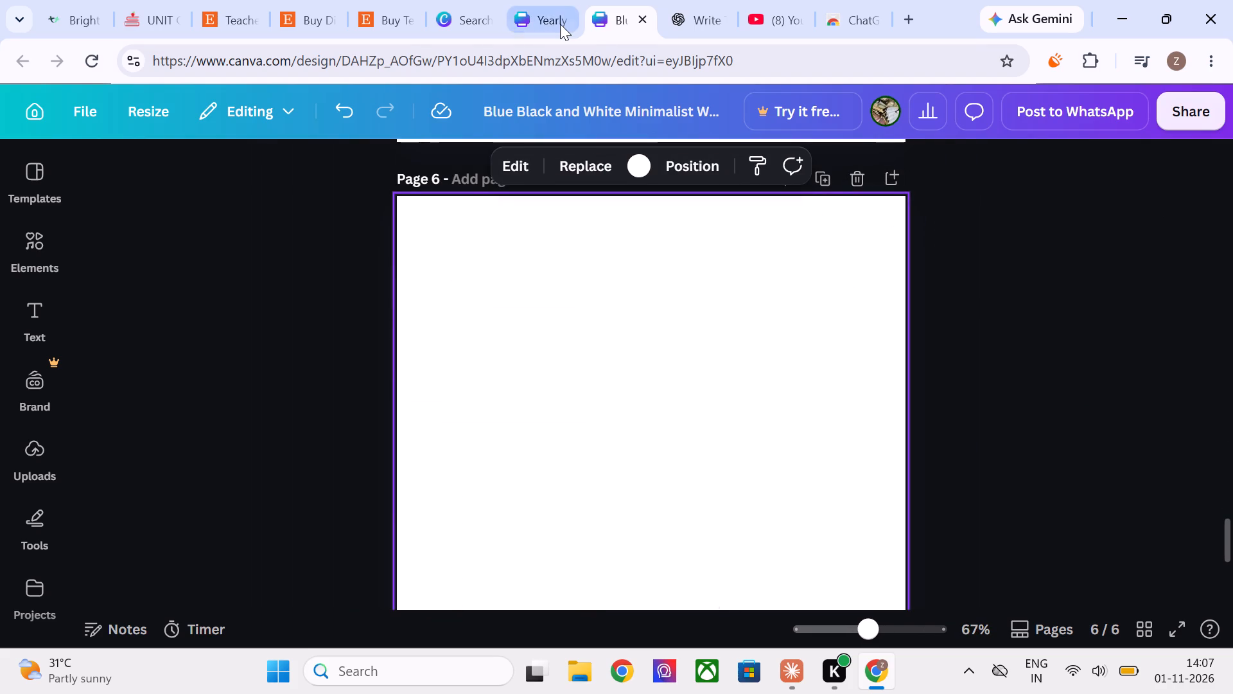
left_click(560, 24)
scroll(701, 404, "down", 3)
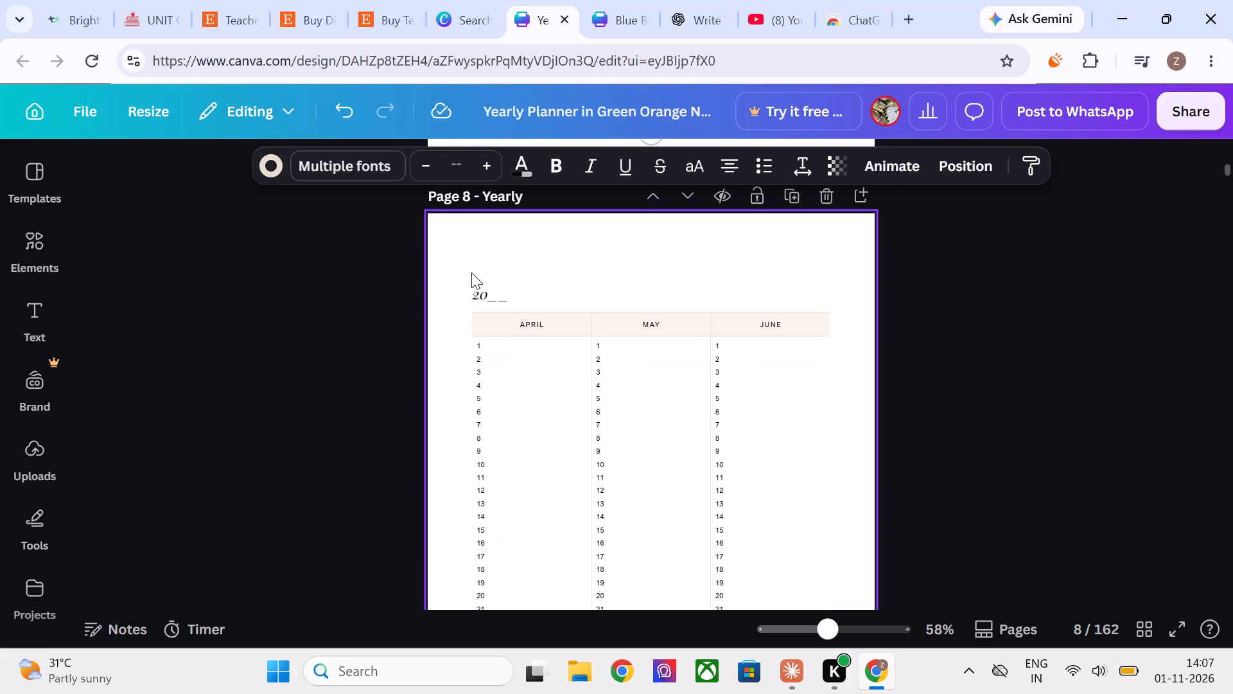
left_click_drag(461, 272, 864, 641)
key("ctrl+c")
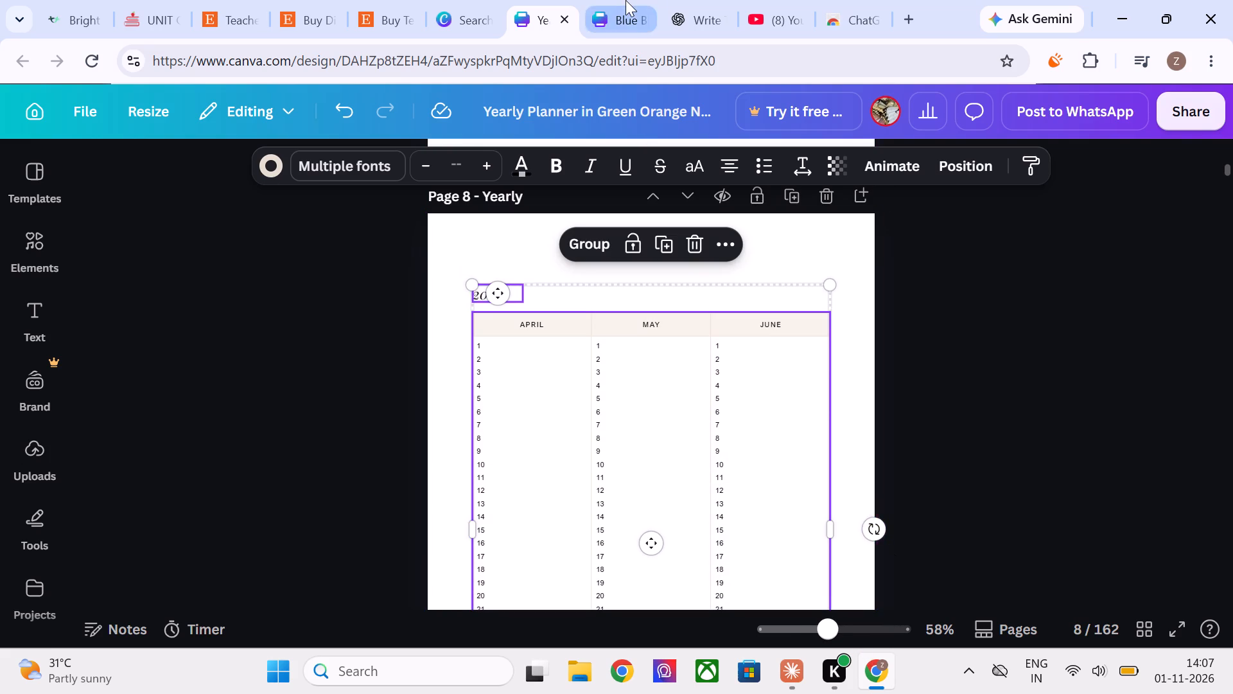
left_click(625, 0)
key("ctrl+v")
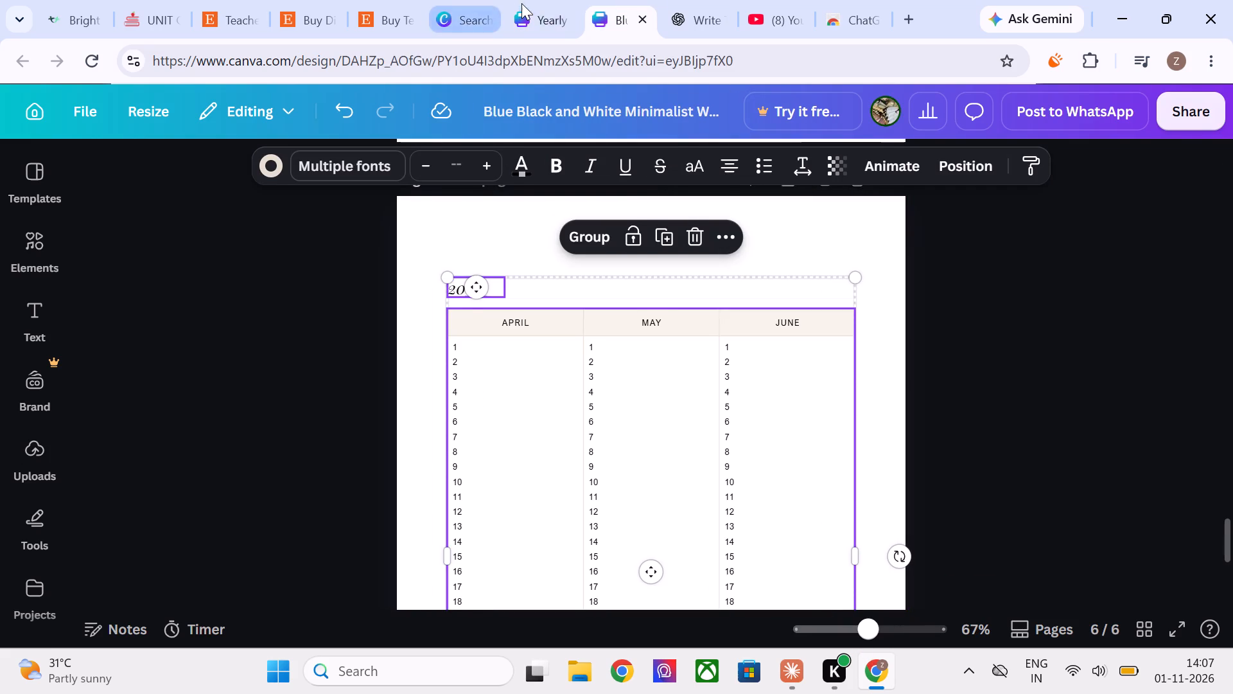
In the Yearly Planner in Green Orange design, copy the "20__" heading and July–September table from page 9.
left_click(523, 3)
scroll(741, 360, "down", 3)
scroll(741, 360, "up", 2)
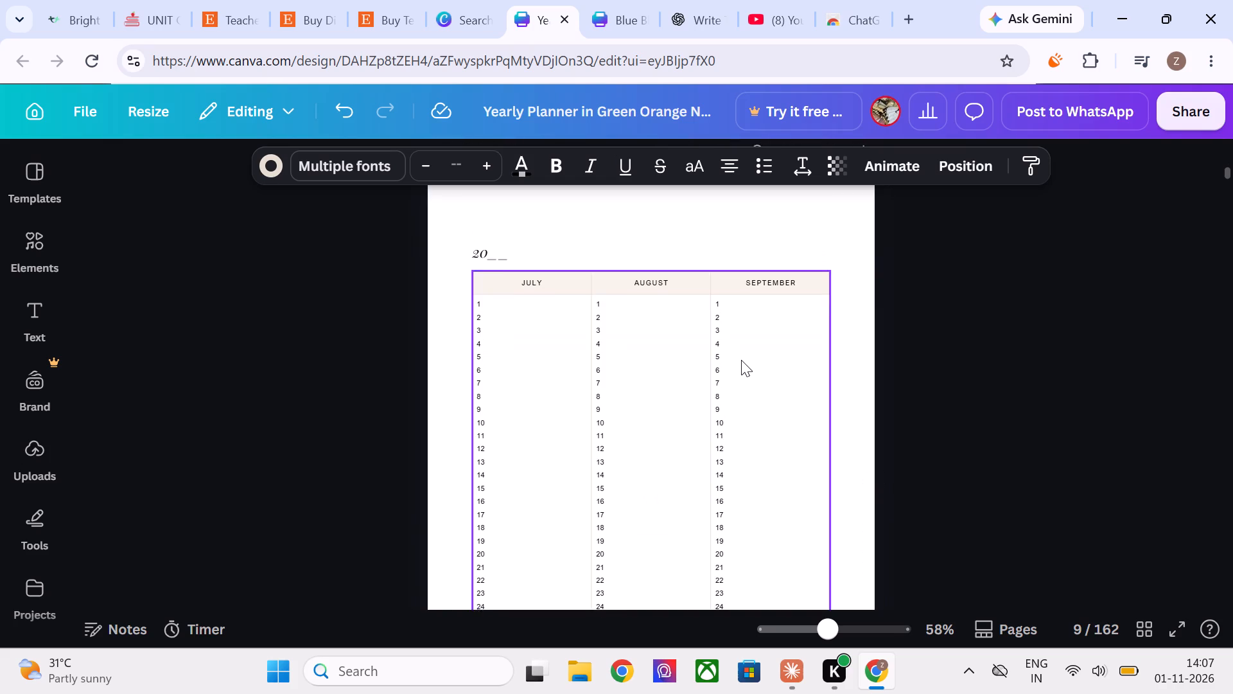
scroll(741, 360, "up", 1)
left_click(1005, 431)
scroll(1005, 431, "up", 2)
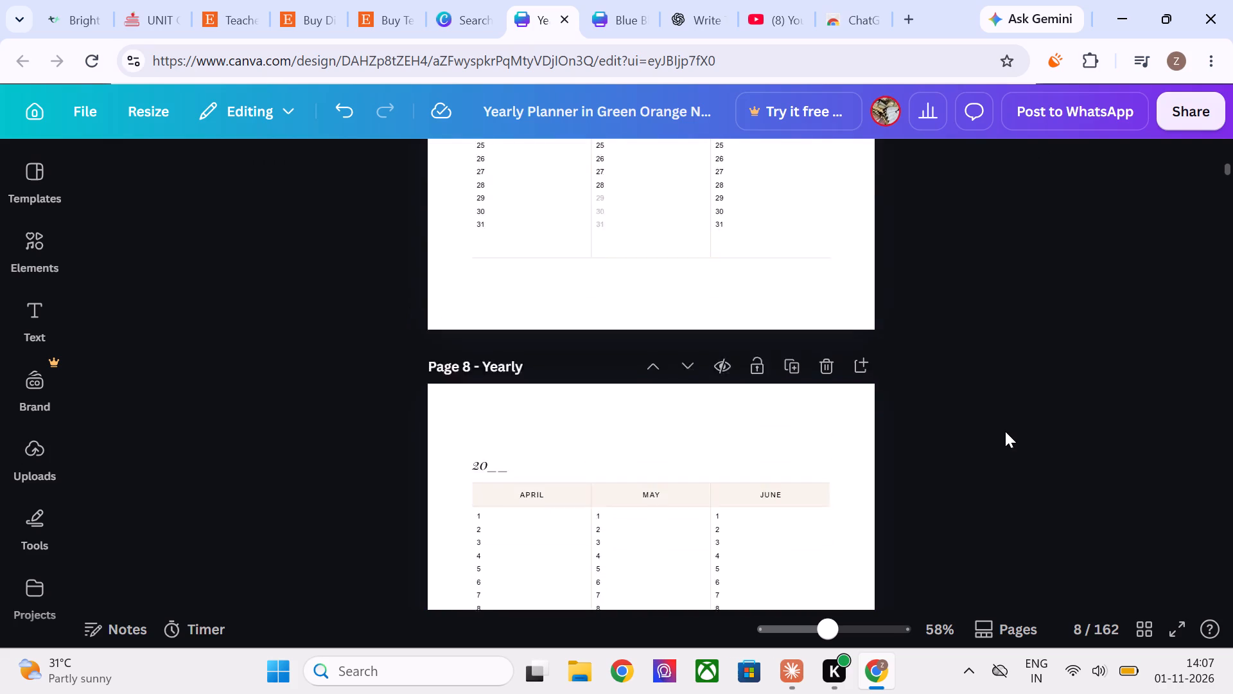
scroll(1005, 431, "up", 2)
scroll(1005, 431, "down", 2)
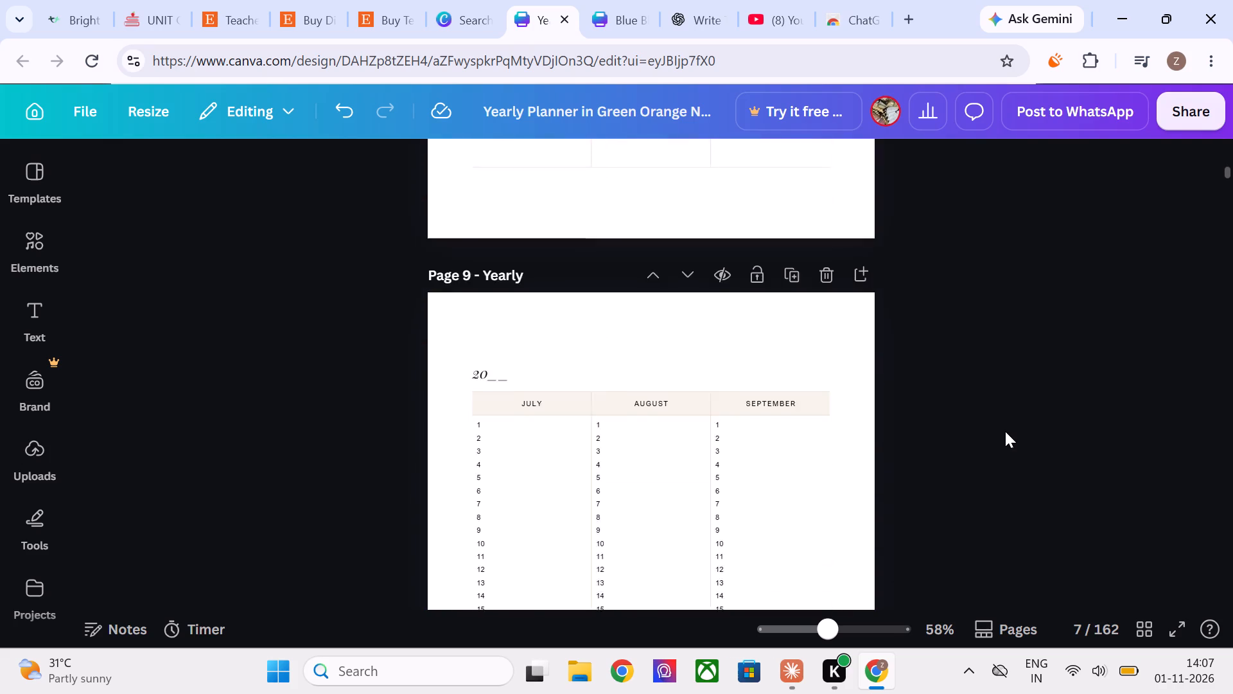
scroll(1005, 431, "down", 2)
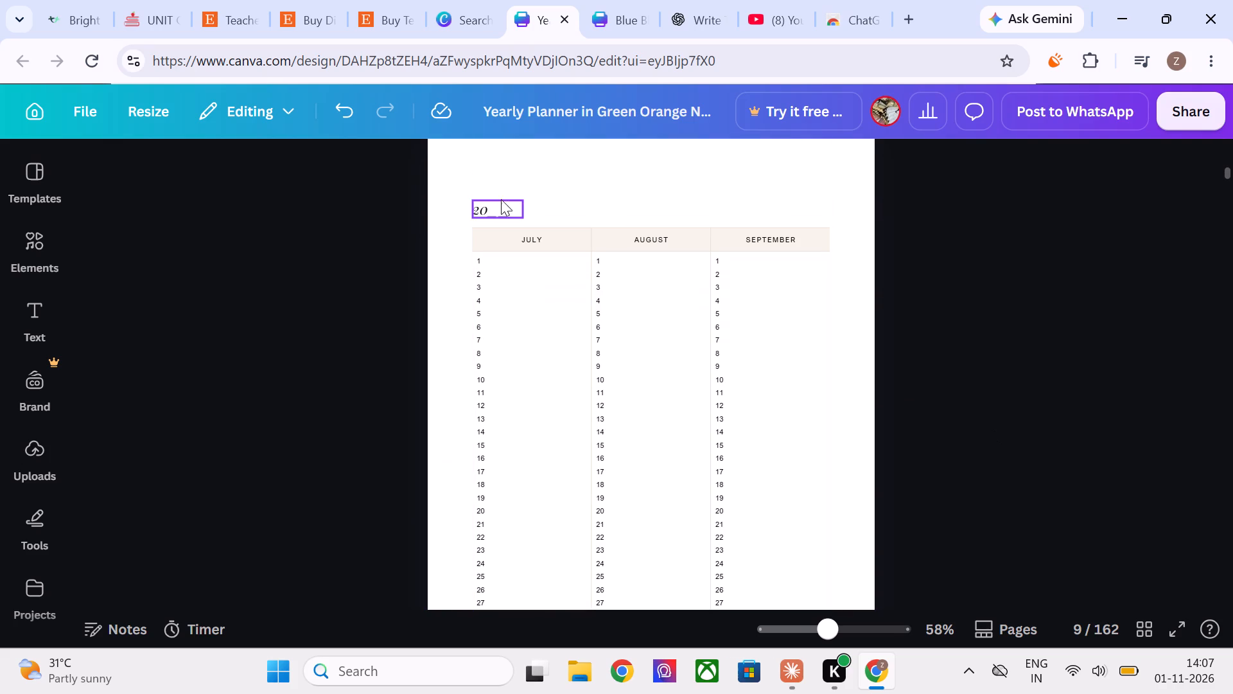
left_click_drag(461, 179, 924, 663)
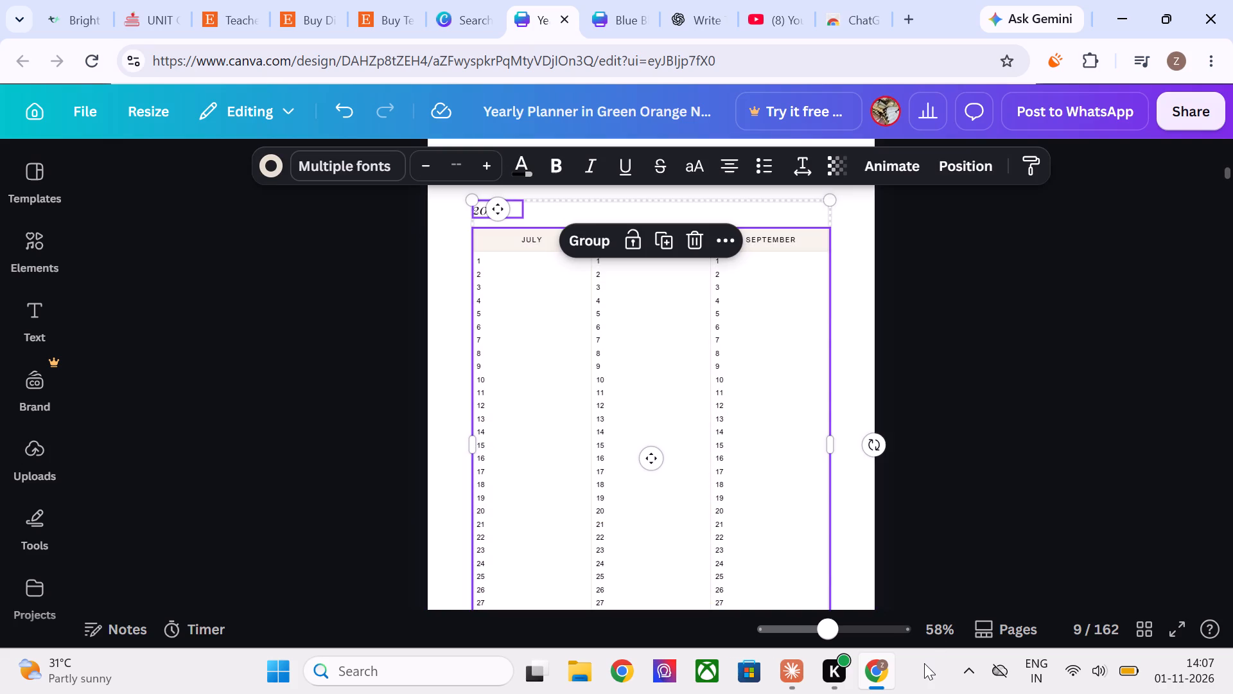
key("ctrl+c")
In the Blue Black and White Minimalist design, add a page after April–June and paste the copied heading and table.
left_click(630, 21)
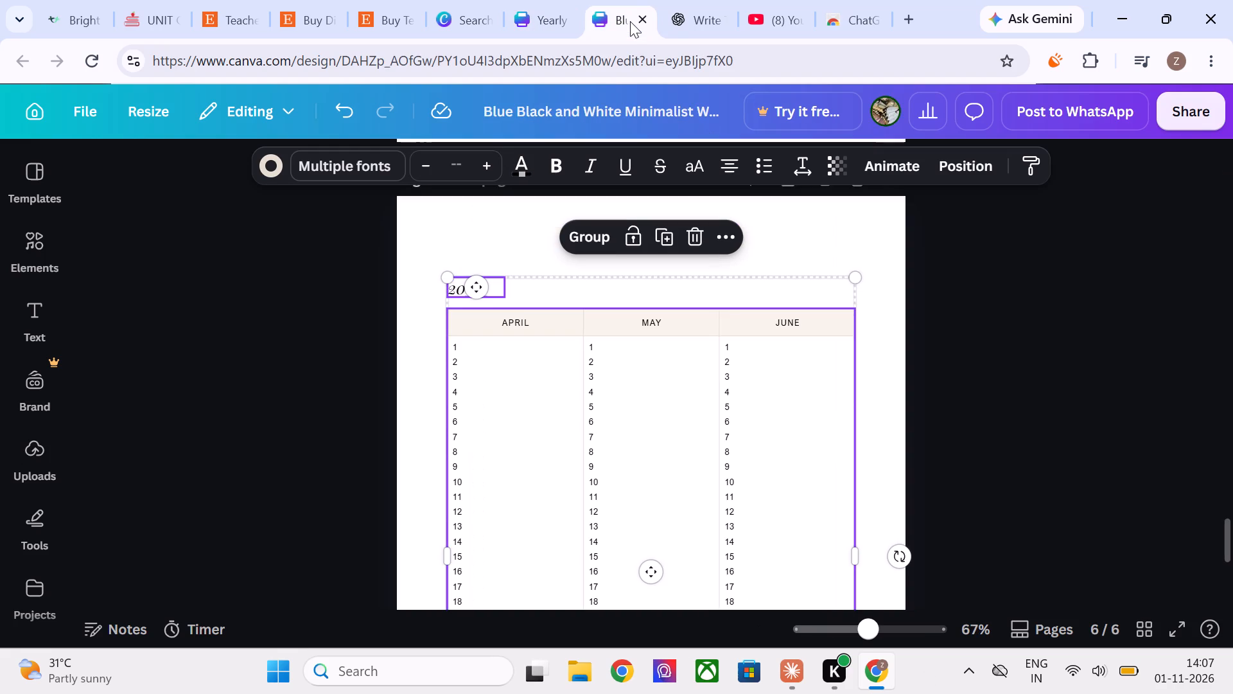
left_click(1004, 359)
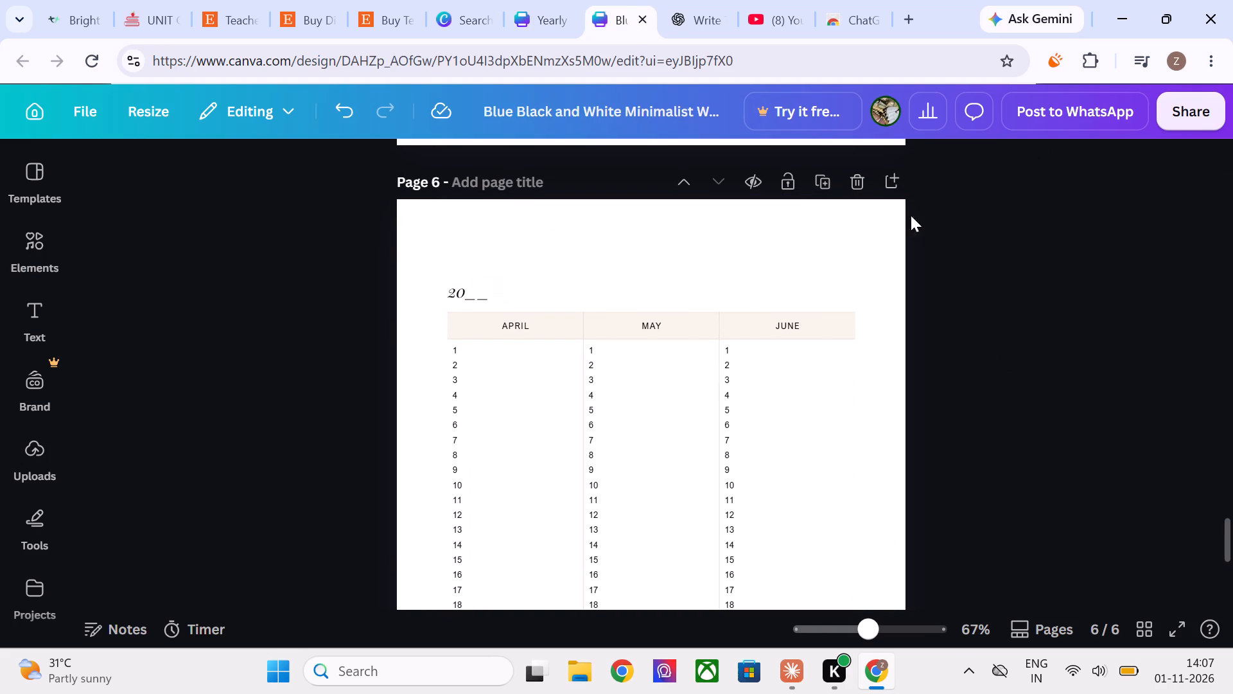
left_click(898, 175)
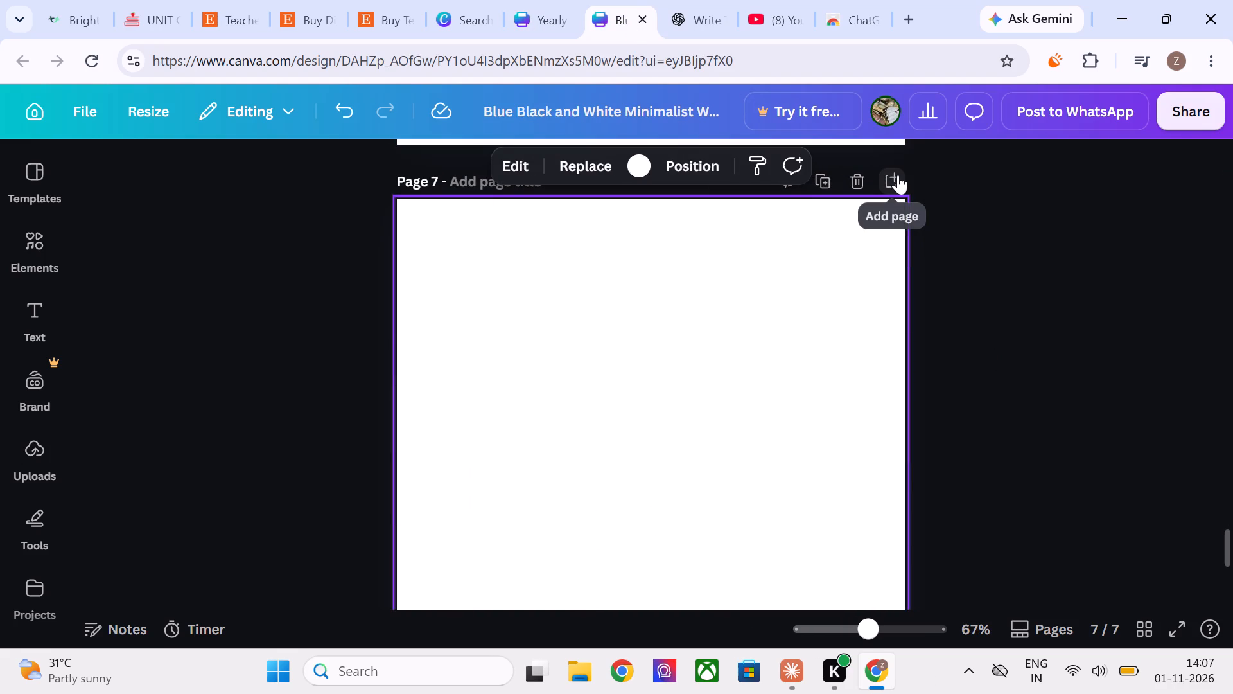
key("ctrl+v")
Add page 8 and paste in the "20__" heading and October–December table from page 10 of the Yearly Planner in Green Orange design.
left_click(543, 21)
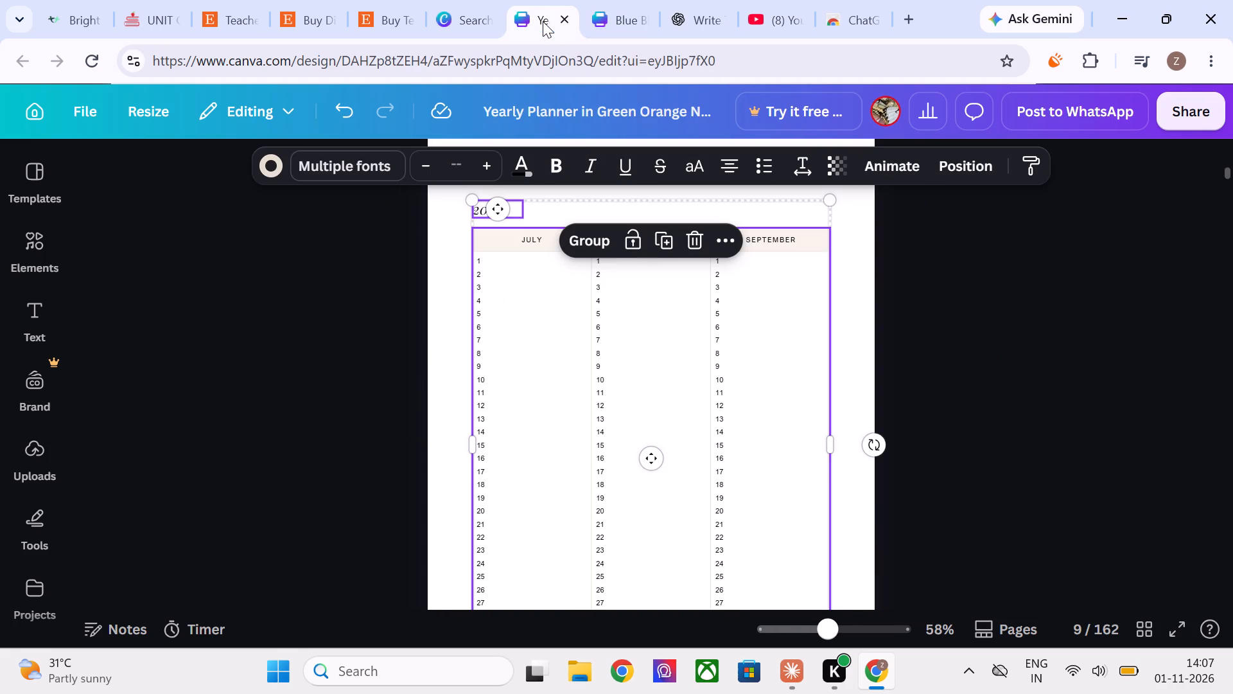
left_click(977, 359)
scroll(977, 359, "down", 5)
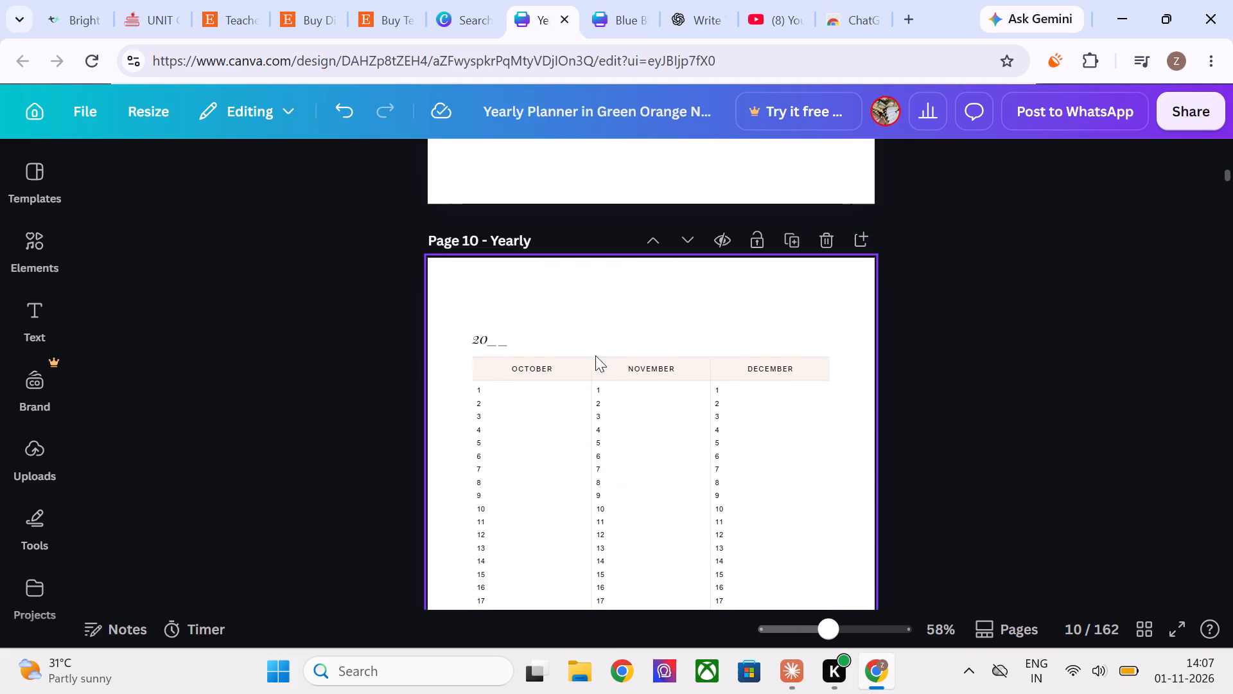
left_click_drag(452, 317, 821, 551)
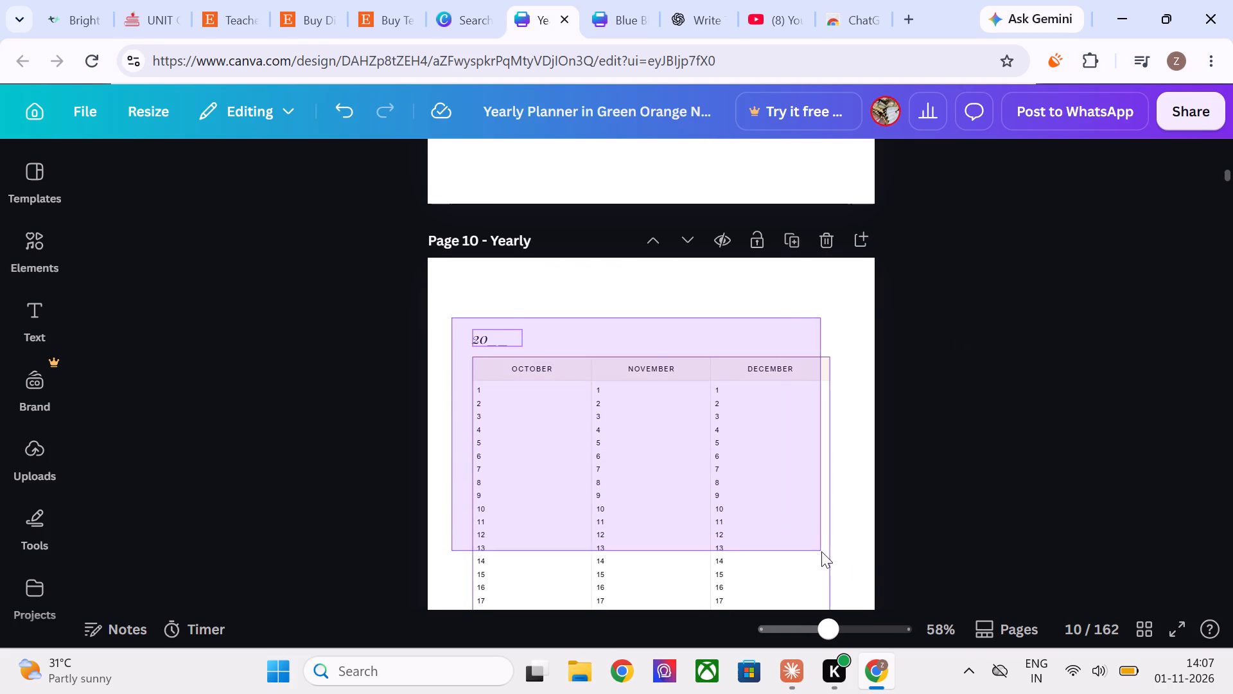
key("ctrl+c")
left_click(634, 21)
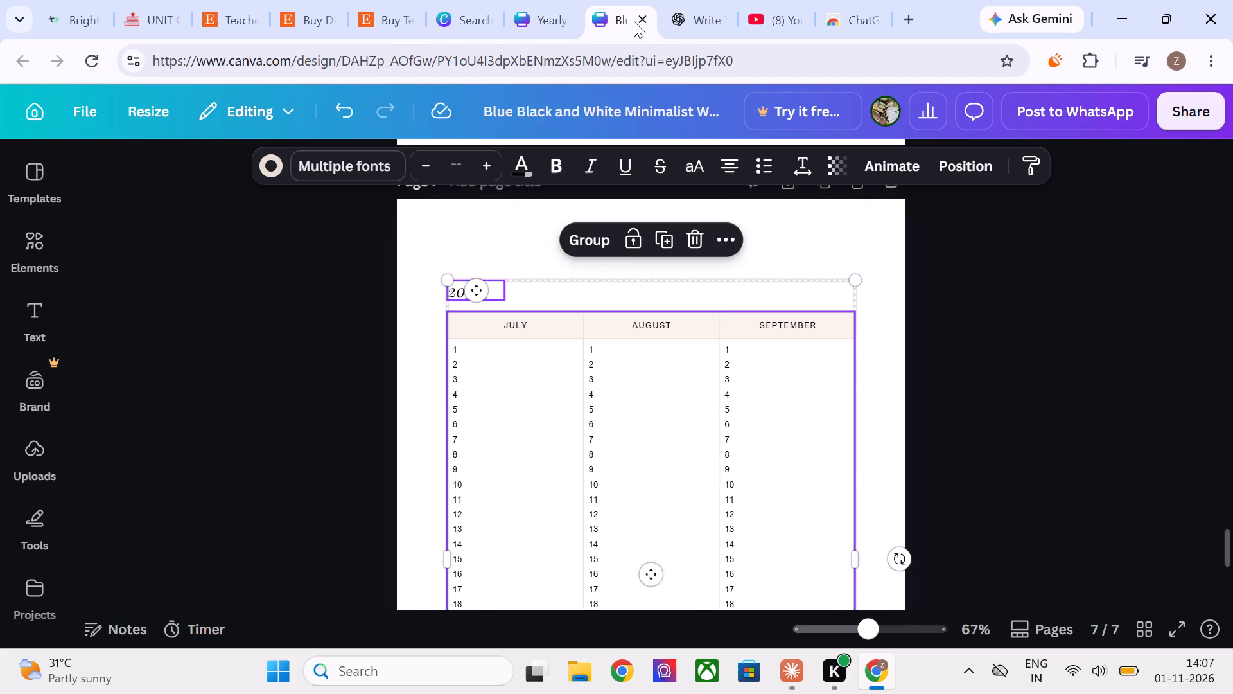
left_click(989, 303)
scroll(989, 303, "up", 1)
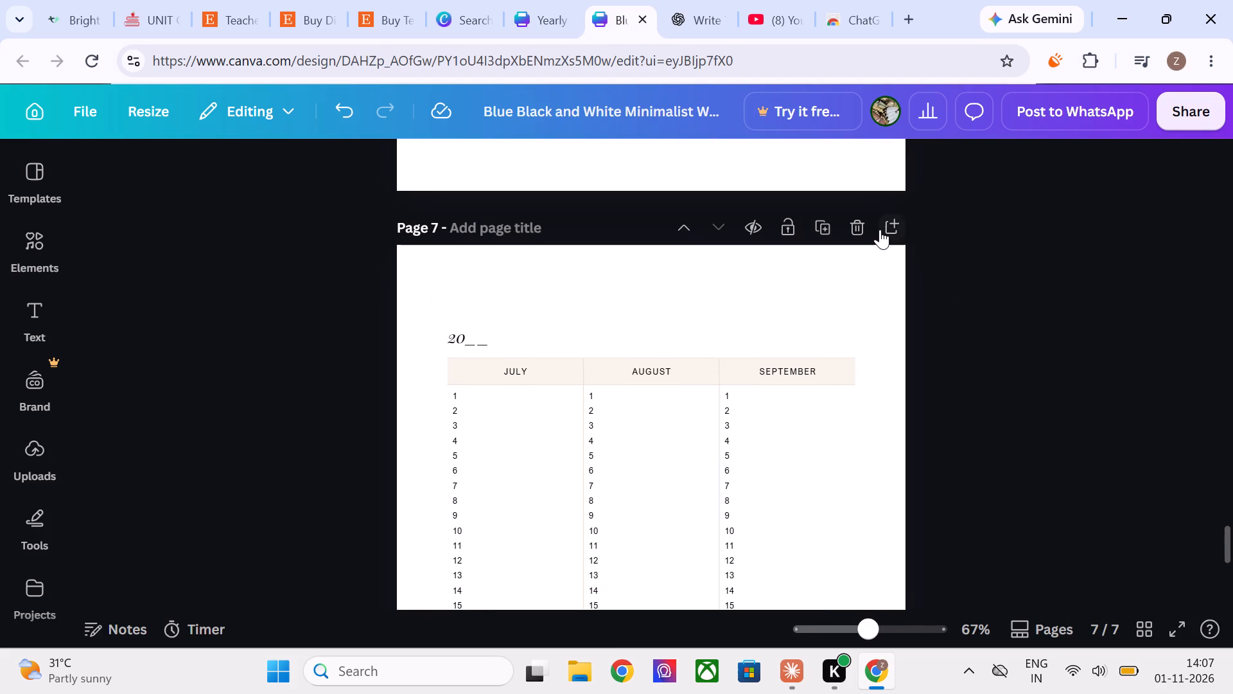
left_click(884, 226)
key("ctrl+v")
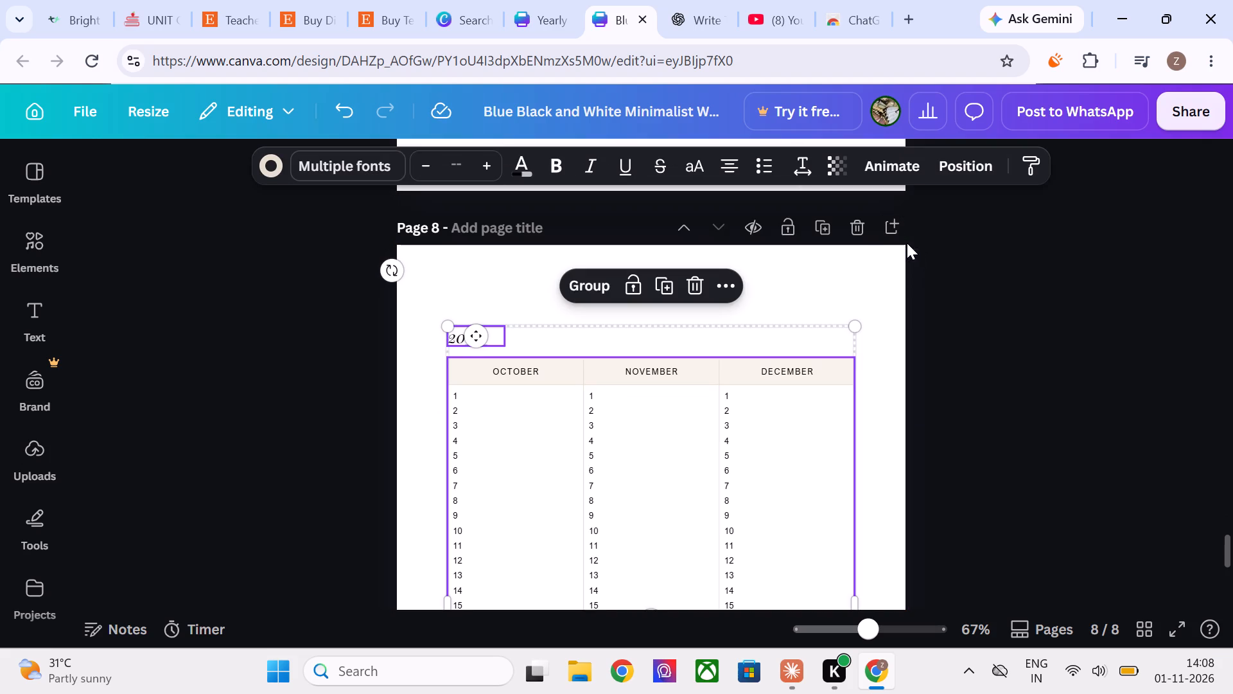
Review the planner pages from the emergency contact page through the four quarterly month tables to the last page.
left_click(1068, 343)
scroll(1068, 343, "up", 3)
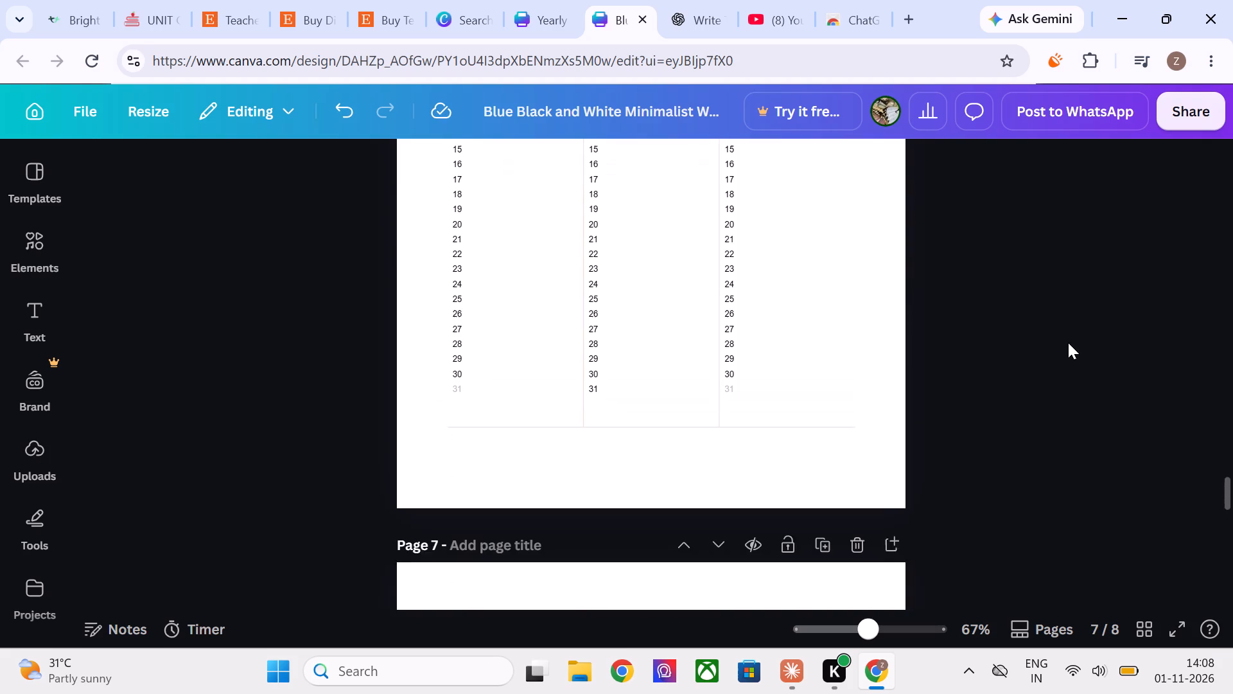
scroll(1068, 343, "up", 10)
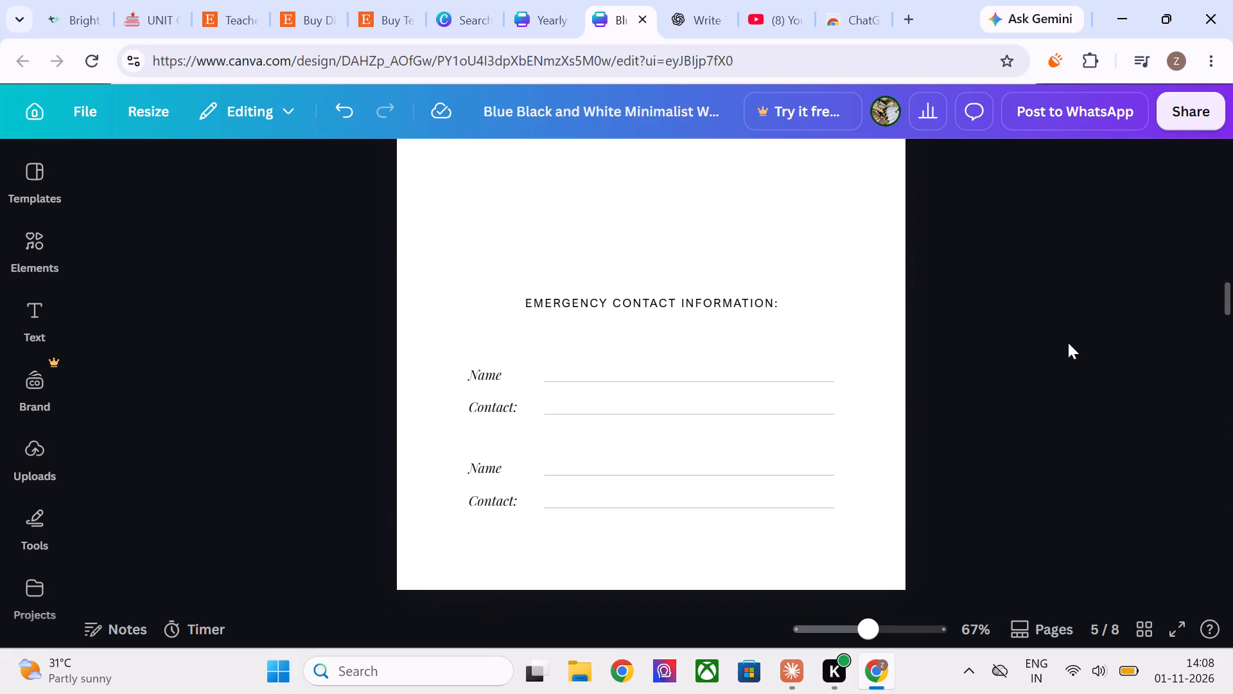
scroll(1068, 343, "down", 7)
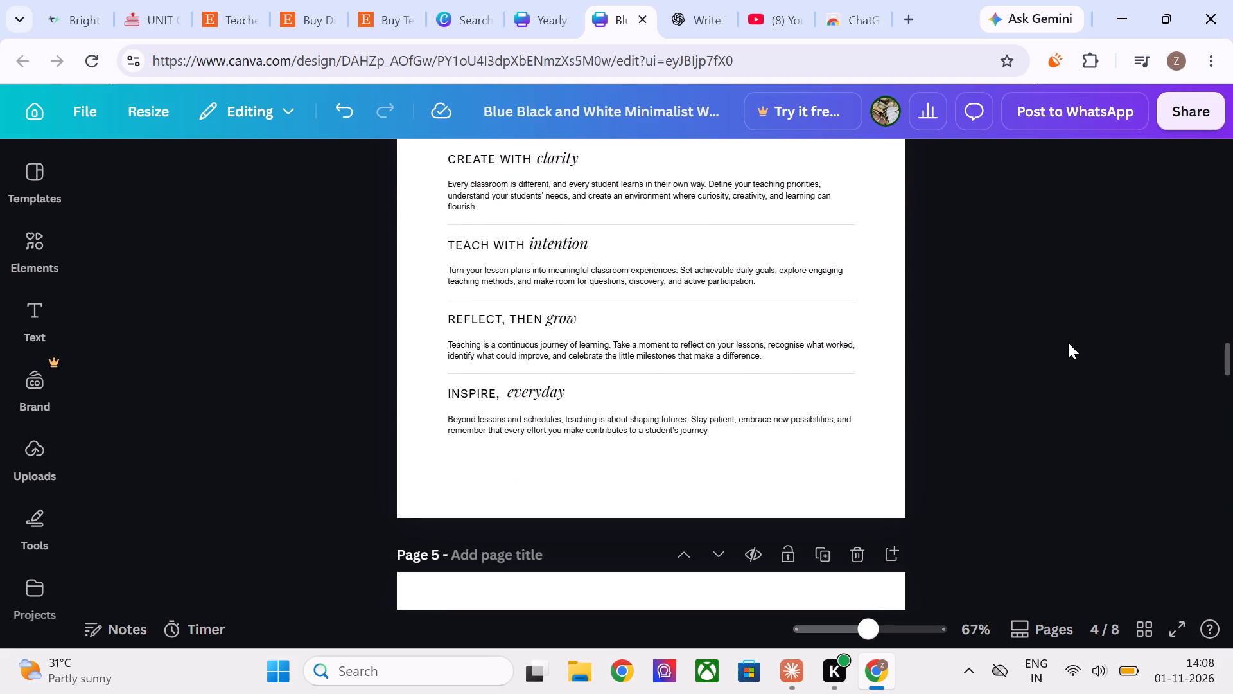
scroll(1068, 343, "down", 5)
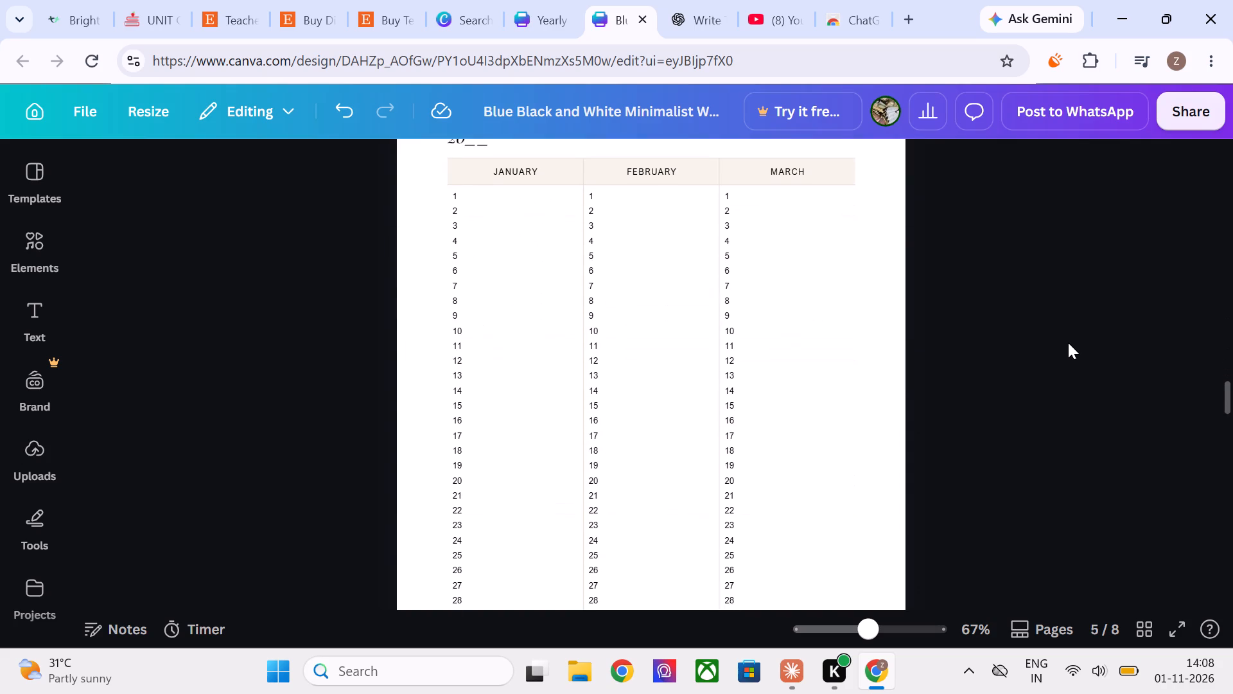
scroll(1068, 343, "down", 7)
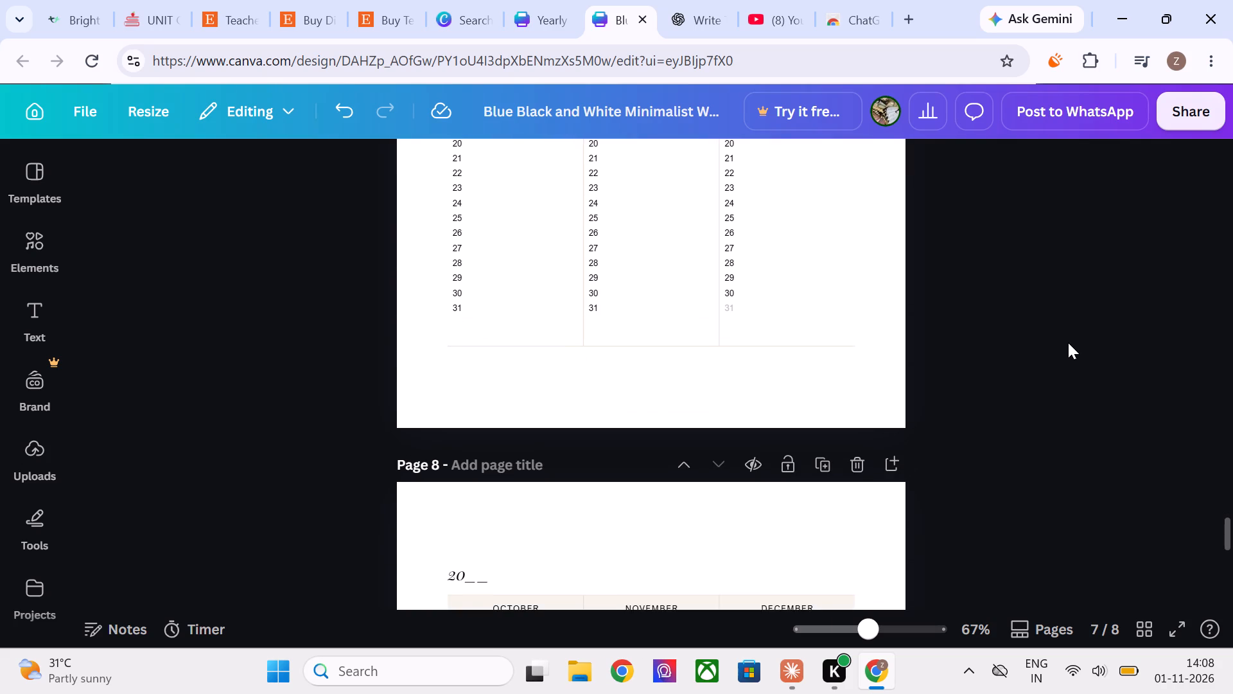
scroll(1068, 343, "down", 4)
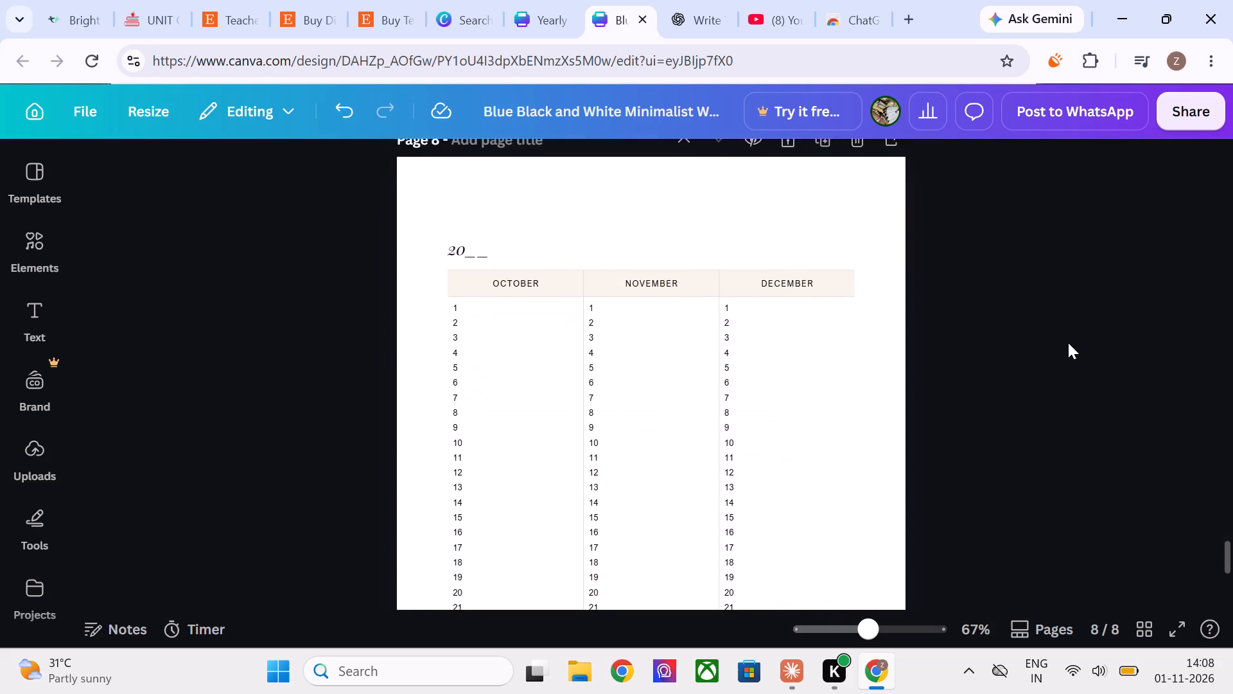
scroll(1068, 343, "down", 2)
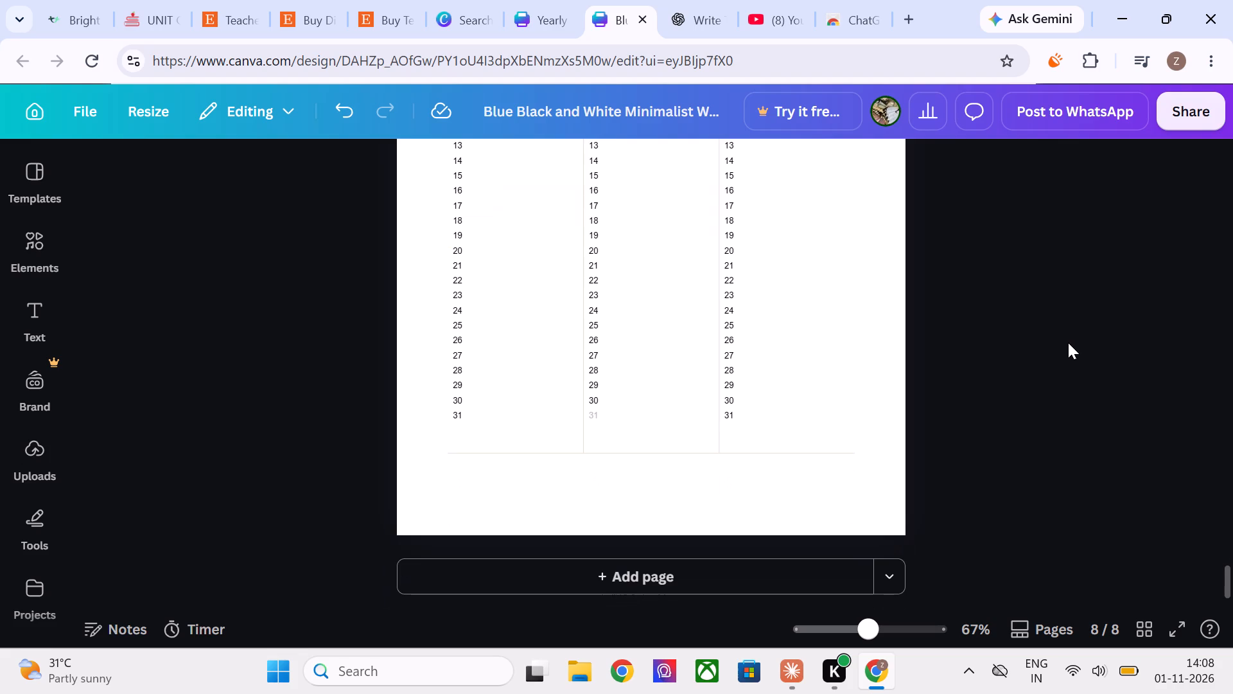
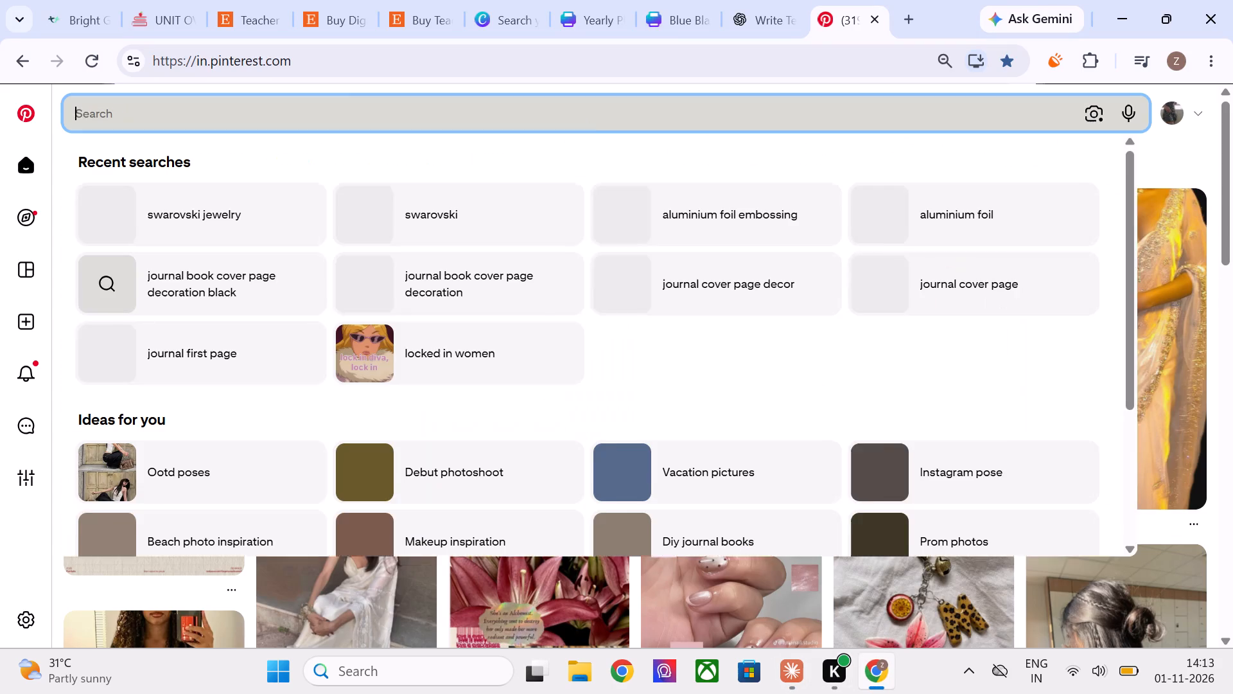
type("year")
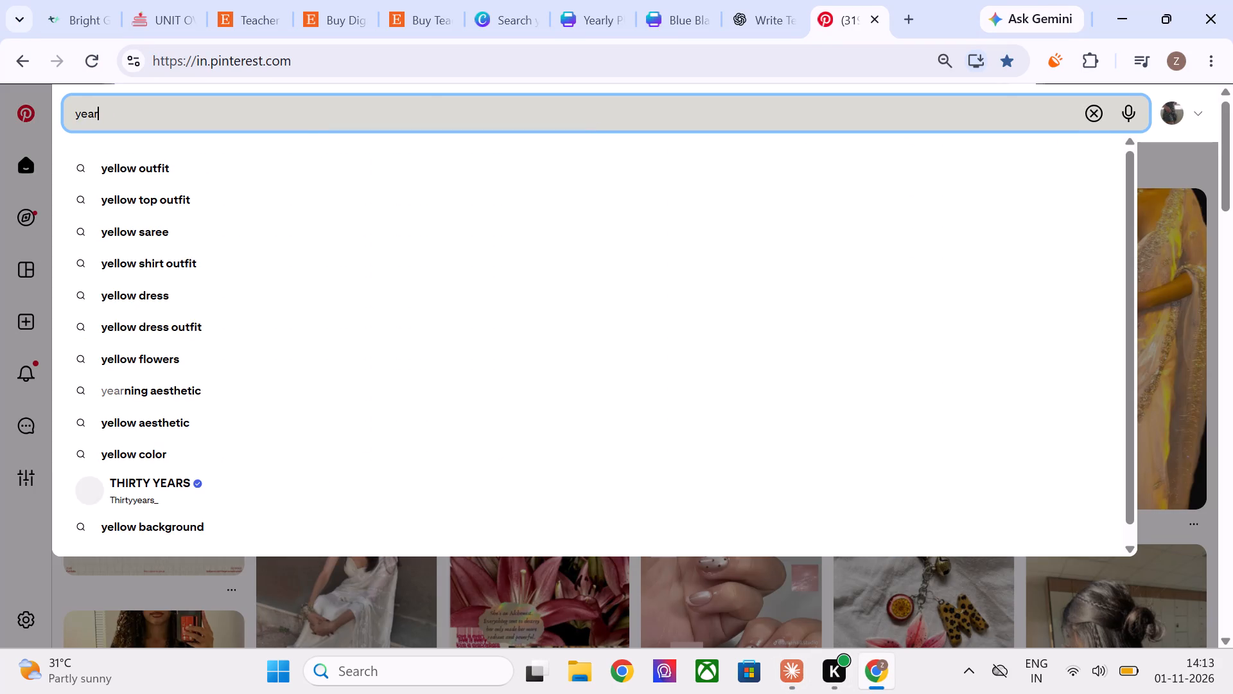
type("ly goal")
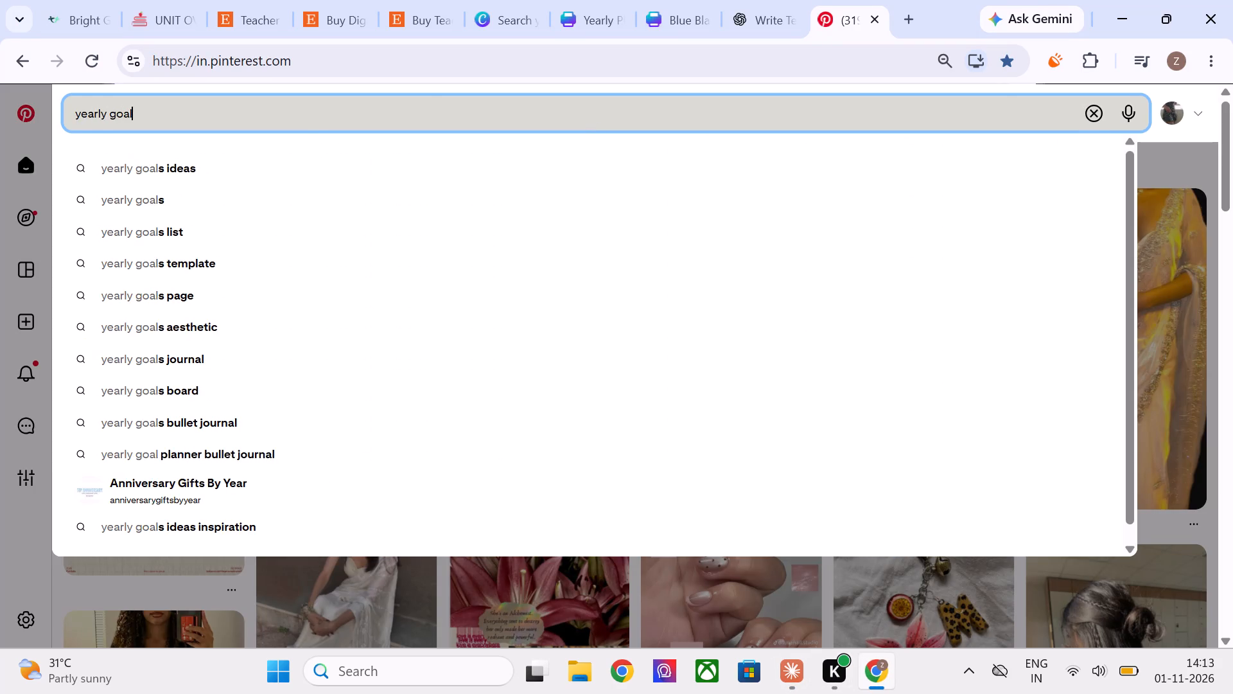
key("Return")
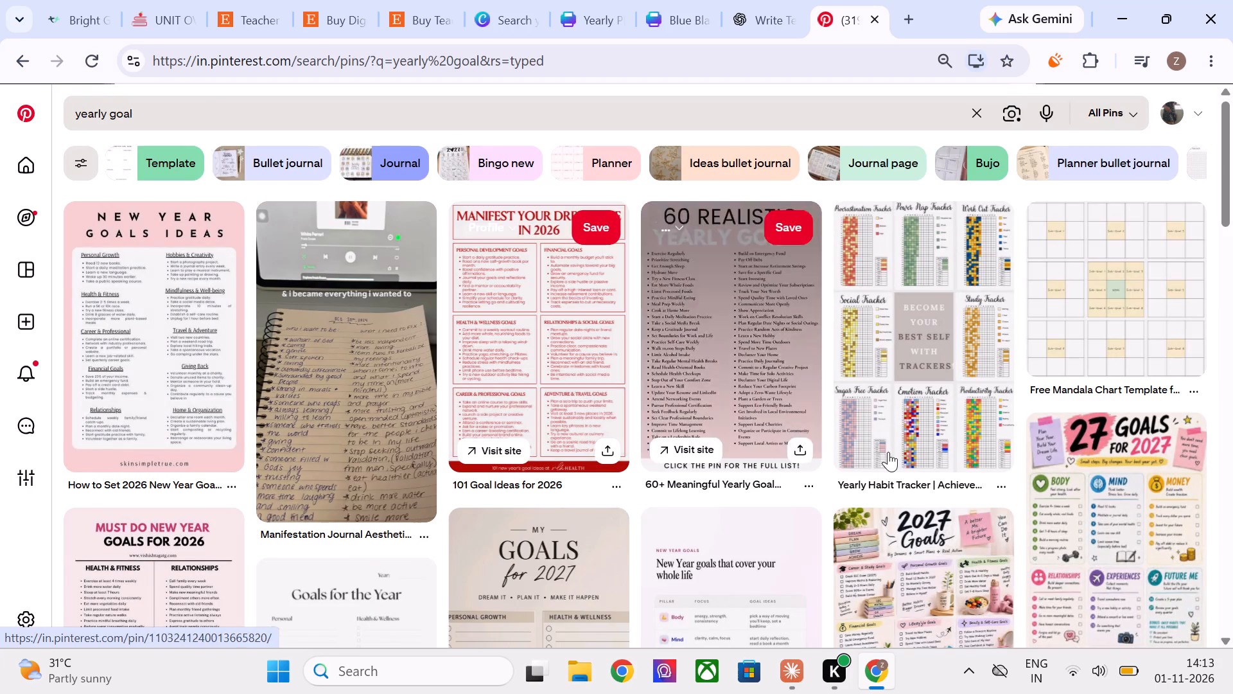
scroll(888, 452, "down", 3)
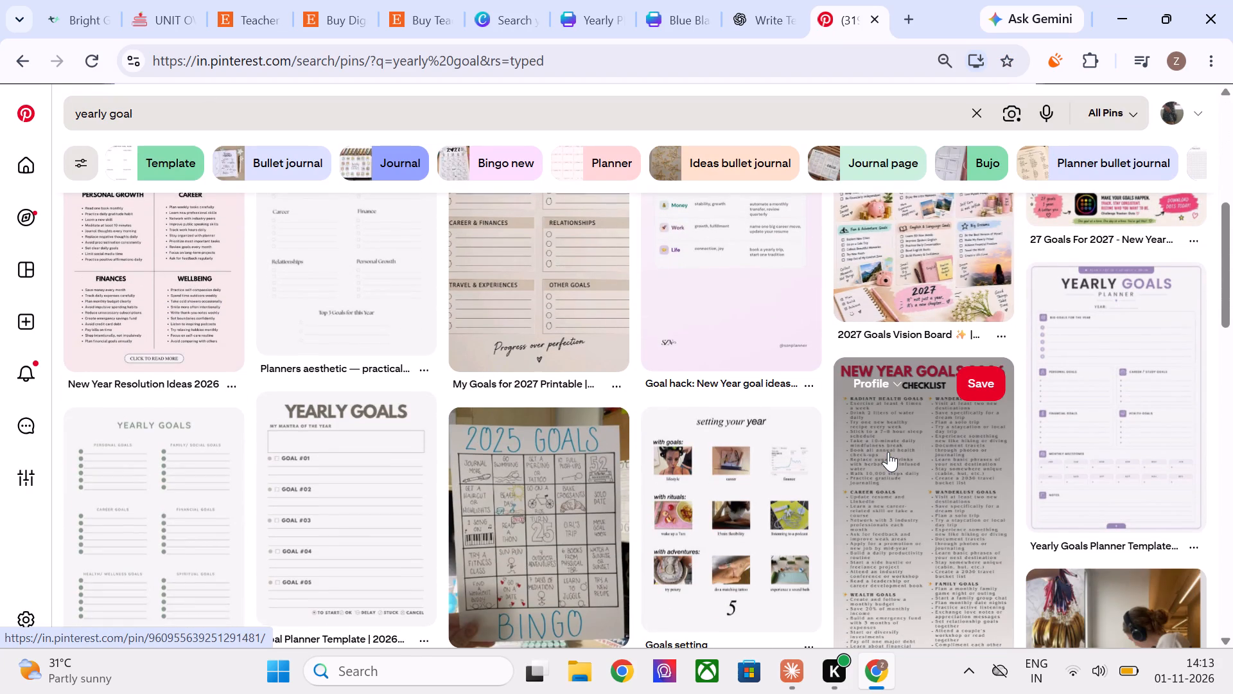
scroll(888, 452, "down", 3)
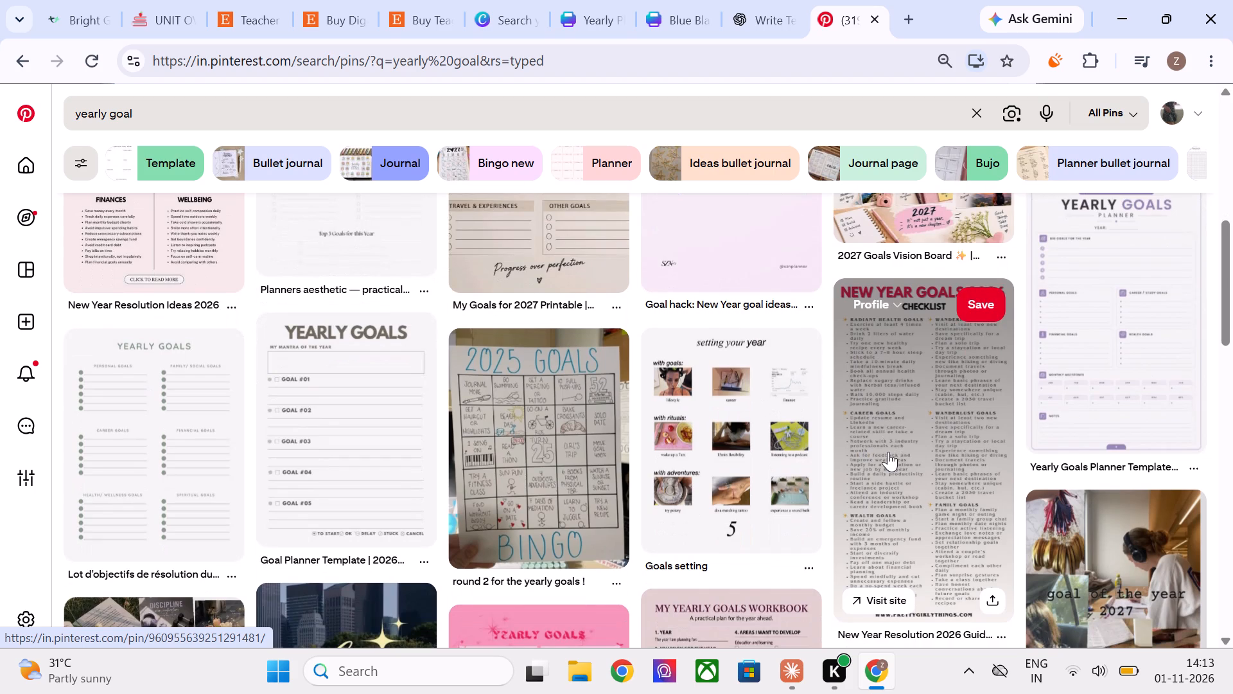
scroll(888, 452, "down", 4)
Change the Pinterest search to the suggested query "yearly plan".
left_click(282, 116)
key("BackSpace")
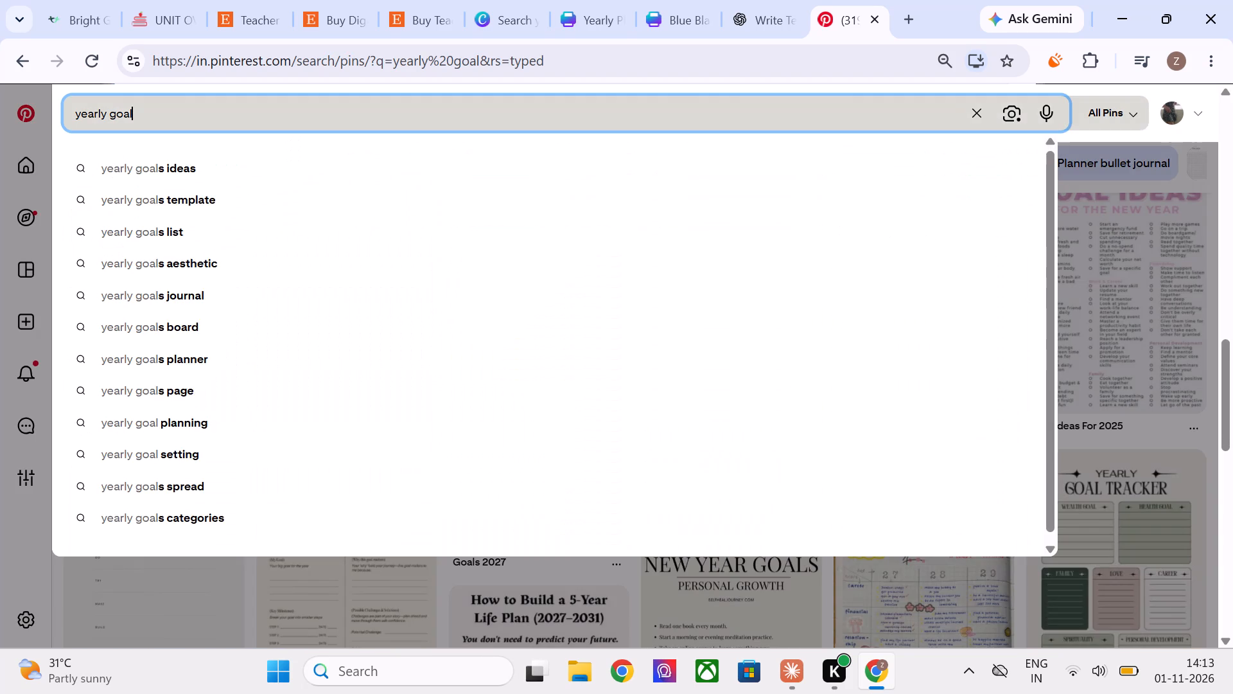
key("BackSpace")
key("BackSpace")
key("BackSpace")
key("BackSpace")
key("space")
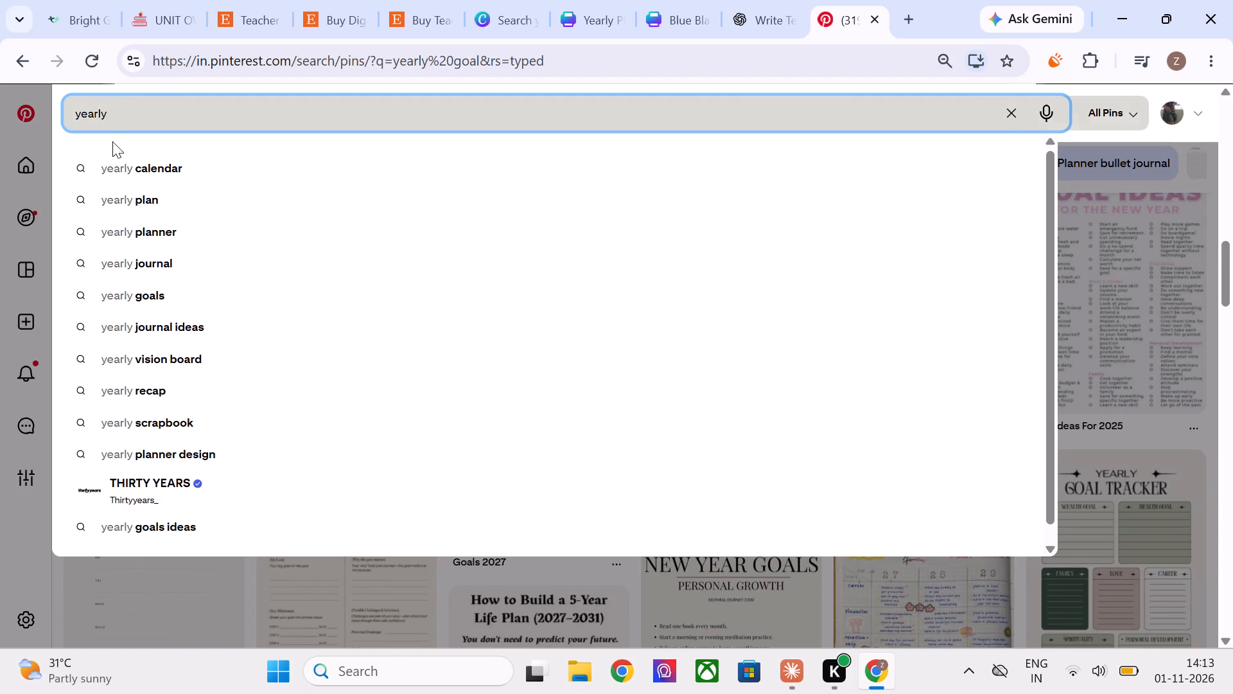
left_click(167, 208)
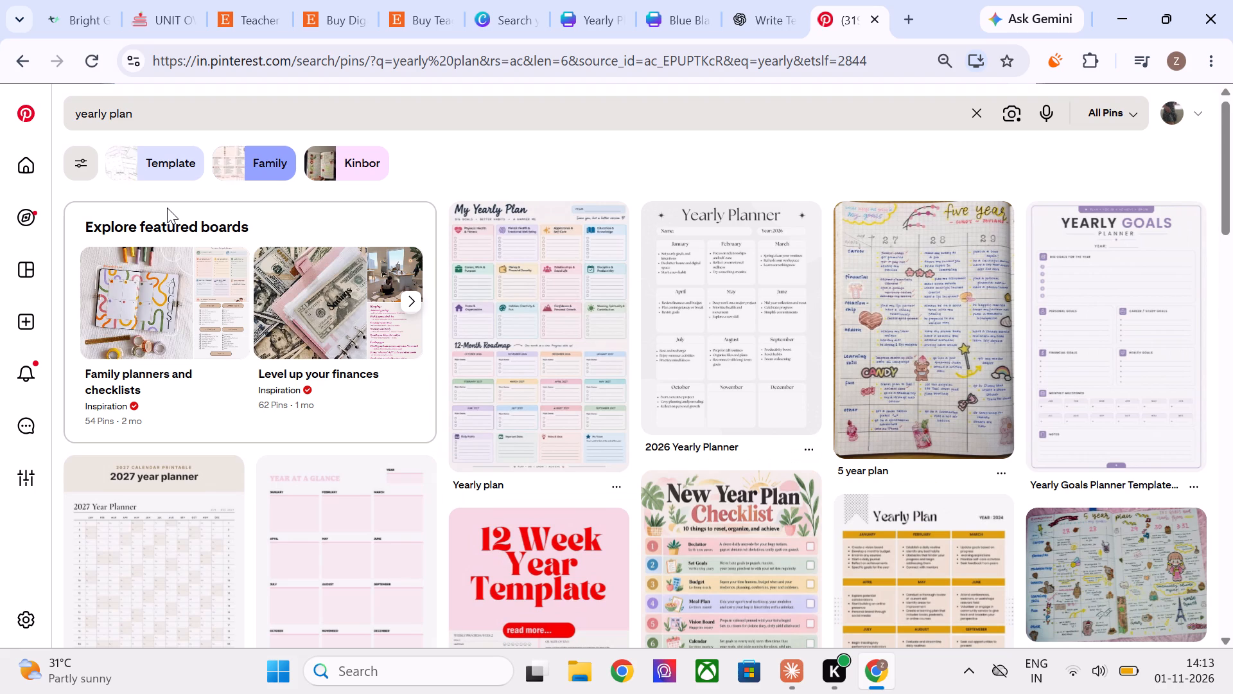
Browse the yearly plan pins for planner layout and style references.
scroll(167, 208, "down", 2)
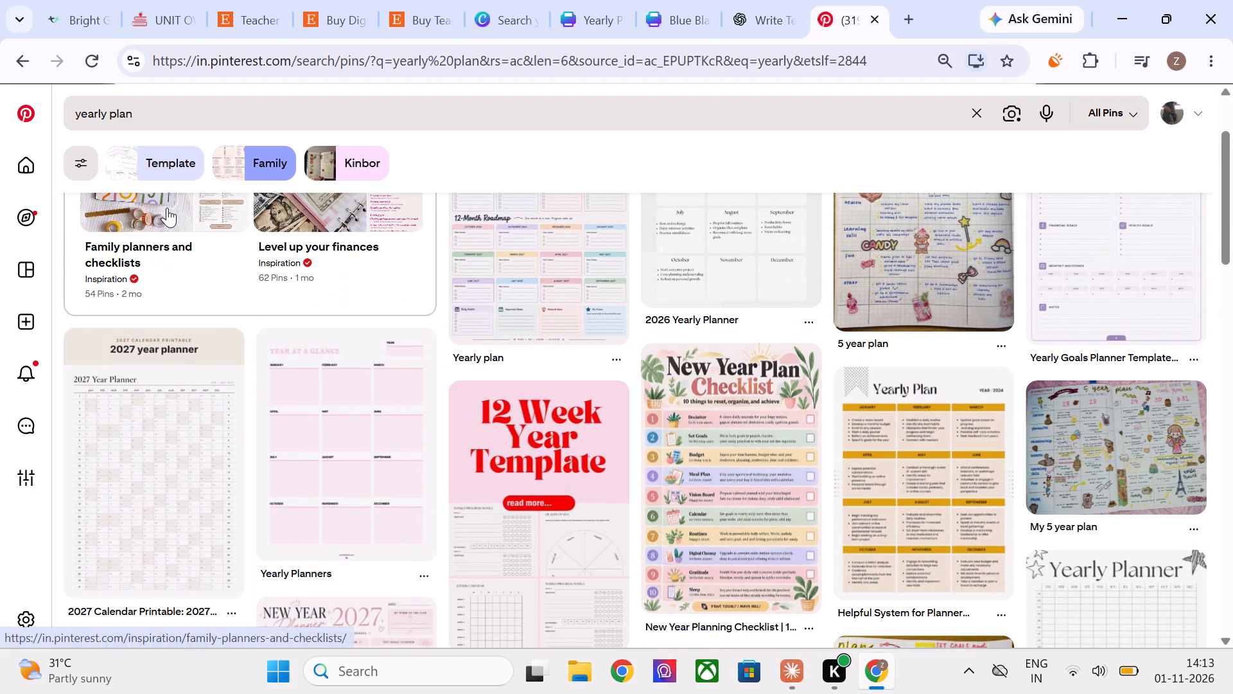
scroll(167, 208, "down", 1)
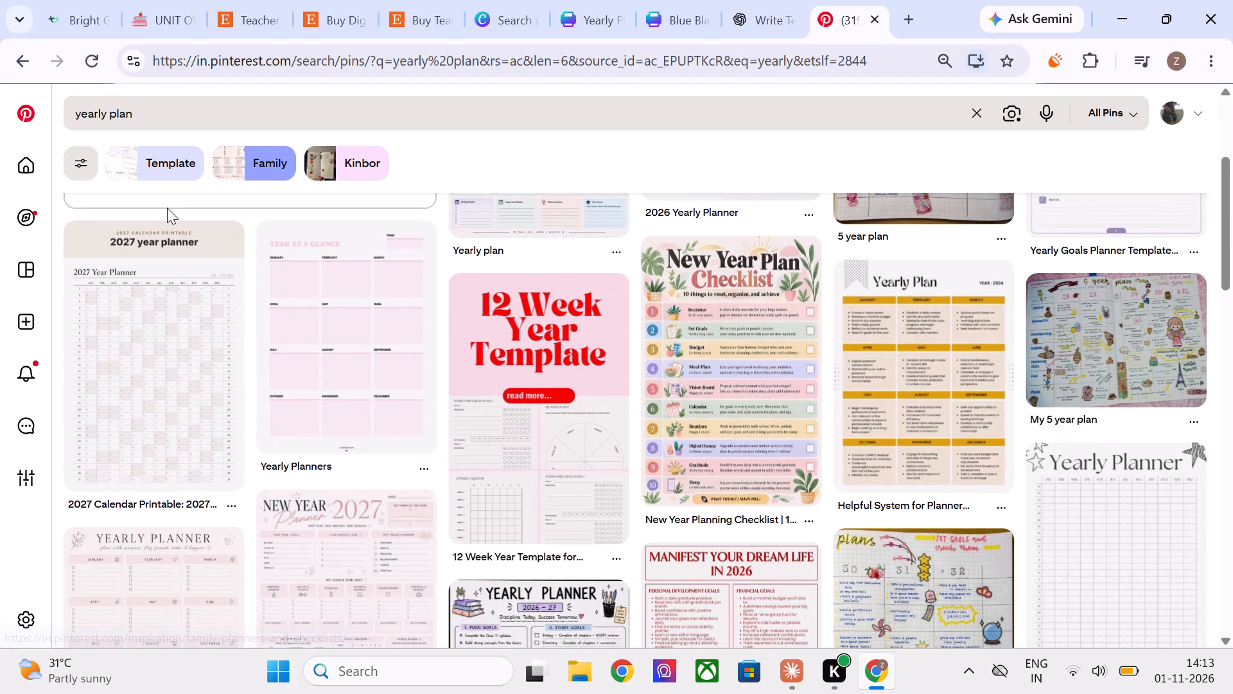
scroll(167, 208, "down", 3)
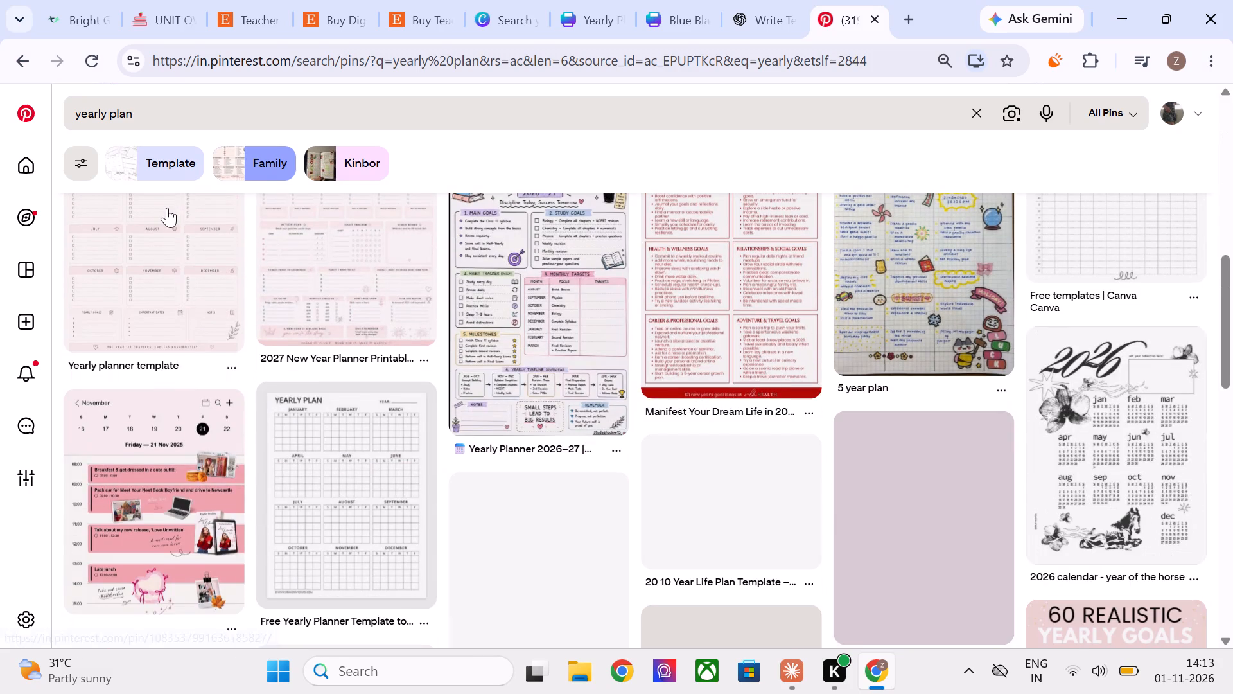
scroll(167, 208, "down", 3)
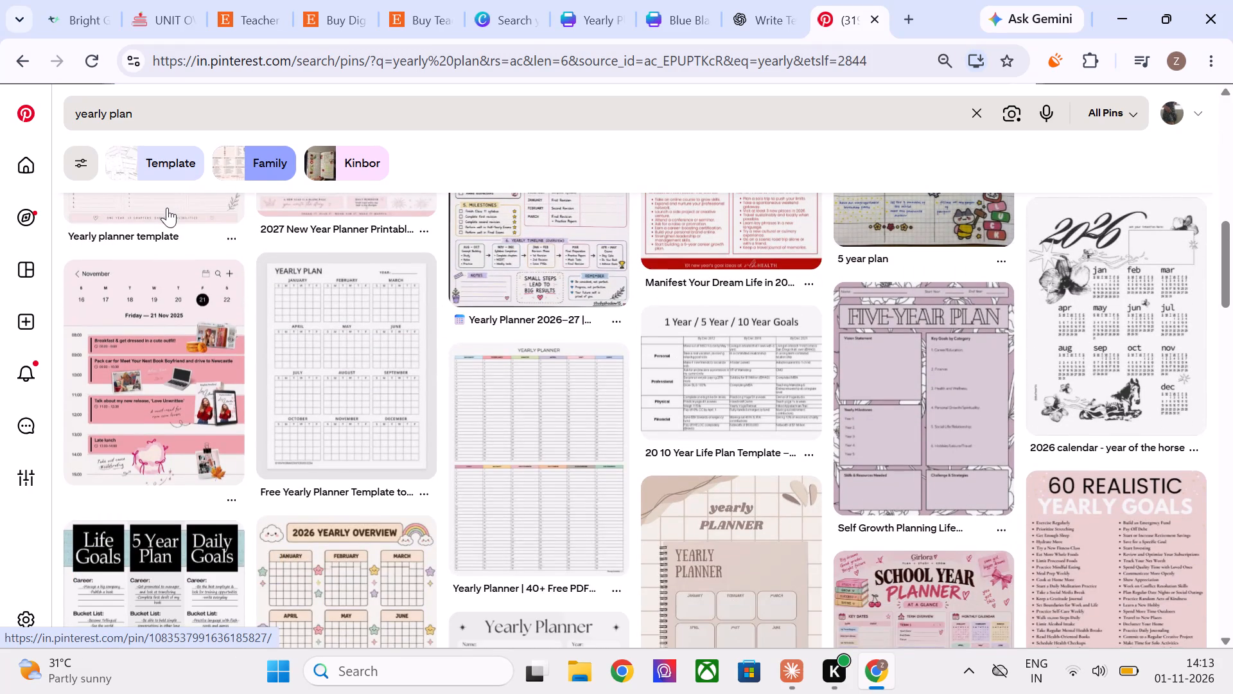
Search the web for "planner" in a new browser tab.
left_click(912, 10)
type("planner")
key("Return")
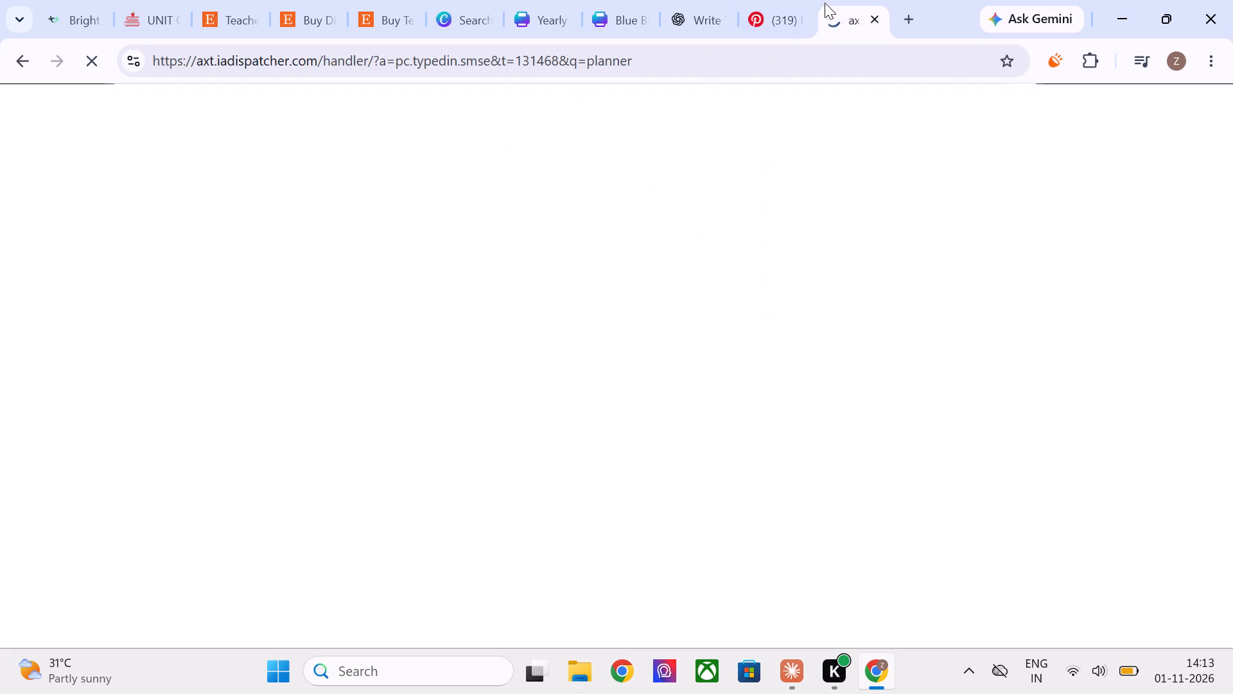
Return to the Pinterest yearly plan results and examine more planner page designs further down.
left_click(789, 8)
scroll(649, 437, "down", 2)
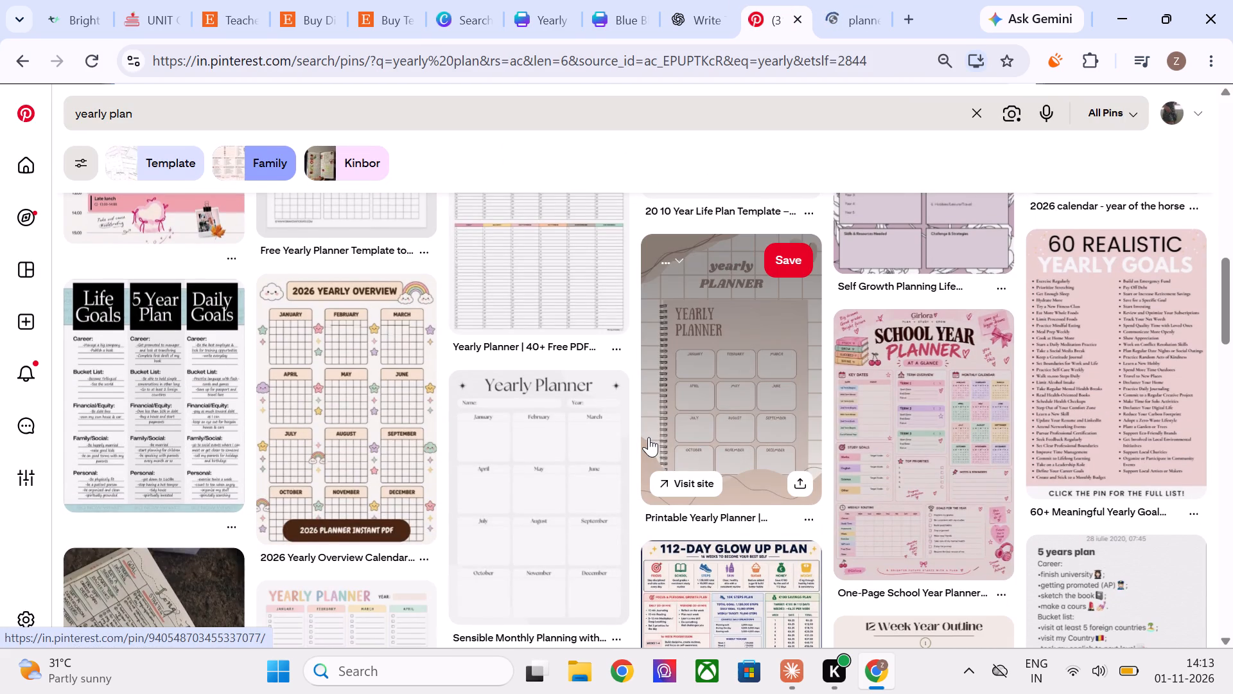
scroll(649, 437, "down", 3)
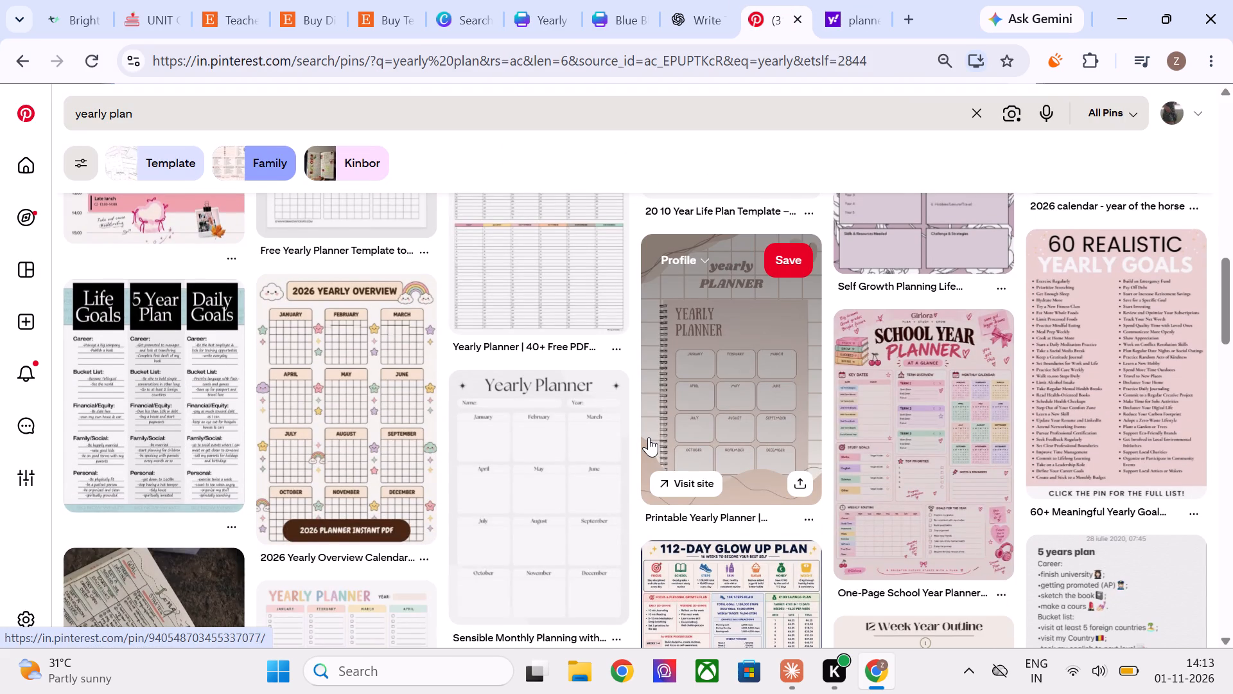
scroll(649, 437, "down", 3)
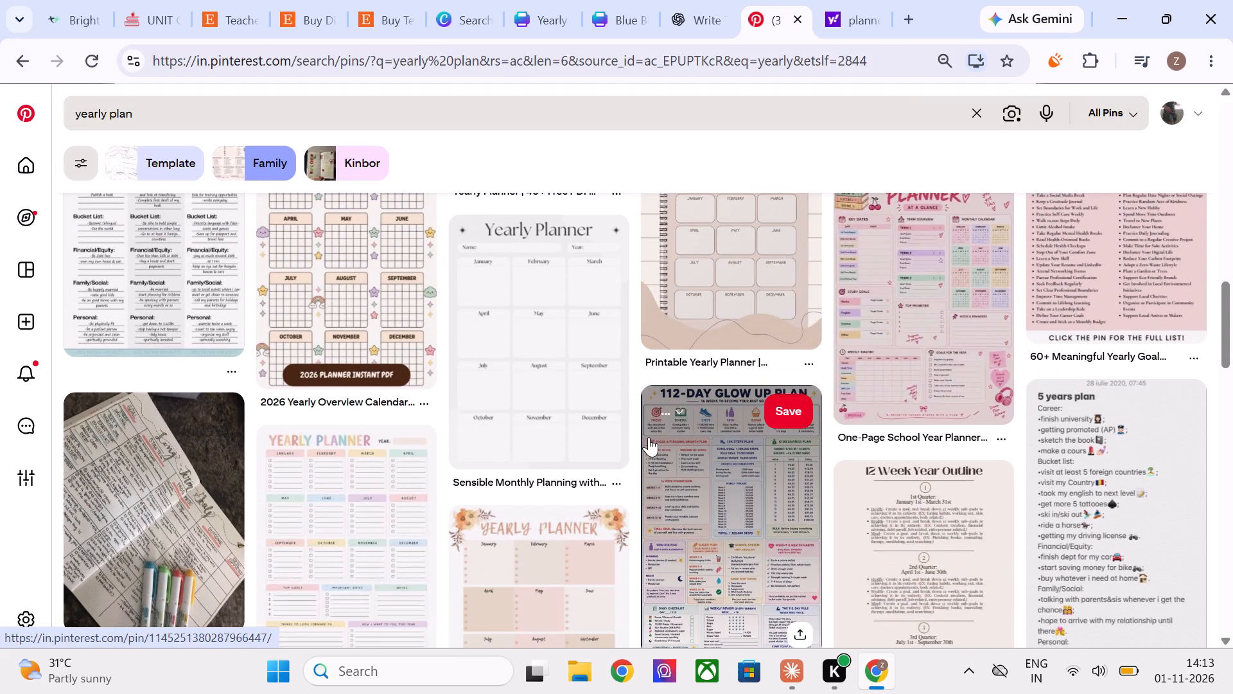
scroll(649, 437, "down", 5)
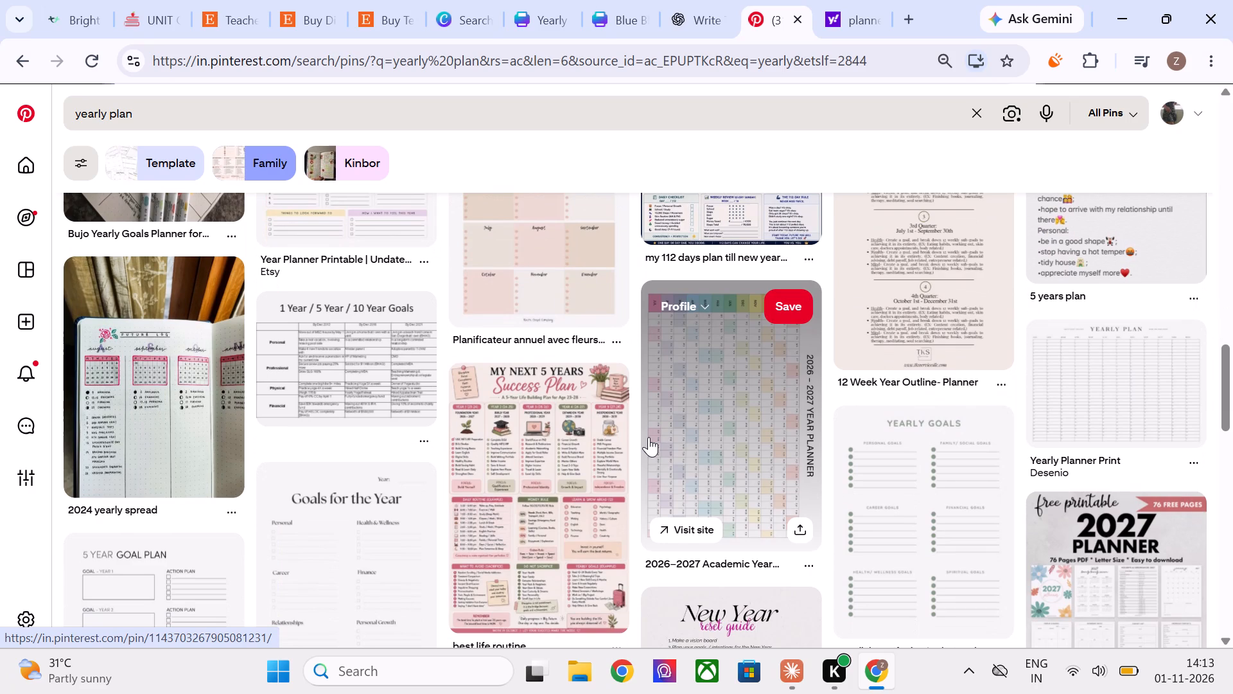
Return to the web search results for "planner" and look through them for planner references.
scroll(649, 437, "up", 4)
left_click(844, 23)
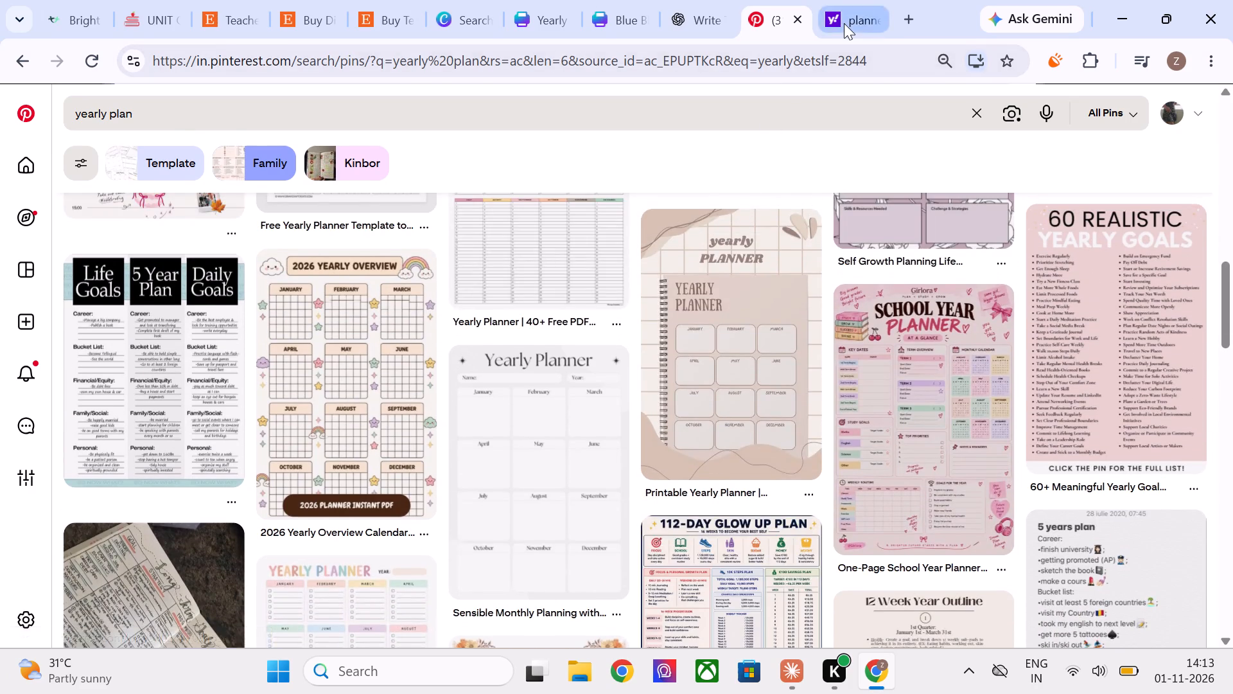
scroll(462, 343, "down", 4)
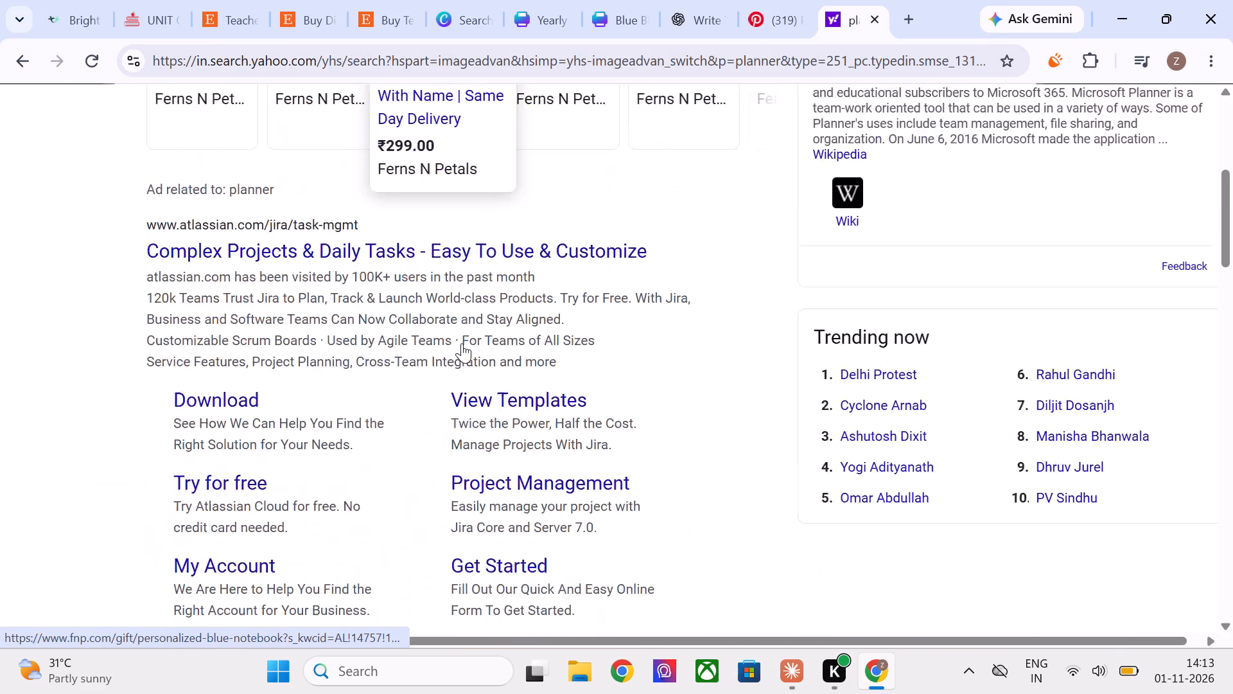
scroll(462, 343, "down", 6)
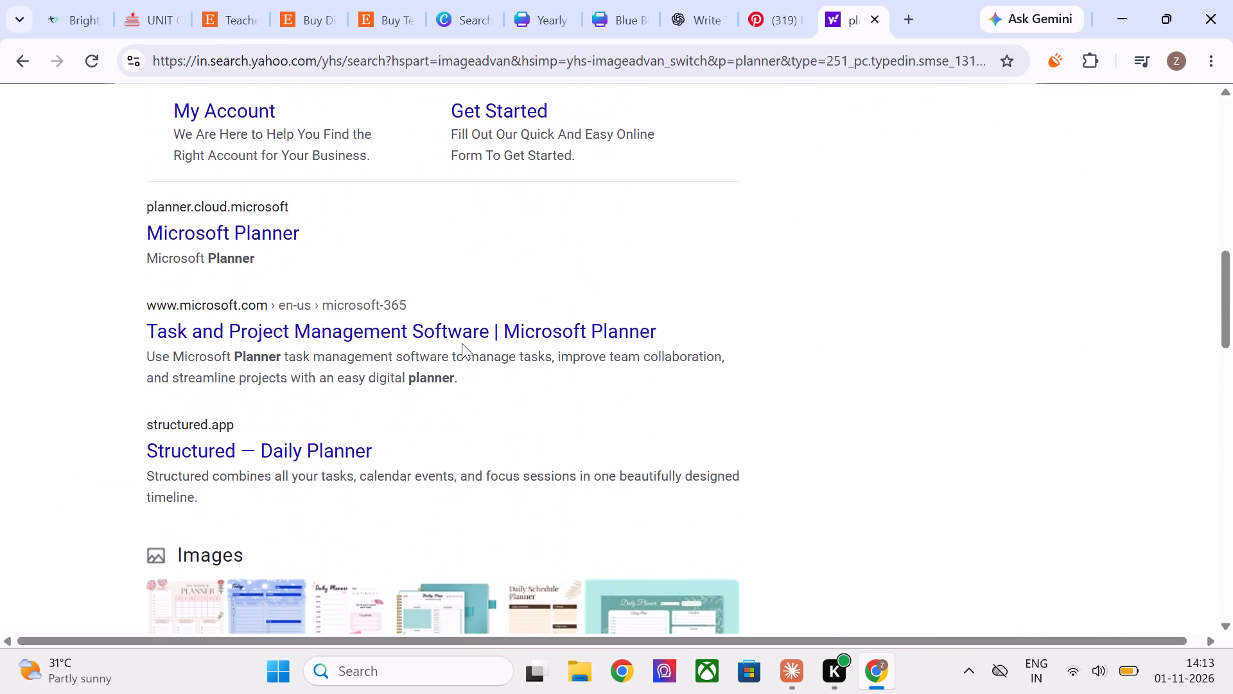
scroll(462, 343, "down", 6)
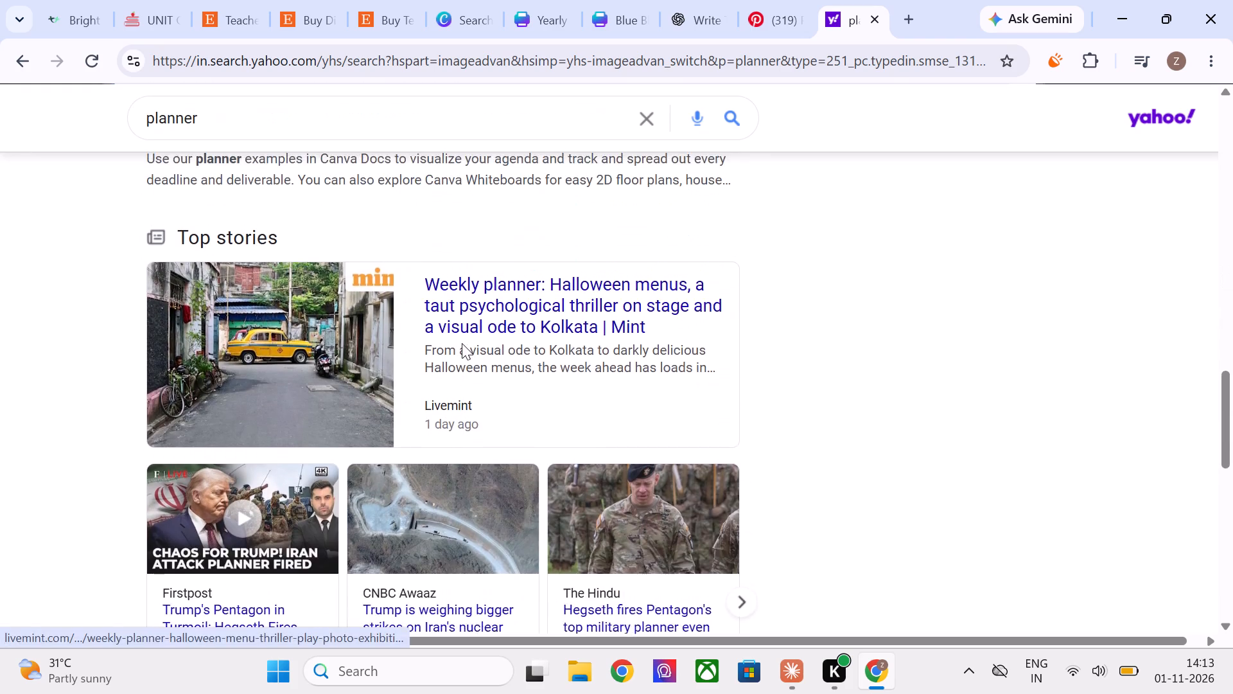
scroll(462, 343, "down", 2)
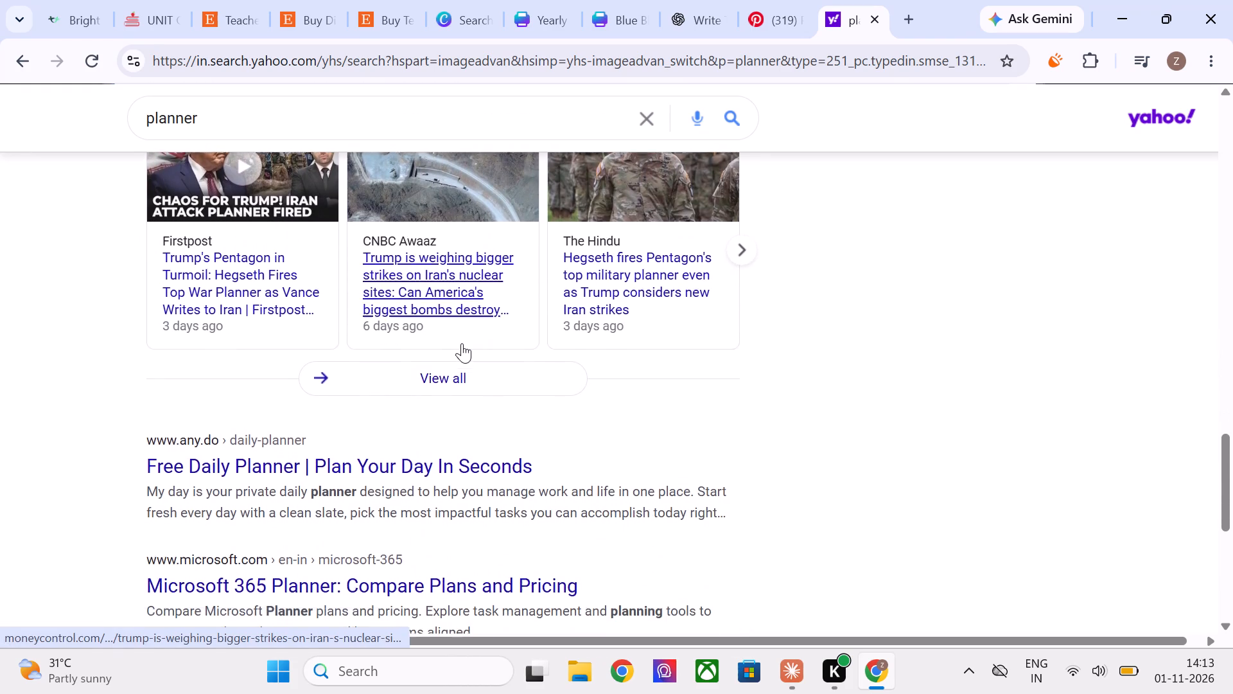
scroll(462, 343, "down", 2)
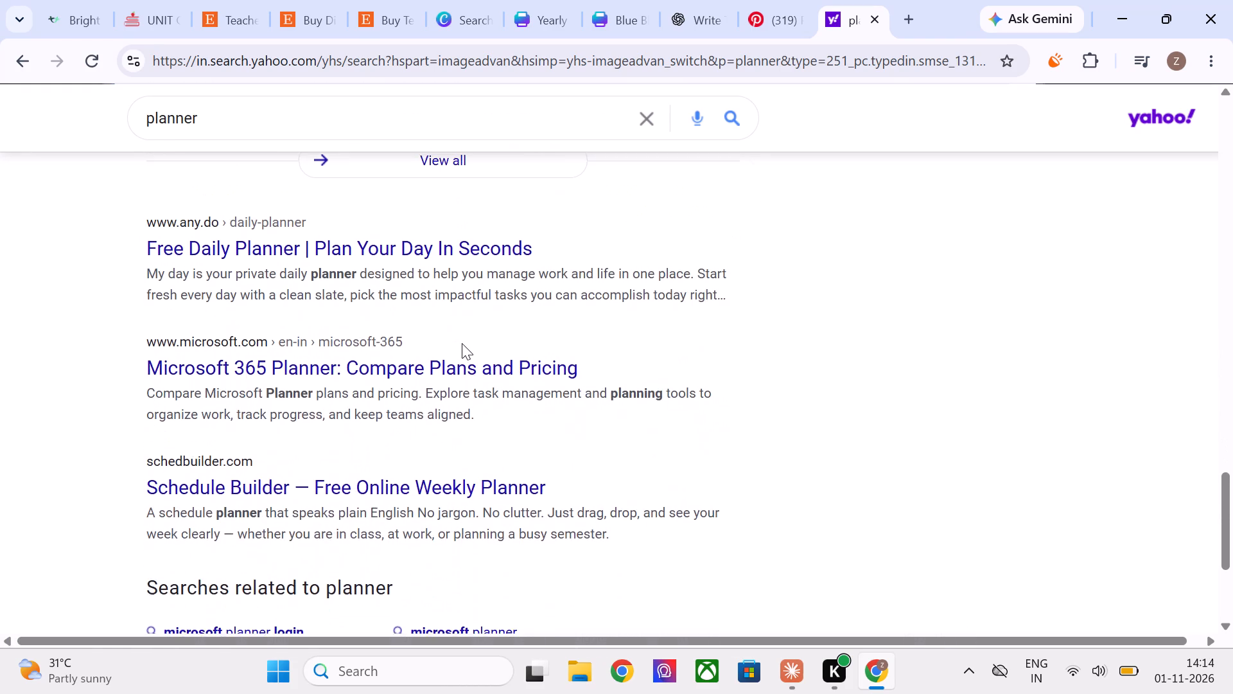
Refine the web search to "planner amanda rach lee".
left_click(497, 121)
key("space")
type("amanda")
key("space")
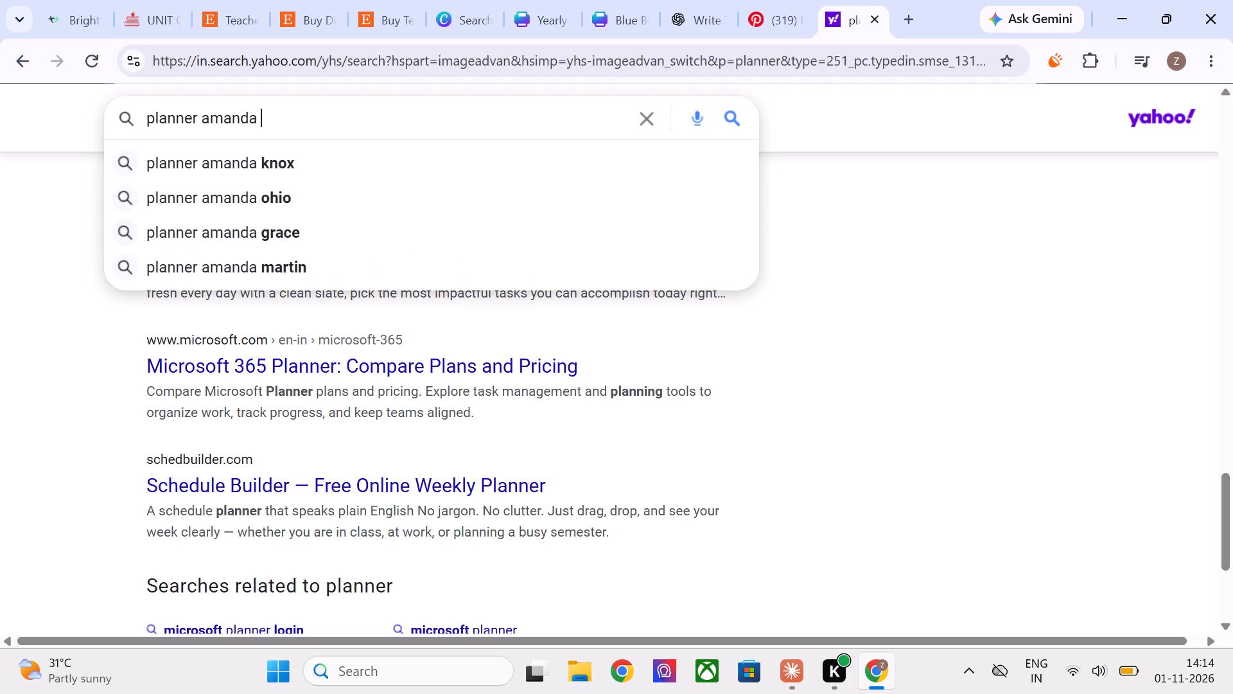
type("rach")
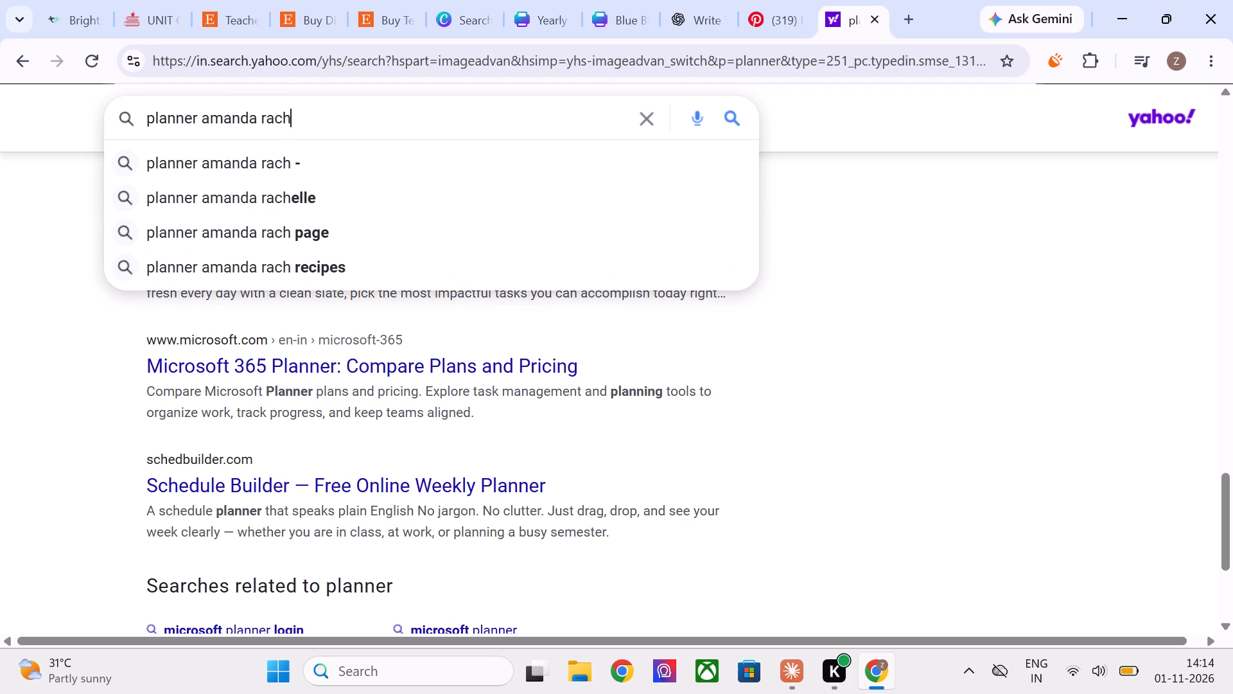
key("space")
type("lee")
key("Return")
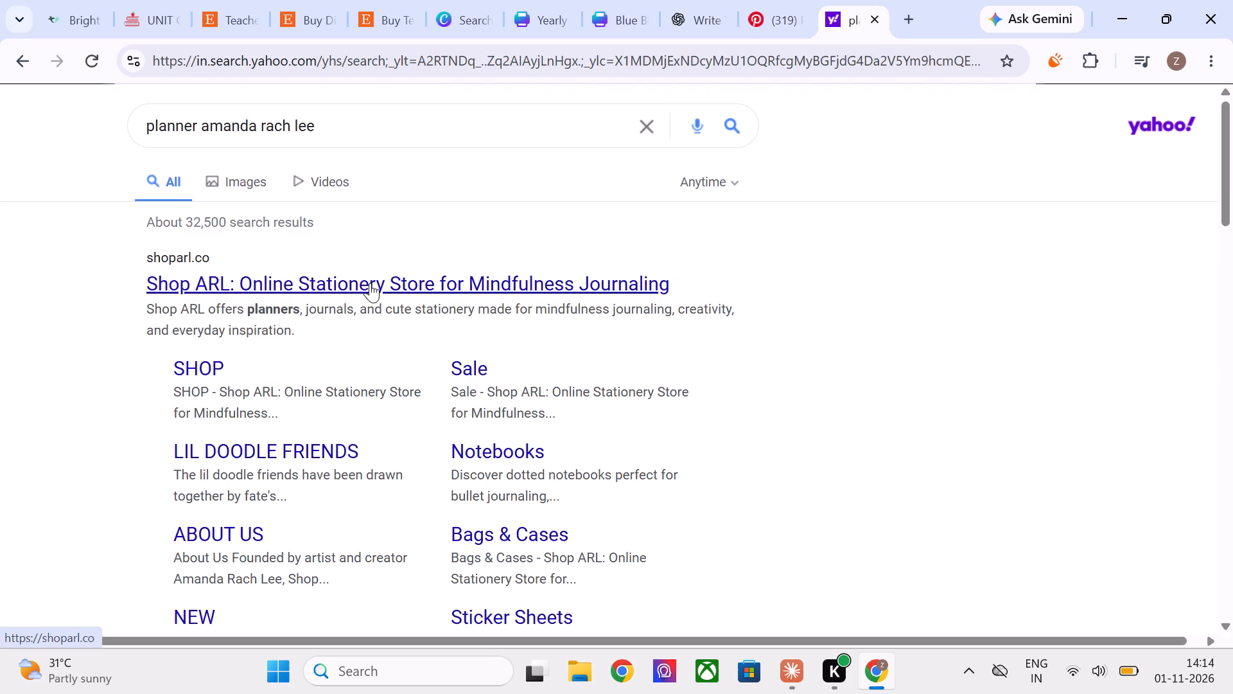
Open the Shop ARL store from the search results and examine the cover designs and formats in its 2027 Planners collection.
left_click(370, 283)
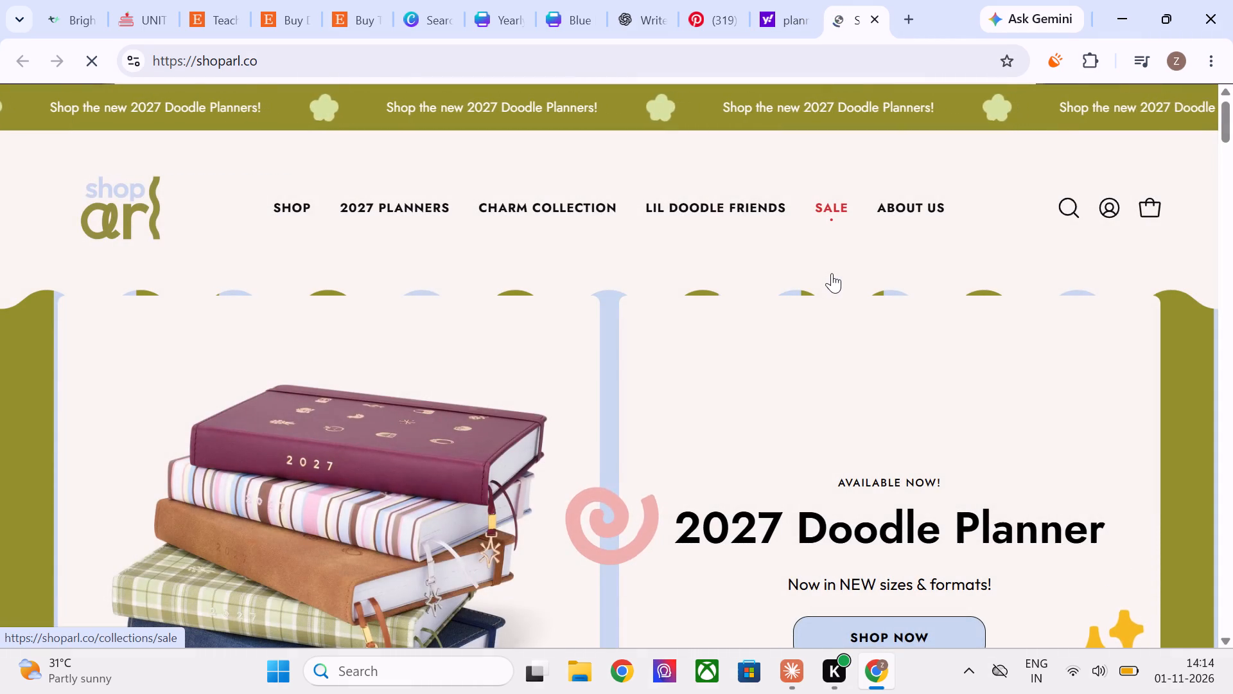
scroll(832, 273, "down", 7)
scroll(832, 273, "up", 12)
left_click(434, 203)
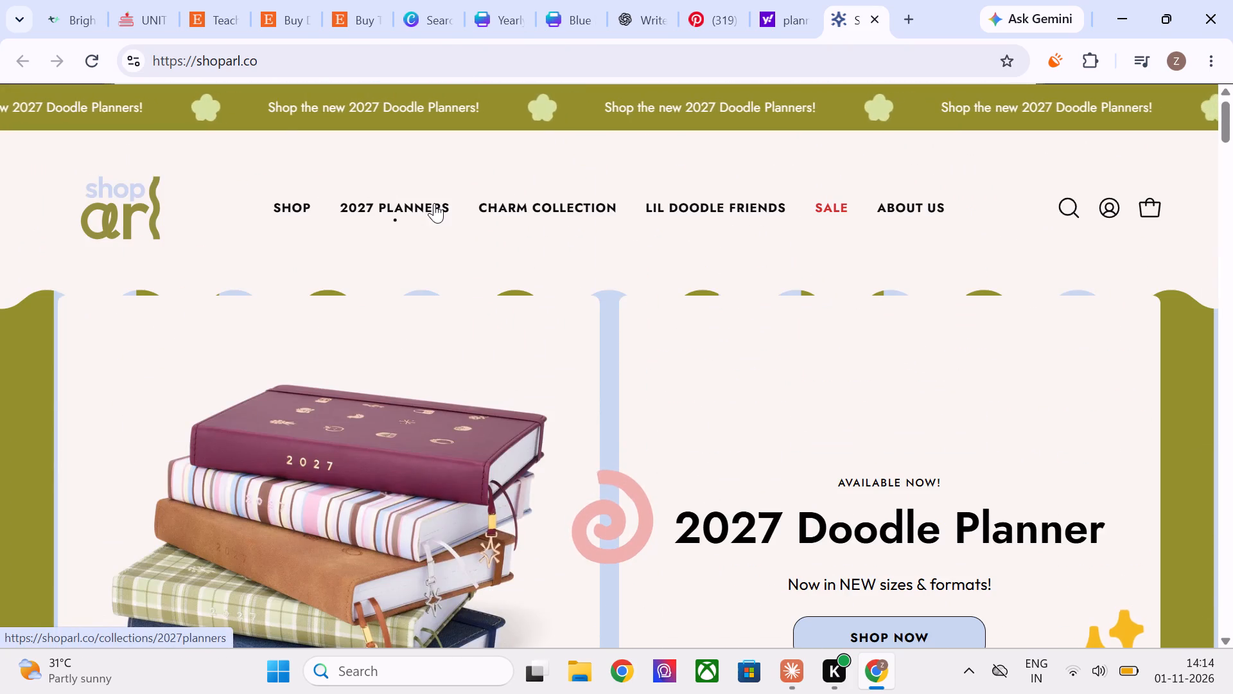
scroll(497, 313, "down", 1)
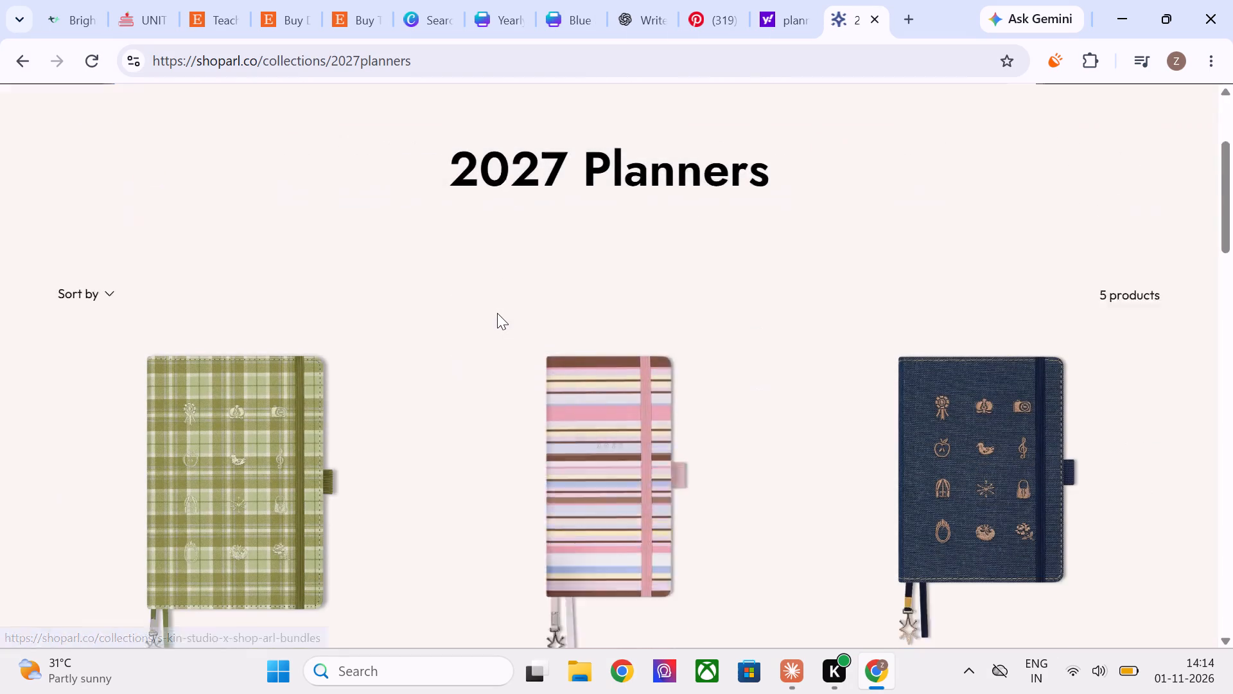
scroll(497, 313, "down", 2)
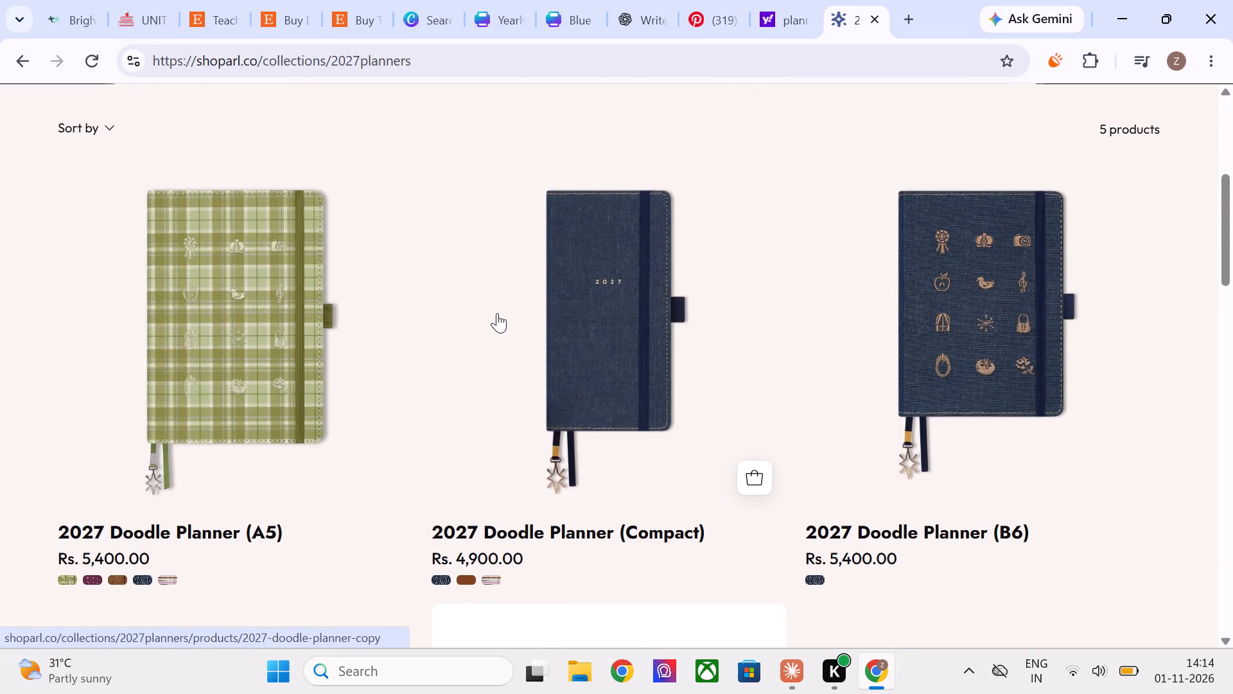
scroll(1031, 583, "down", 3)
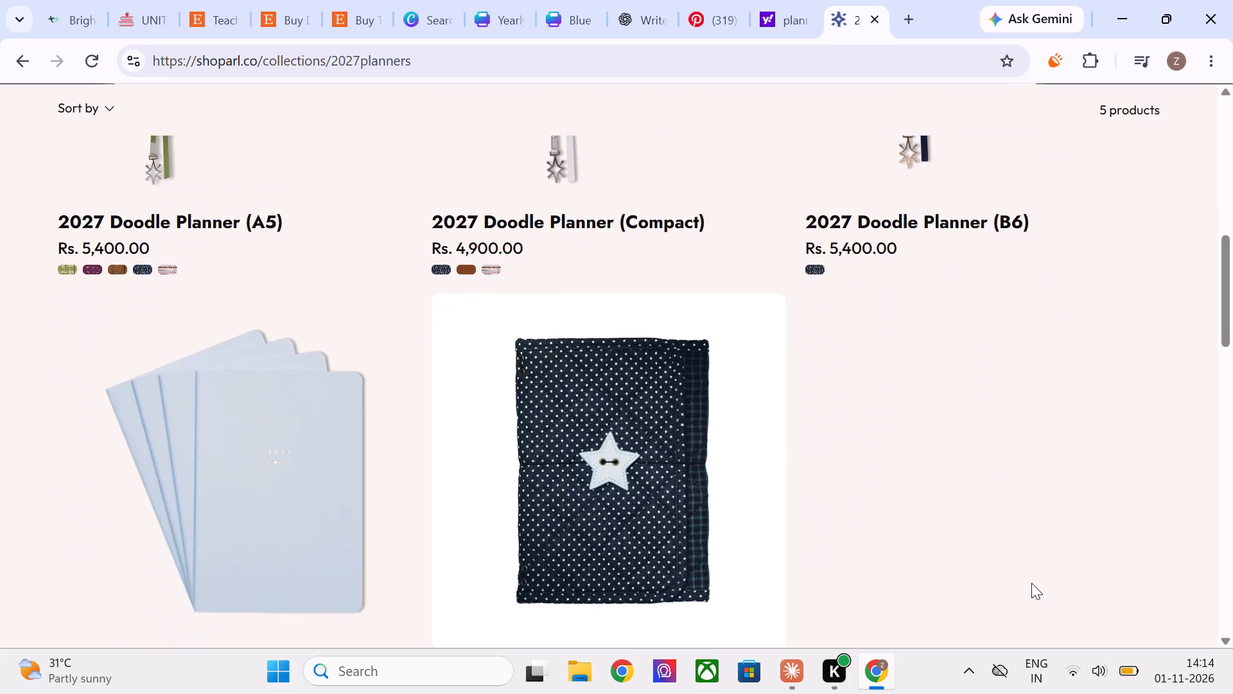
scroll(1031, 583, "down", 5)
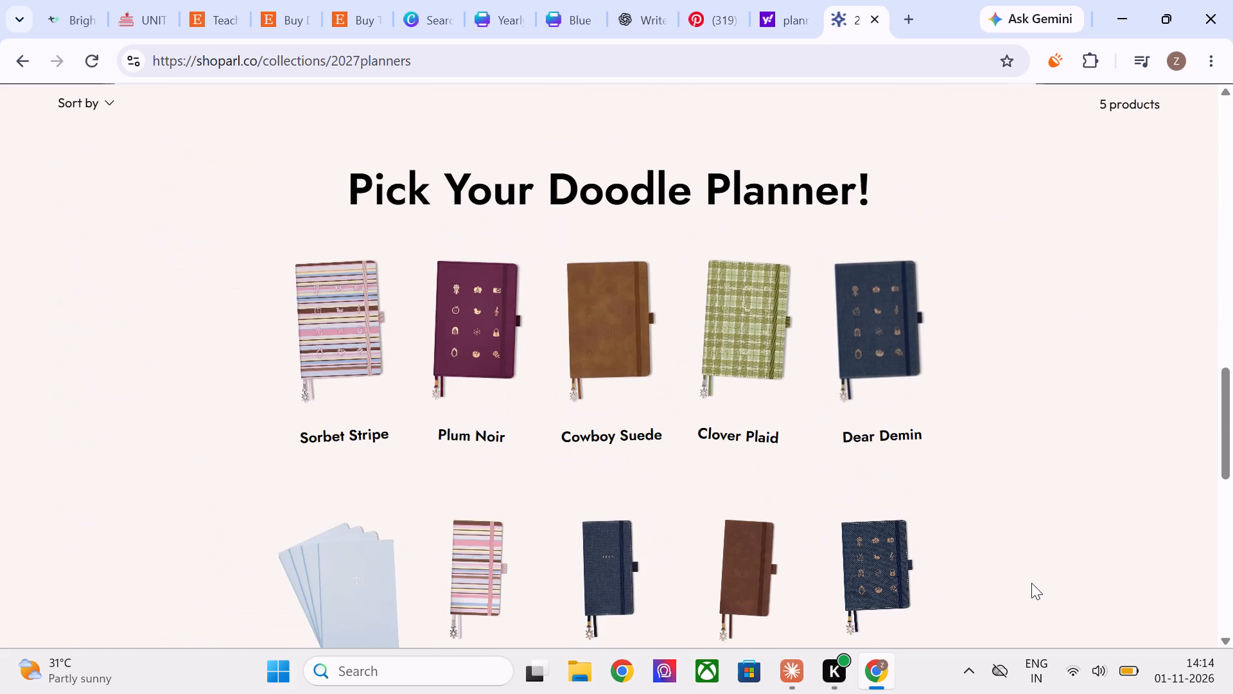
scroll(1031, 583, "down", 2)
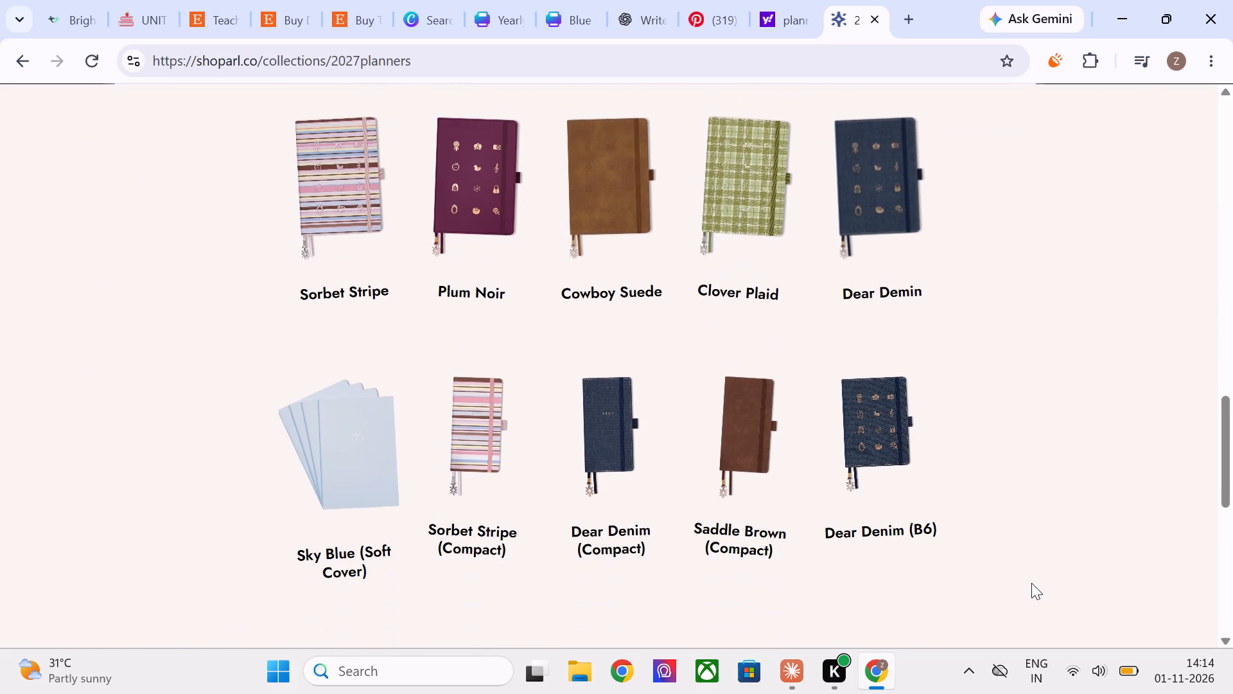
scroll(1031, 583, "down", 4)
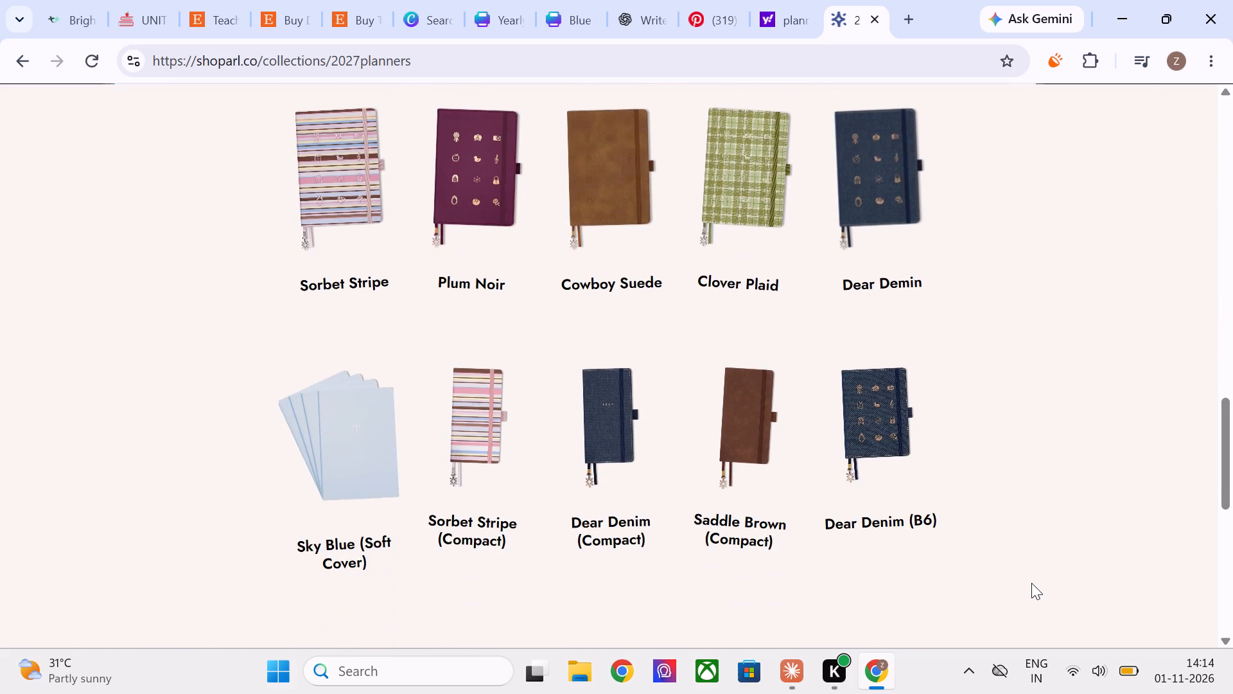
scroll(1031, 583, "down", 1)
scroll(1031, 583, "up", 8)
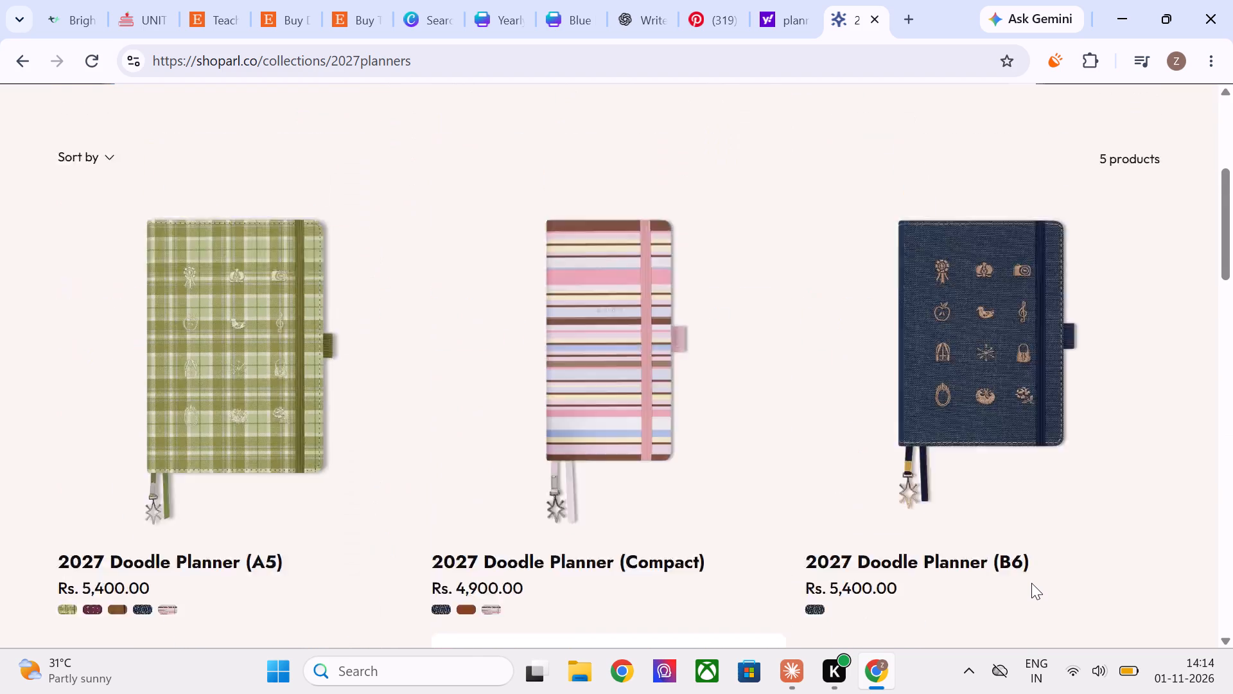
Open the store's Lil Doodle Friends page and examine its character illustrations, coloring book and sticker sheets.
scroll(617, 217, "up", 4)
left_click(686, 208)
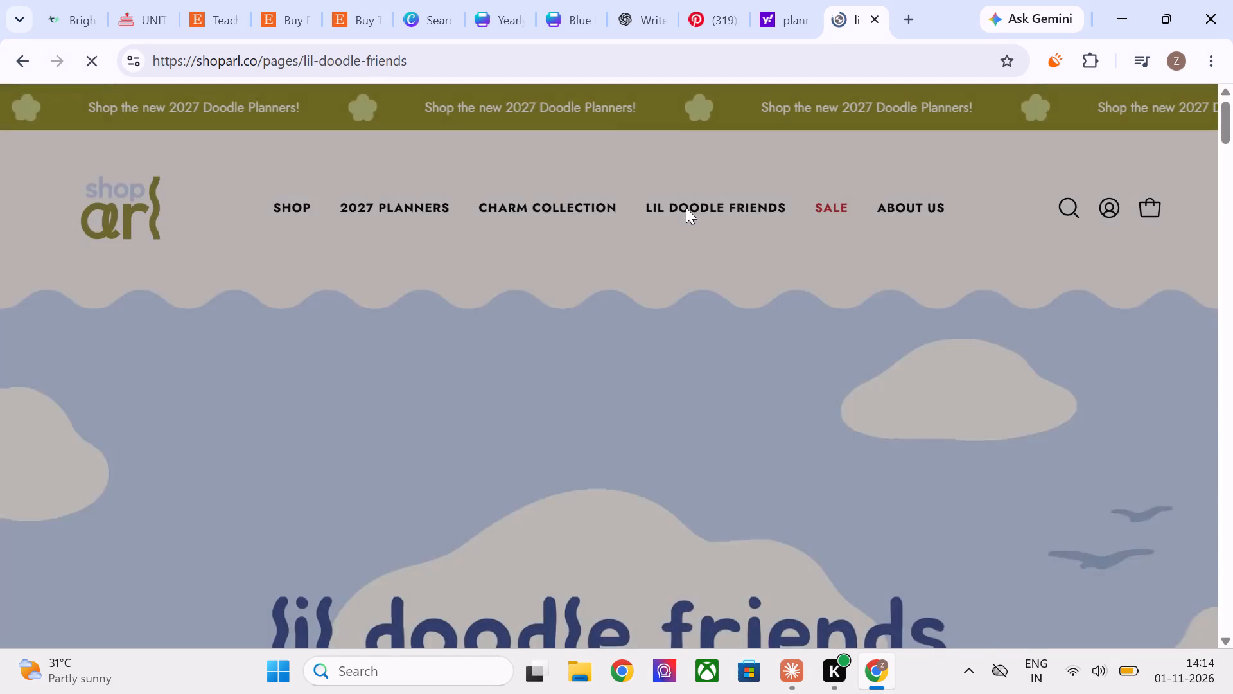
scroll(686, 208, "down", 6)
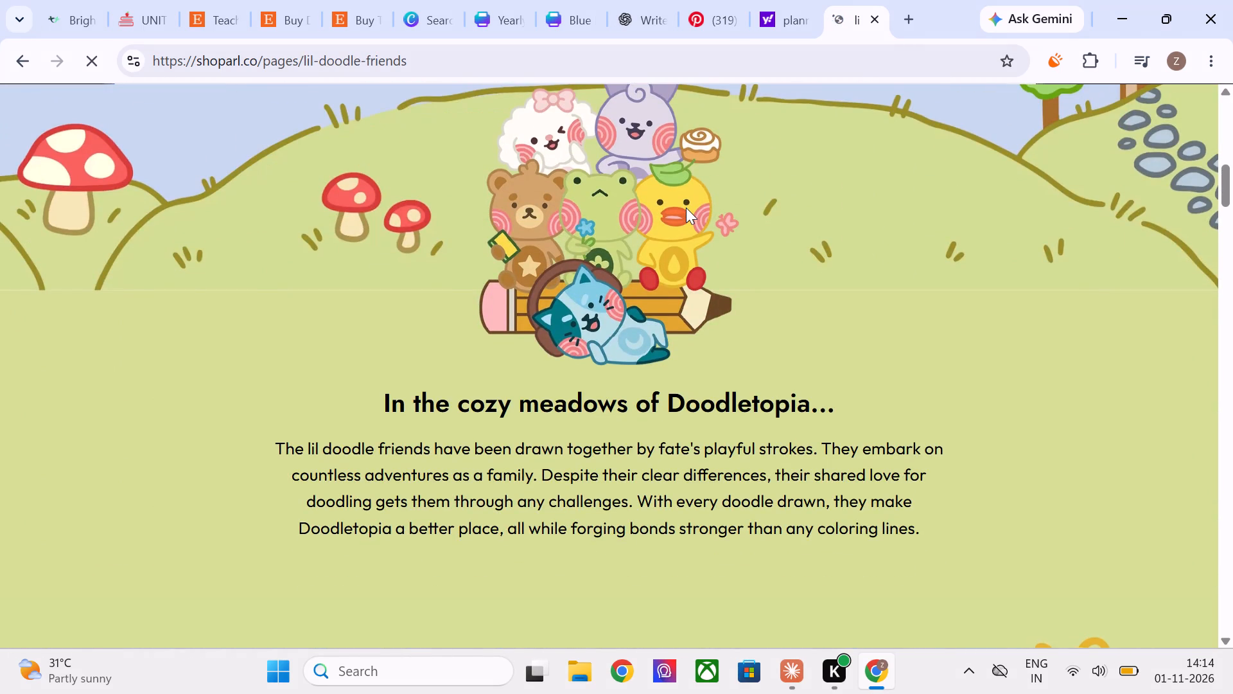
scroll(686, 208, "down", 4)
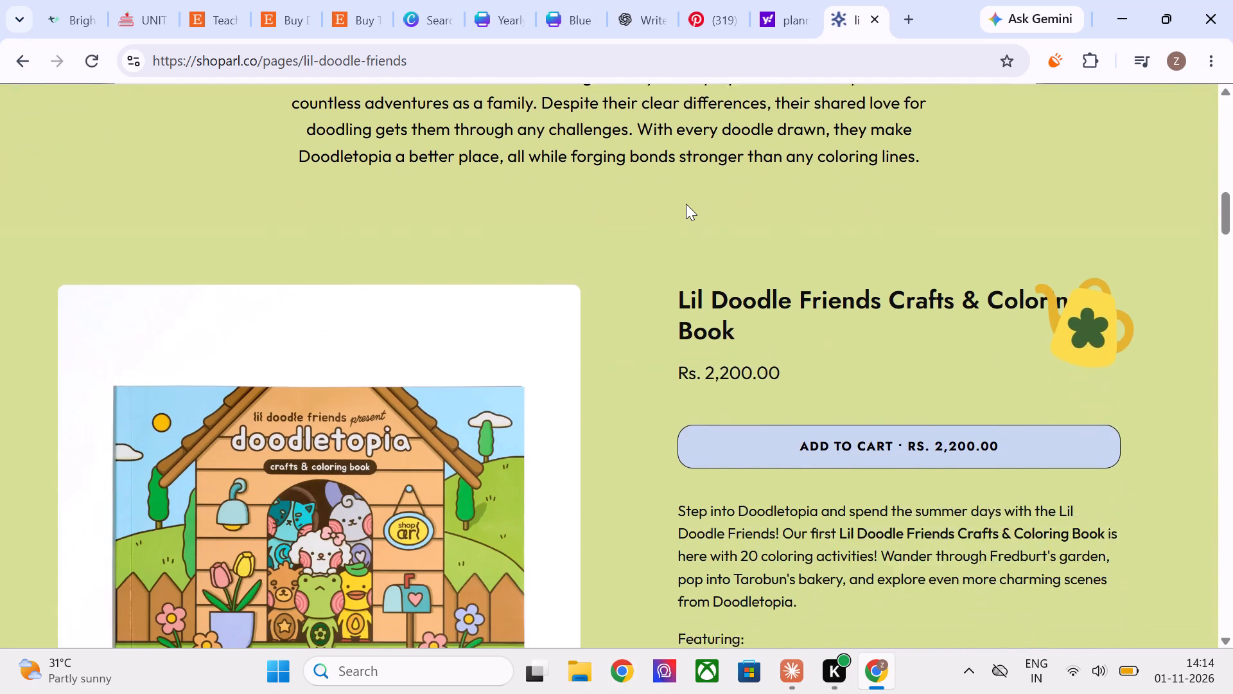
scroll(686, 204, "down", 3)
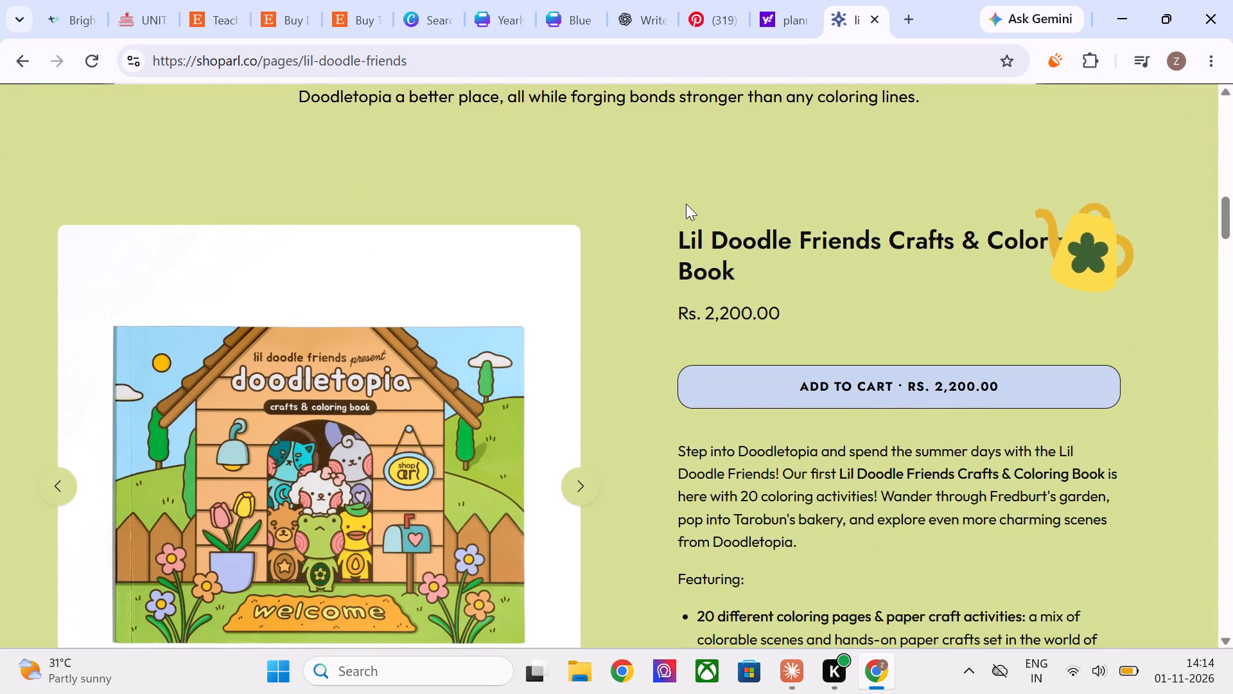
scroll(686, 204, "down", 5)
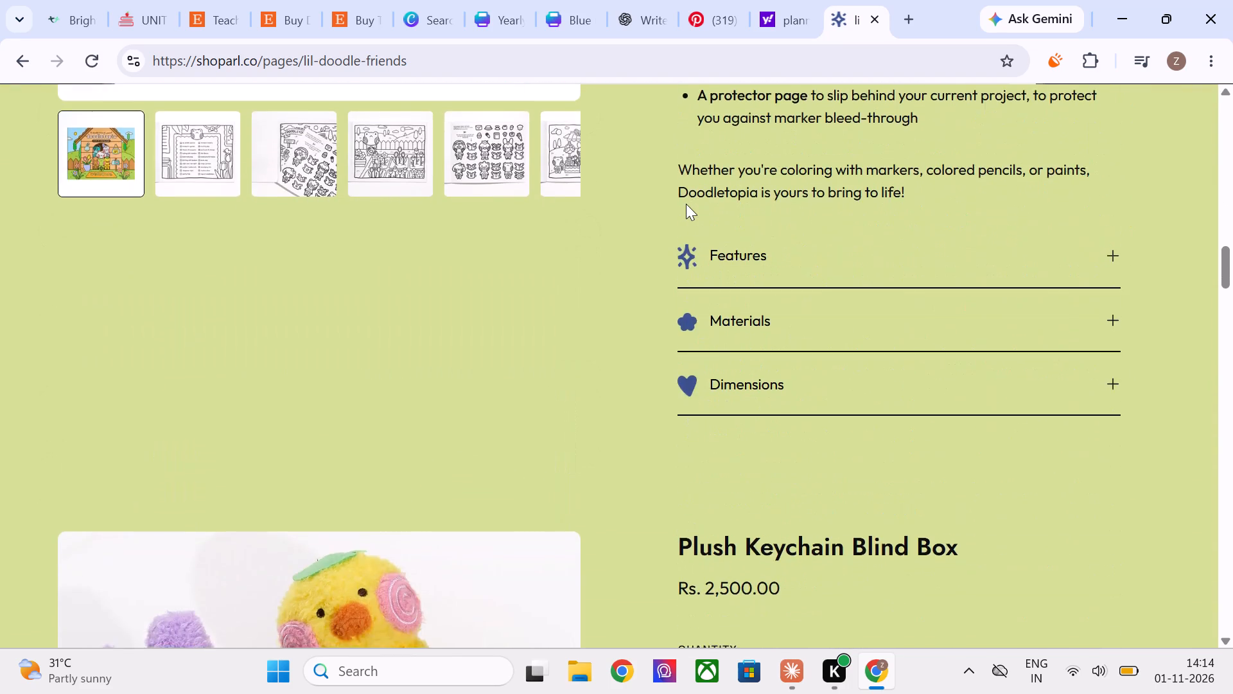
scroll(686, 204, "down", 4)
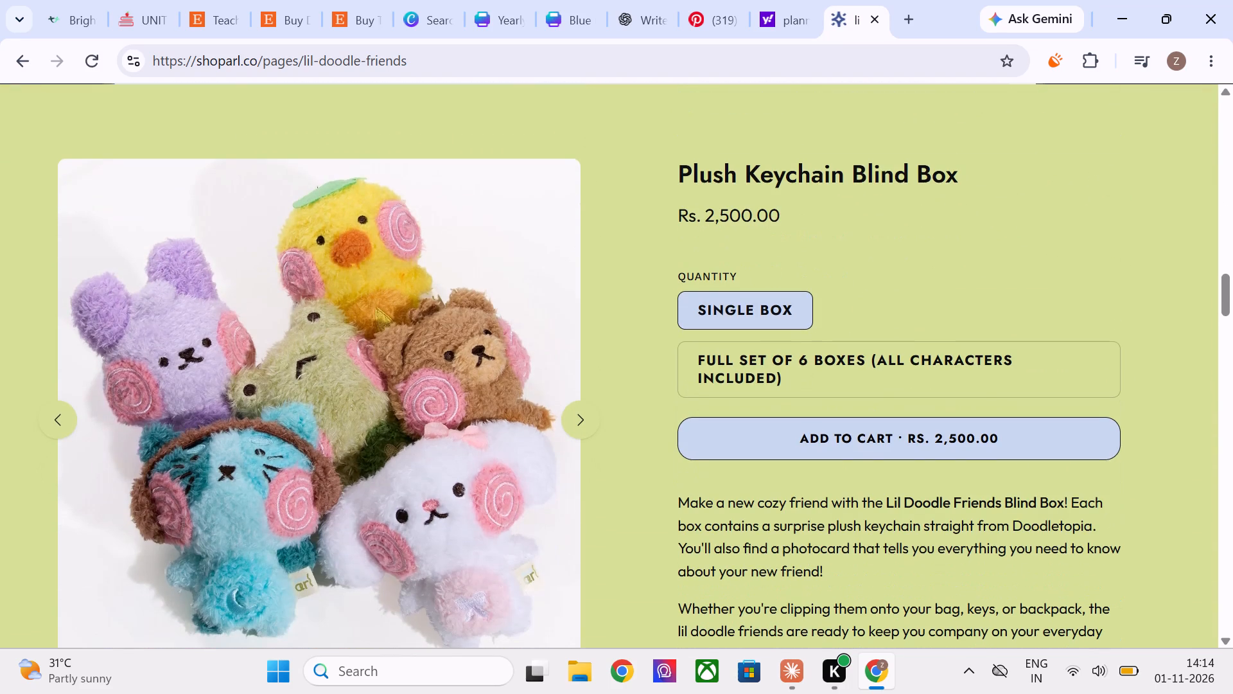
scroll(686, 204, "down", 7)
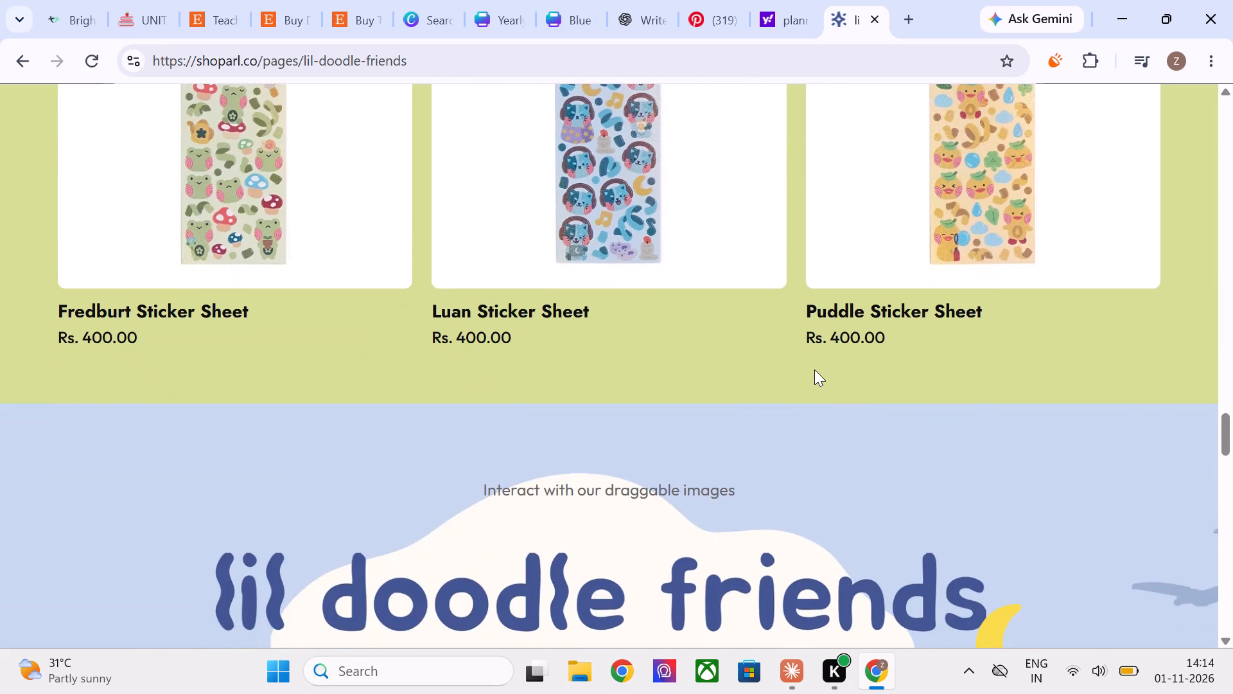
Open the store's Charm Collection page and examine the S-kin Studio journal sleeve and charm bundles.
scroll(814, 369, "up", 17)
scroll(742, 257, "up", 4)
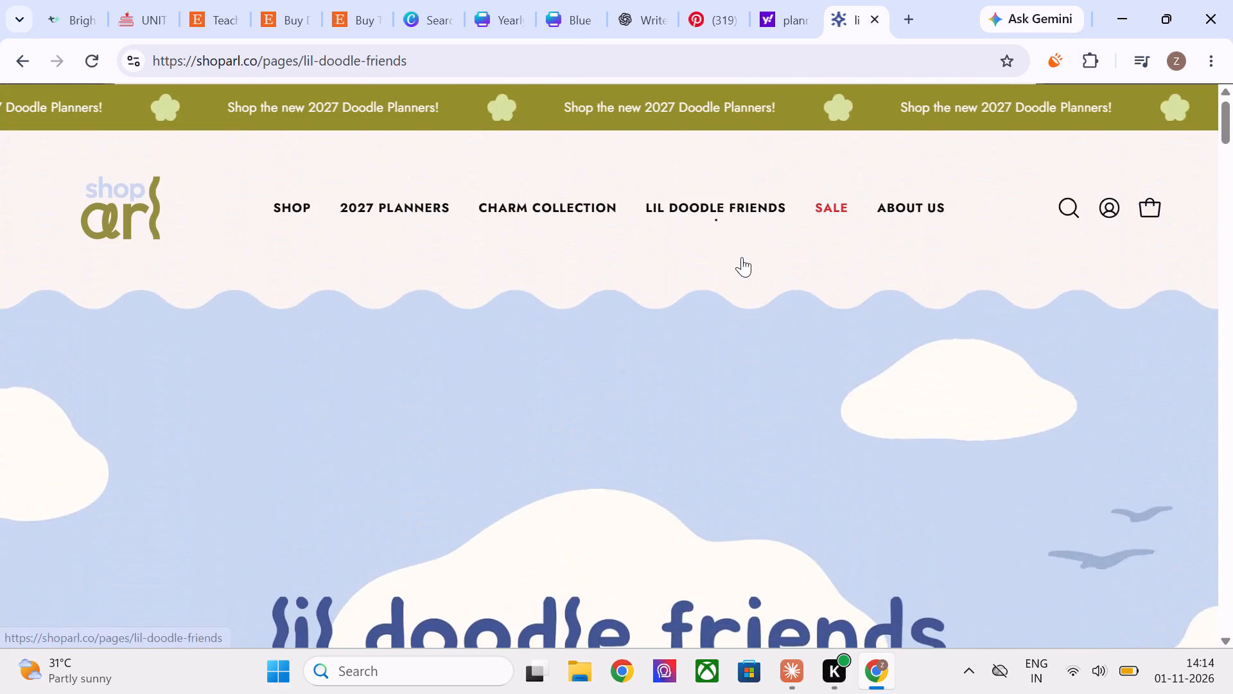
left_click(602, 207)
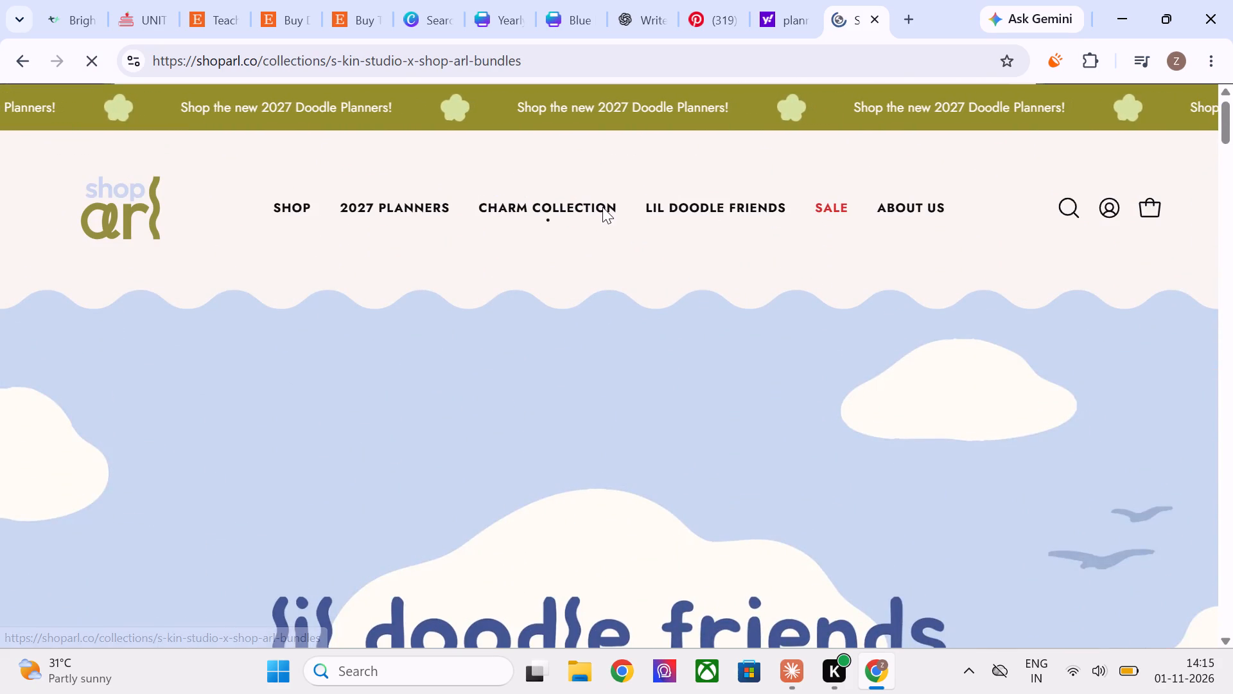
scroll(602, 207, "down", 2)
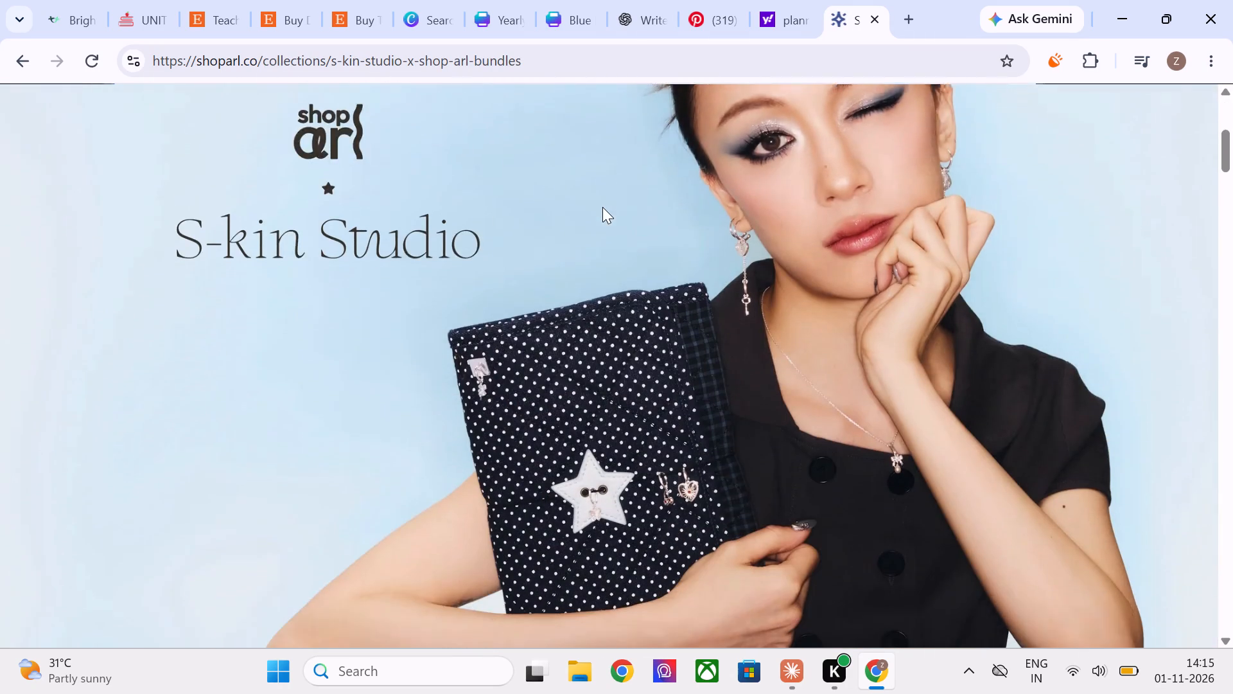
scroll(602, 207, "down", 5)
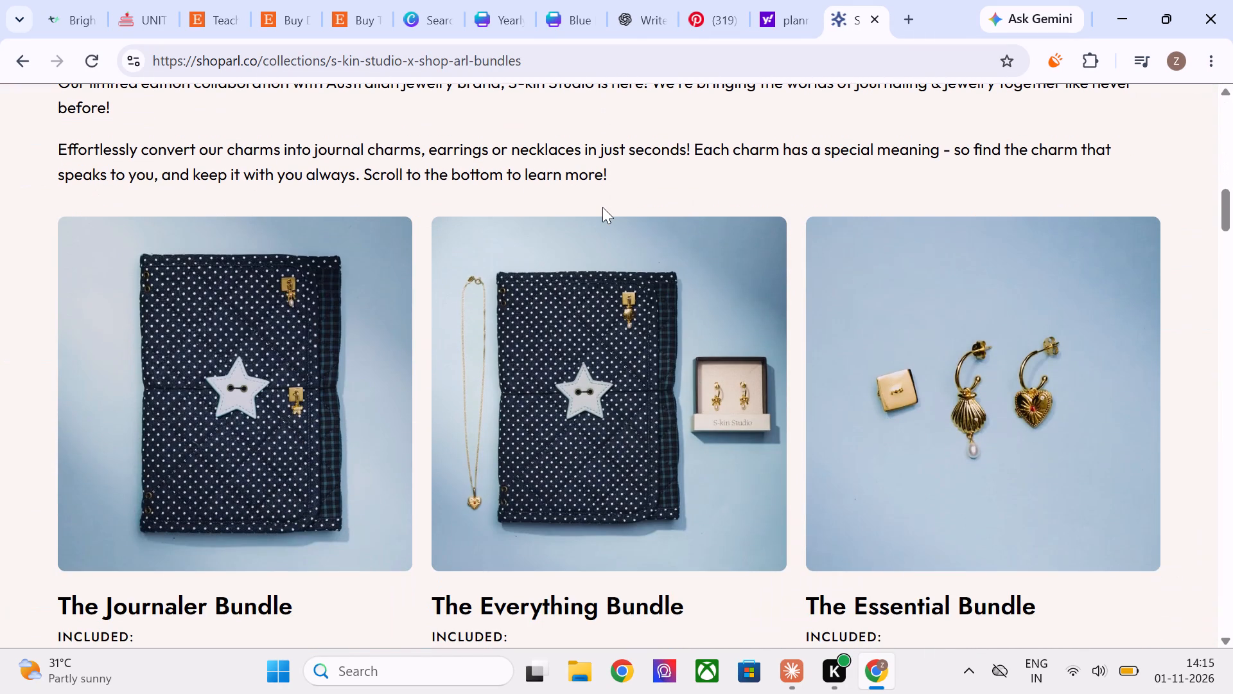
scroll(602, 207, "down", 4)
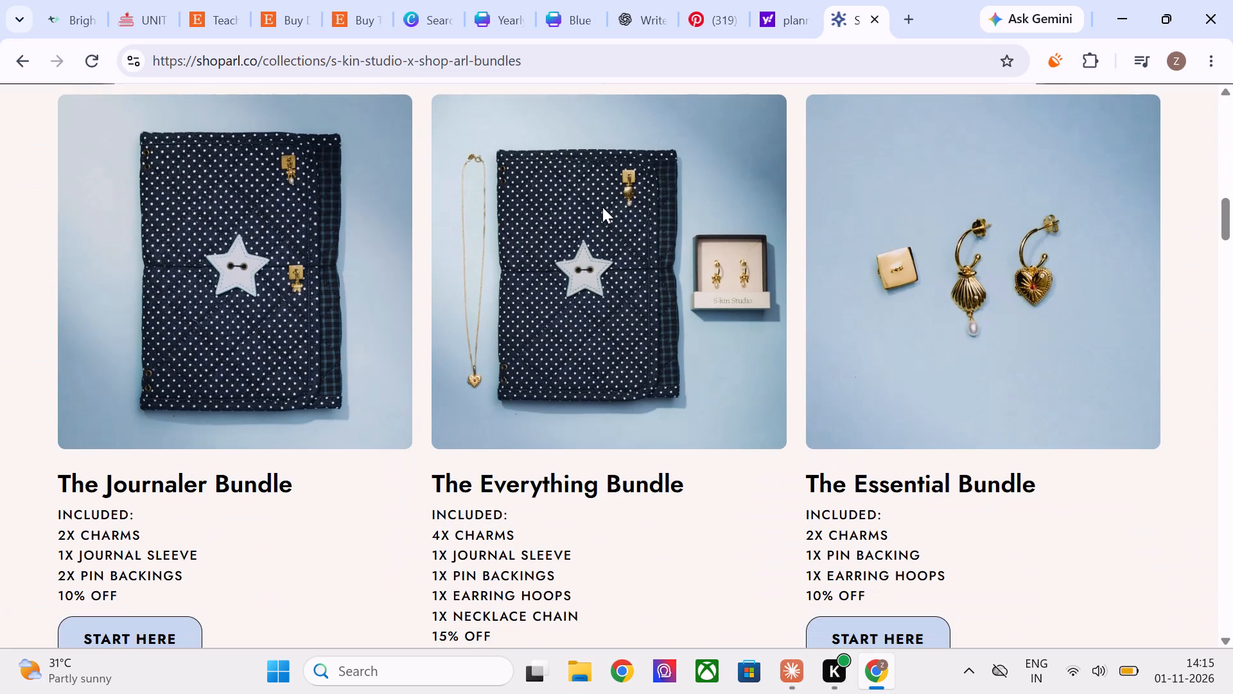
scroll(602, 207, "down", 4)
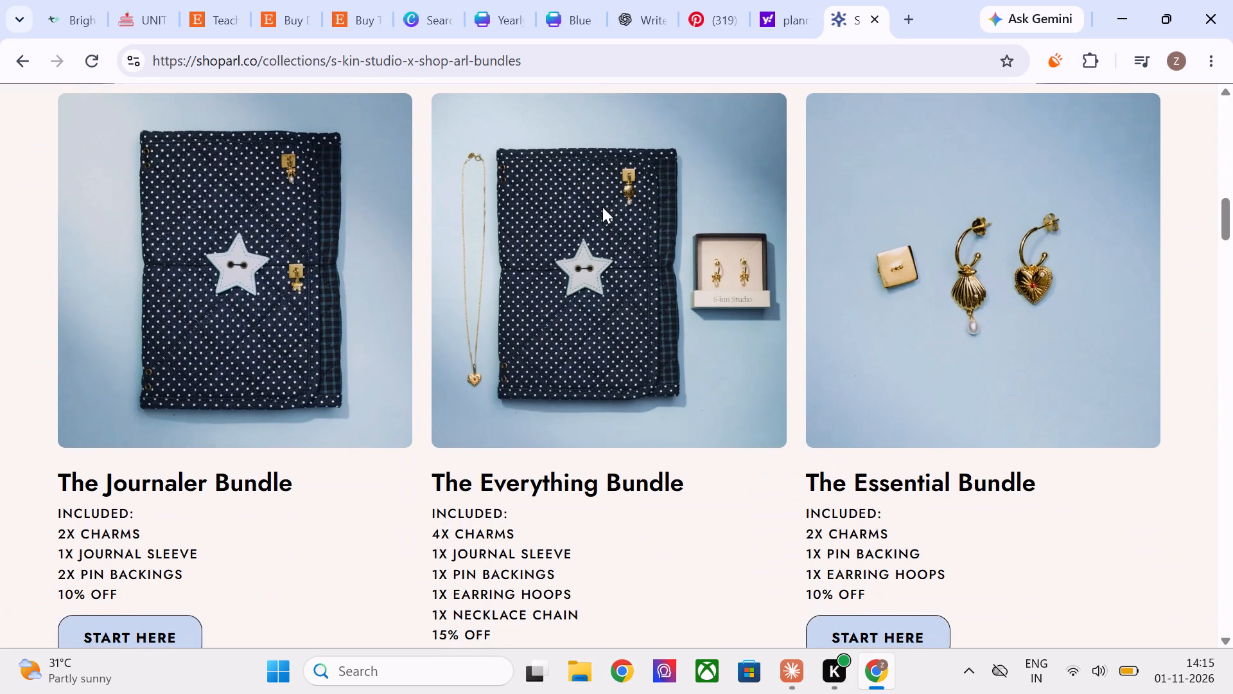
scroll(602, 207, "down", 4)
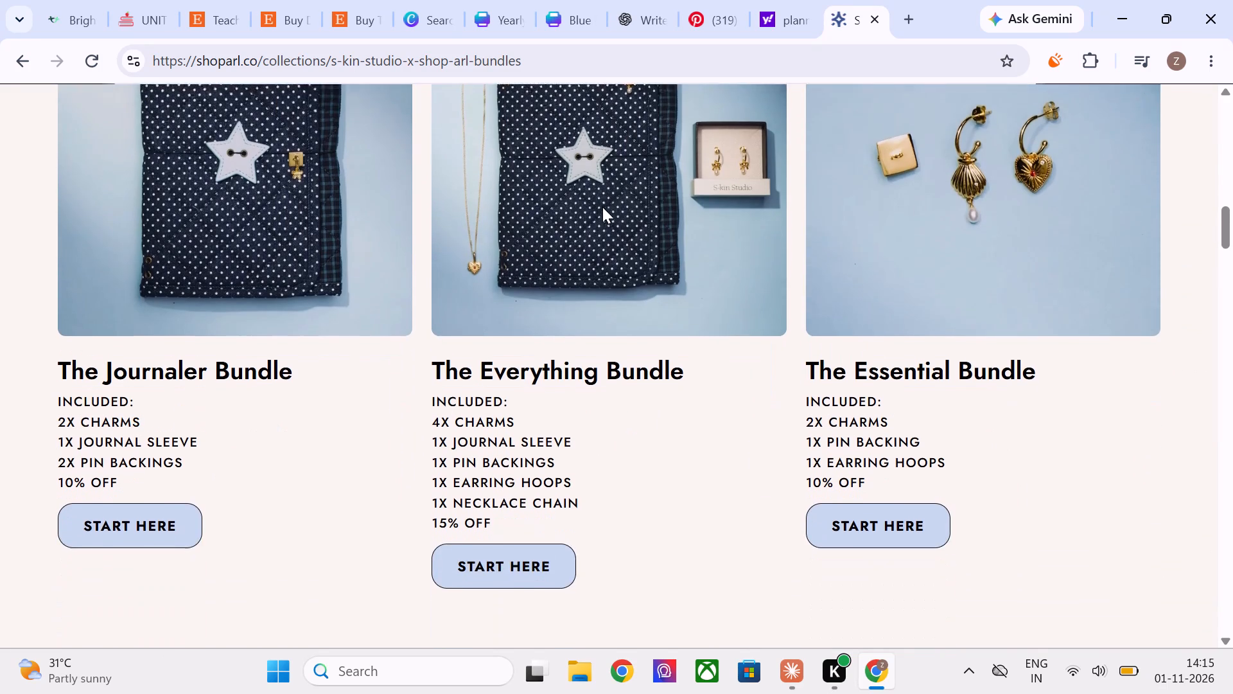
Examine the notebook cover, charms and bundles in the full S-kin Studio collection, along with the page's banner imagery.
scroll(602, 207, "down", 6)
scroll(602, 207, "up", 1)
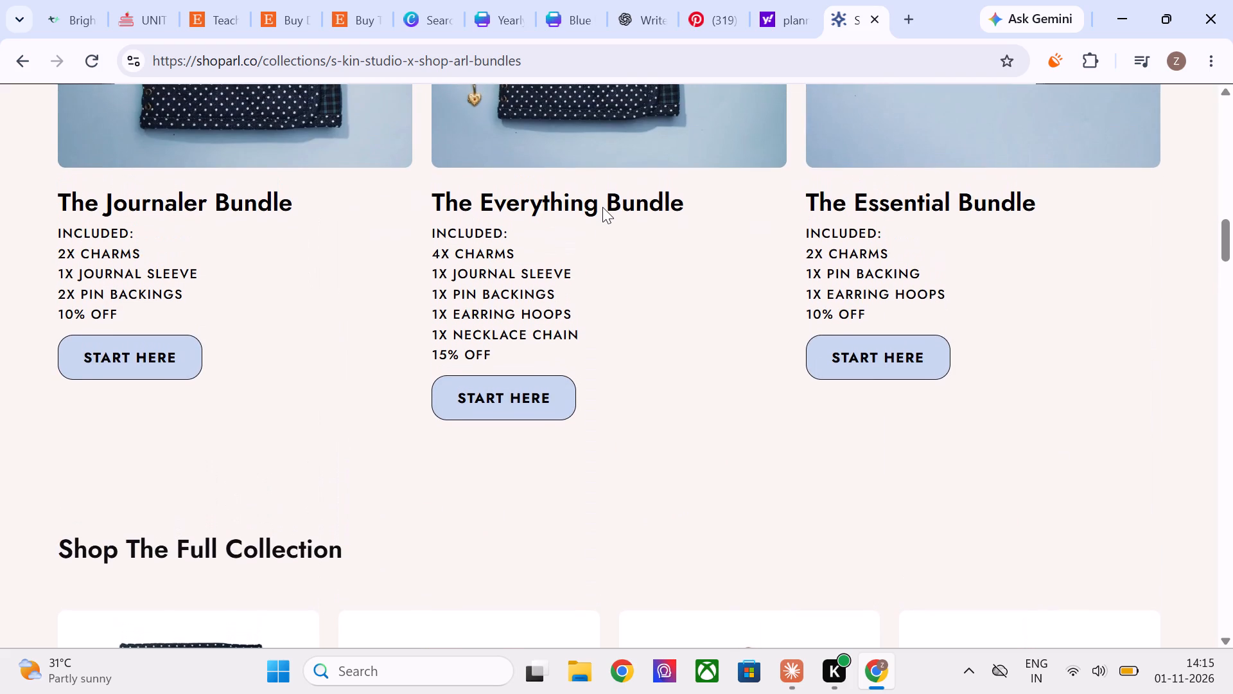
scroll(602, 207, "down", 4)
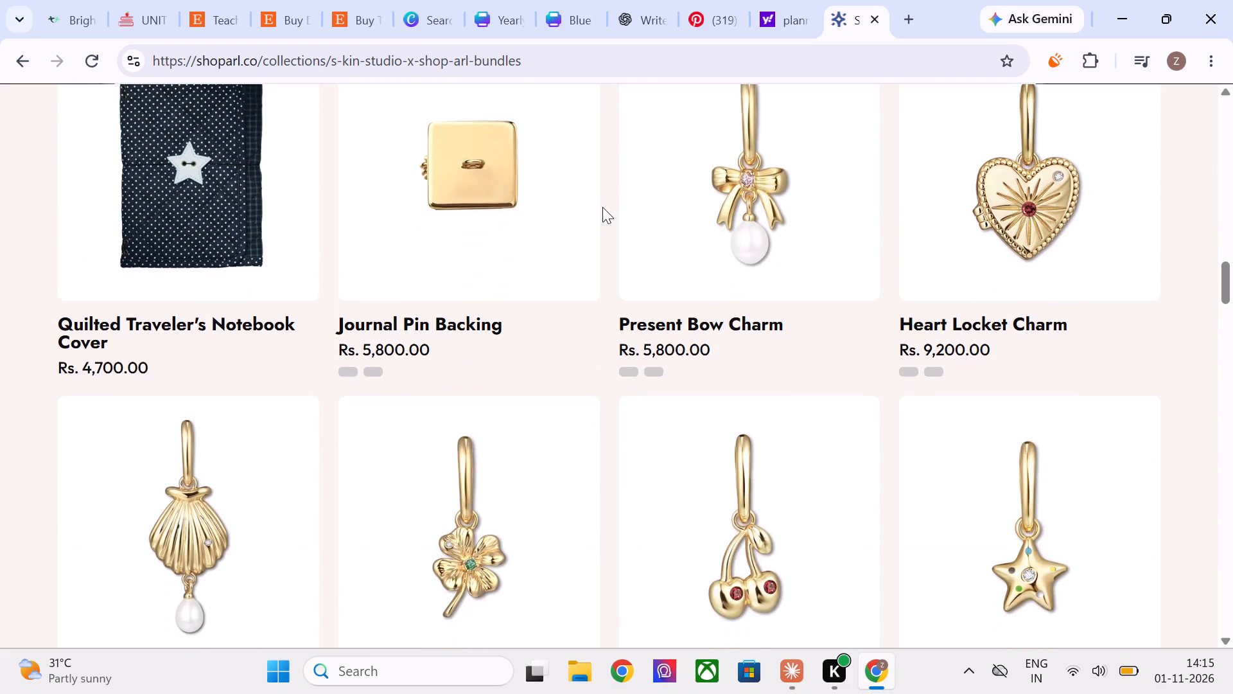
scroll(602, 207, "down", 4)
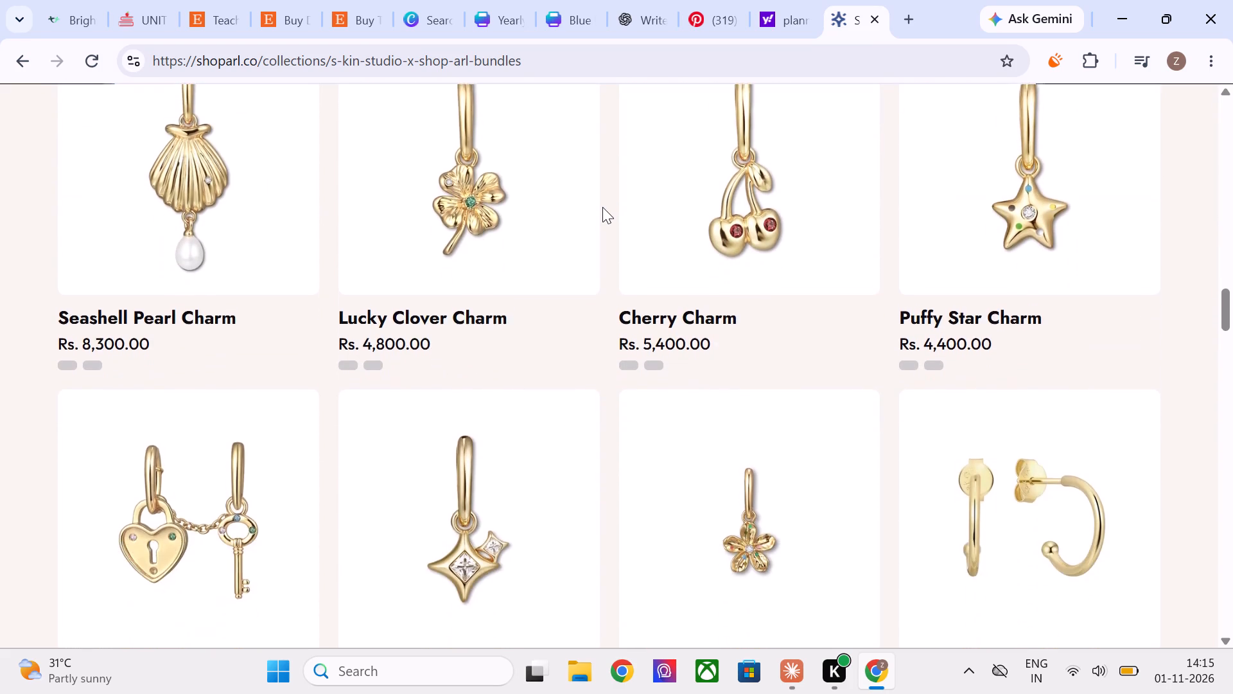
scroll(602, 207, "down", 3)
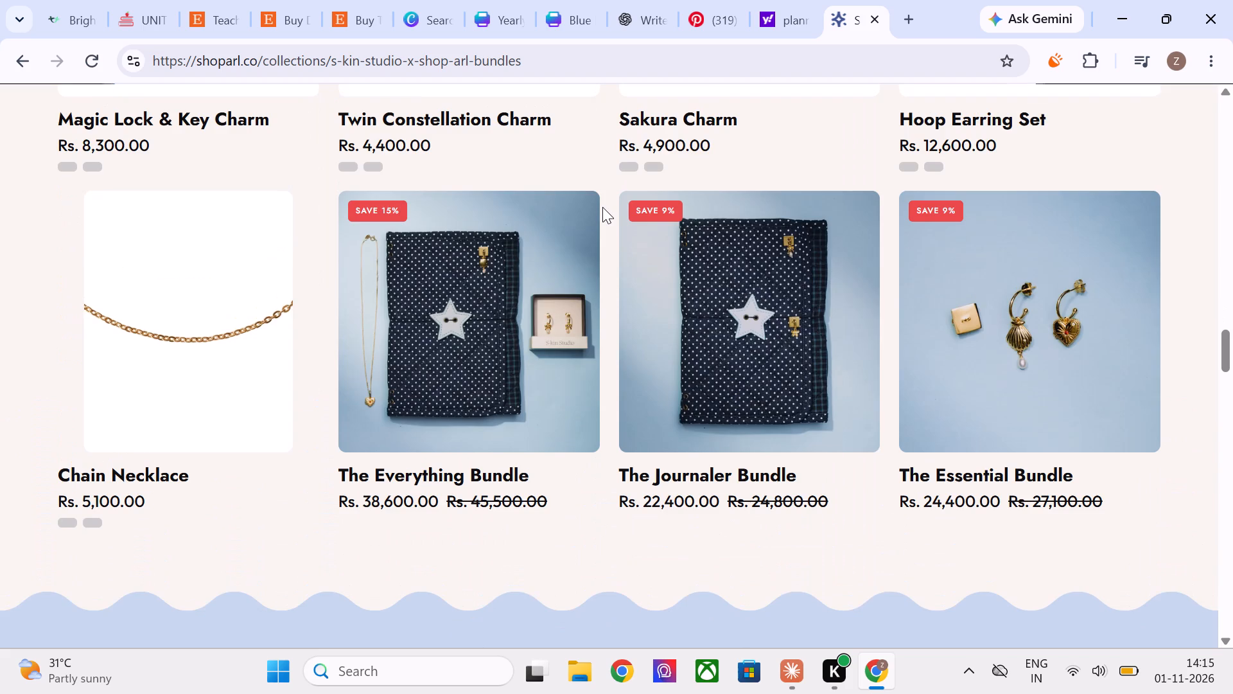
scroll(602, 207, "up", 20)
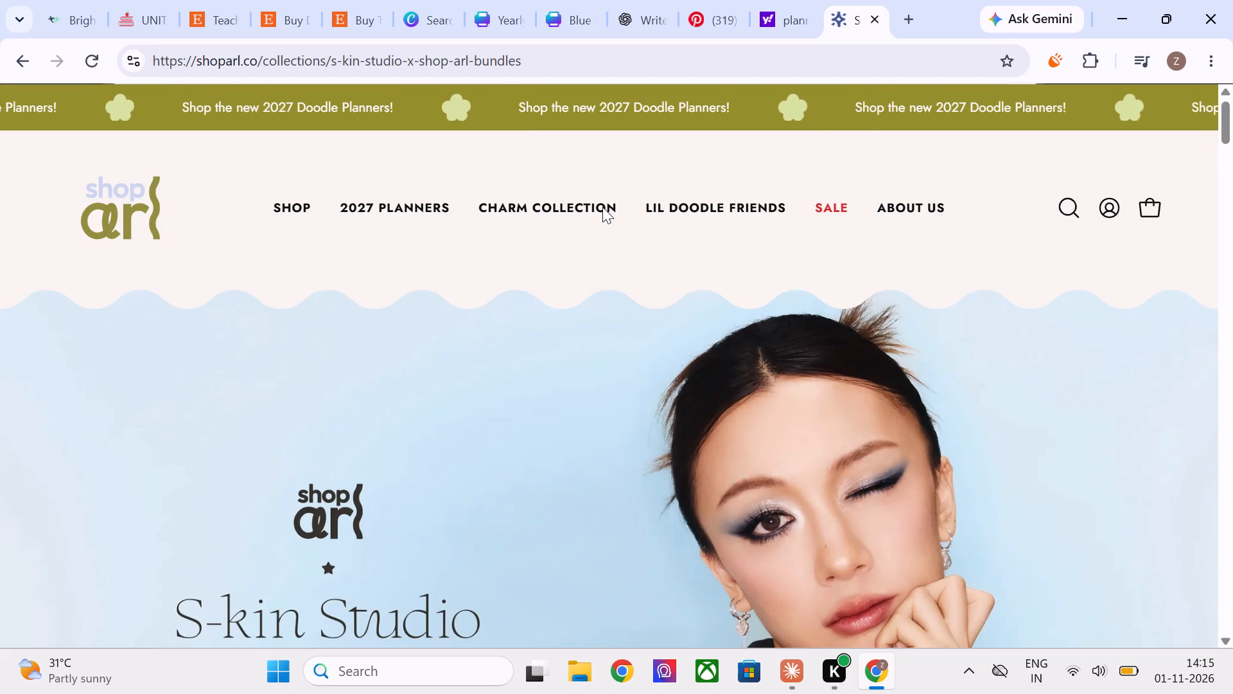
scroll(743, 362, "down", 3)
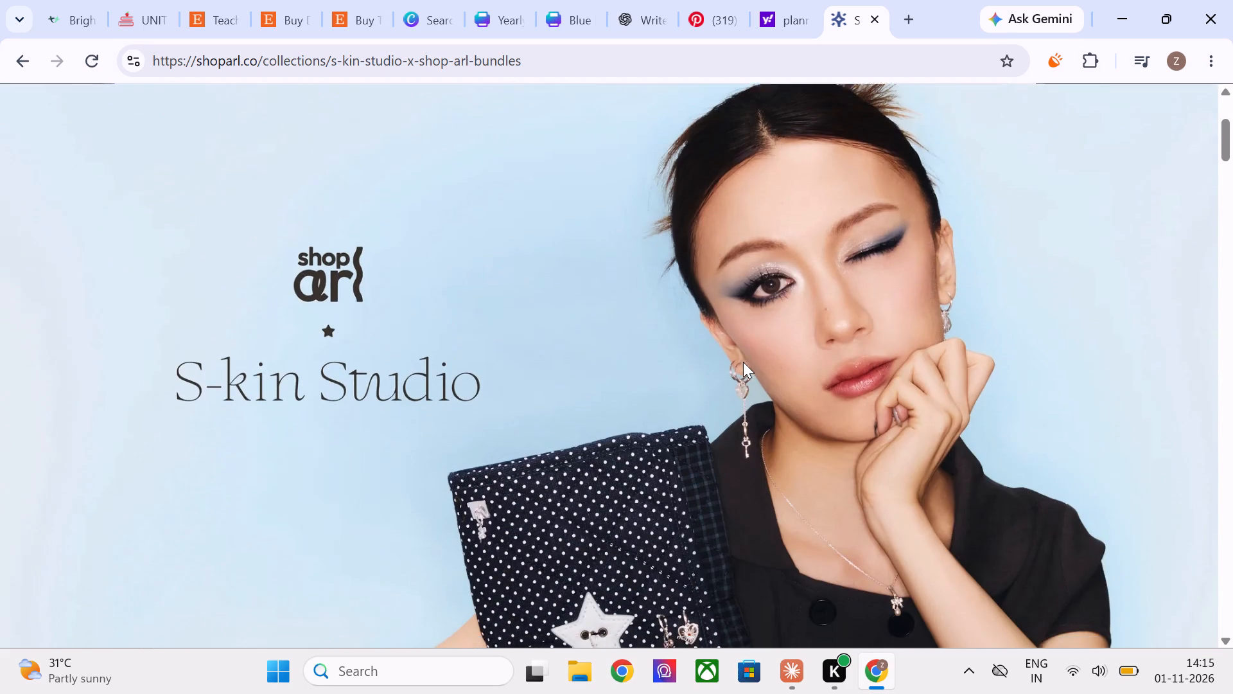
scroll(743, 362, "down", 2)
scroll(743, 362, "up", 1)
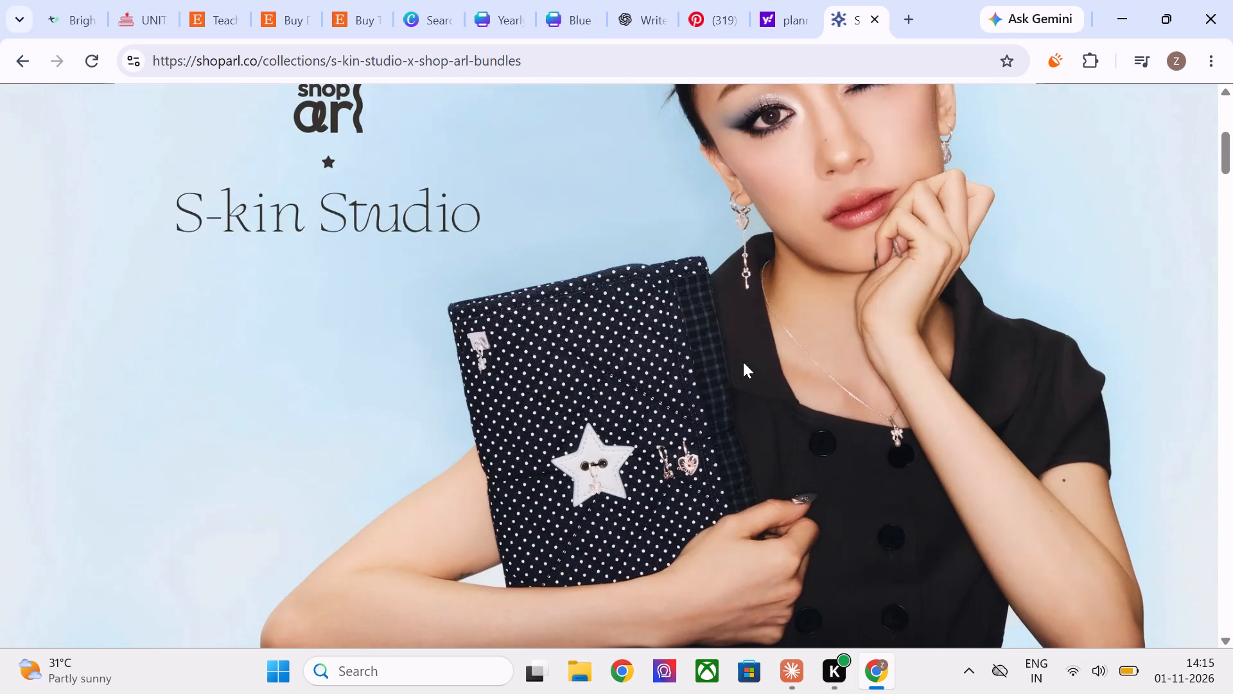
scroll(743, 362, "up", 4)
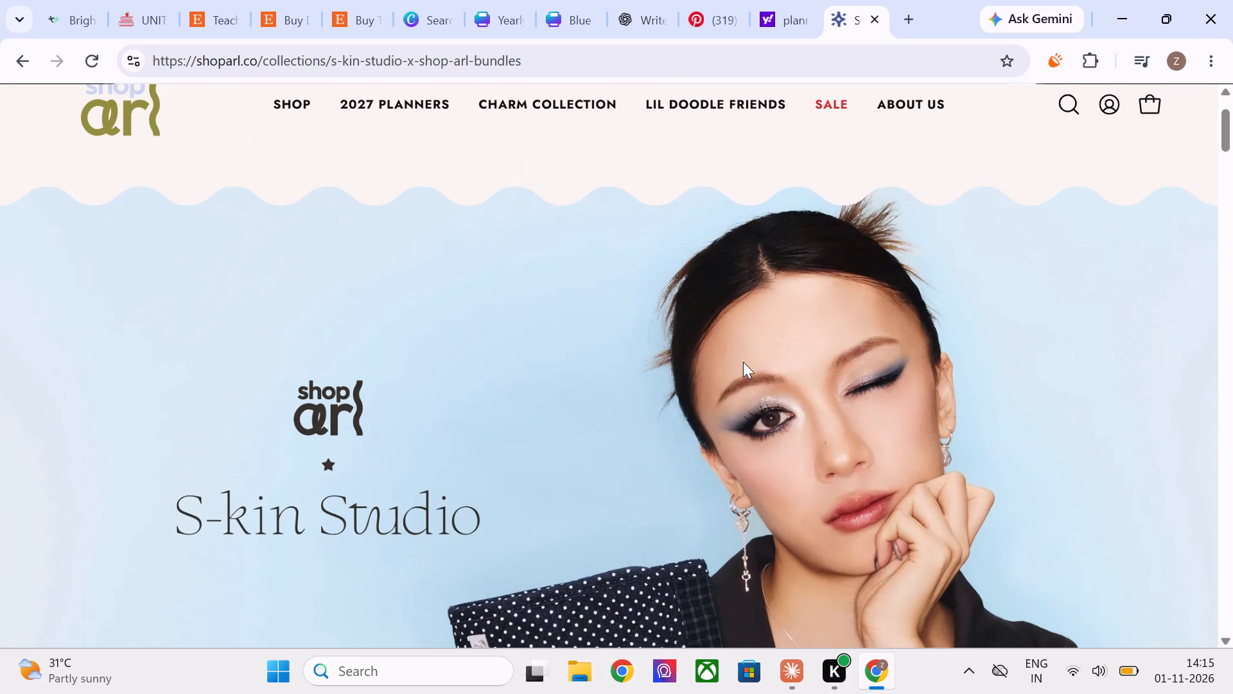
scroll(743, 362, "up", 1)
Open the 2027 Doodle Planner (Compact) from the 2027 Planners collection and view its February opening and monthly calendar spreads.
left_click(399, 114)
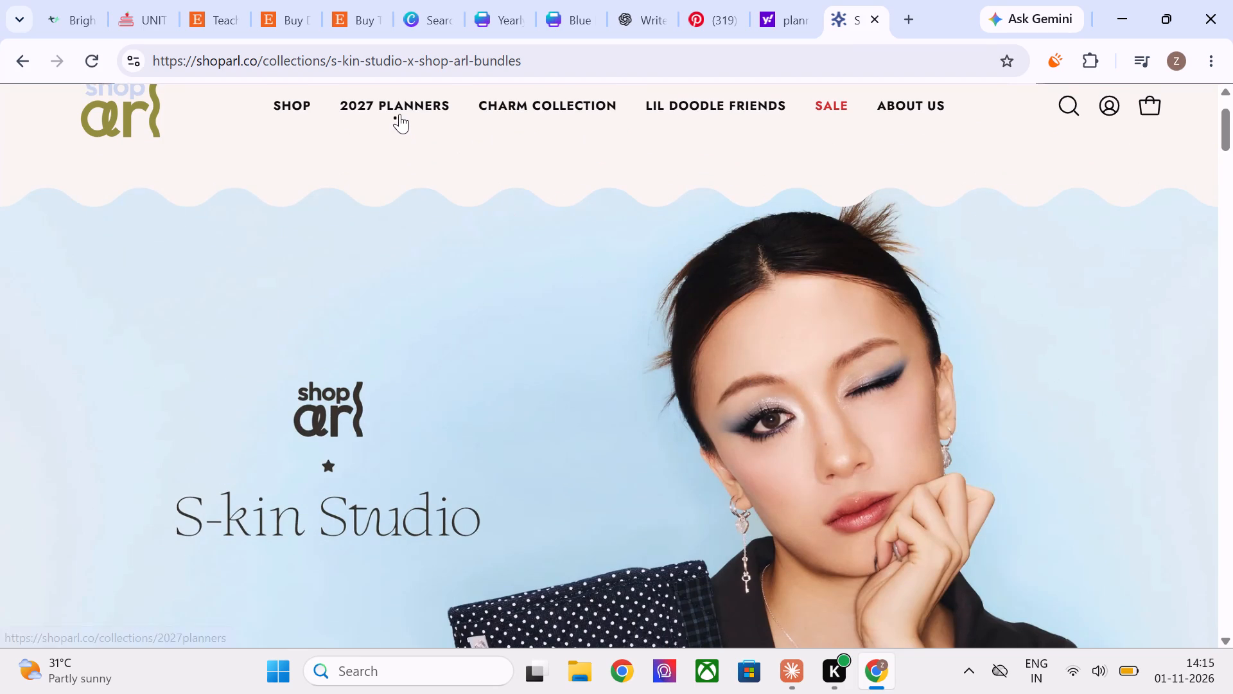
scroll(615, 413, "down", 2)
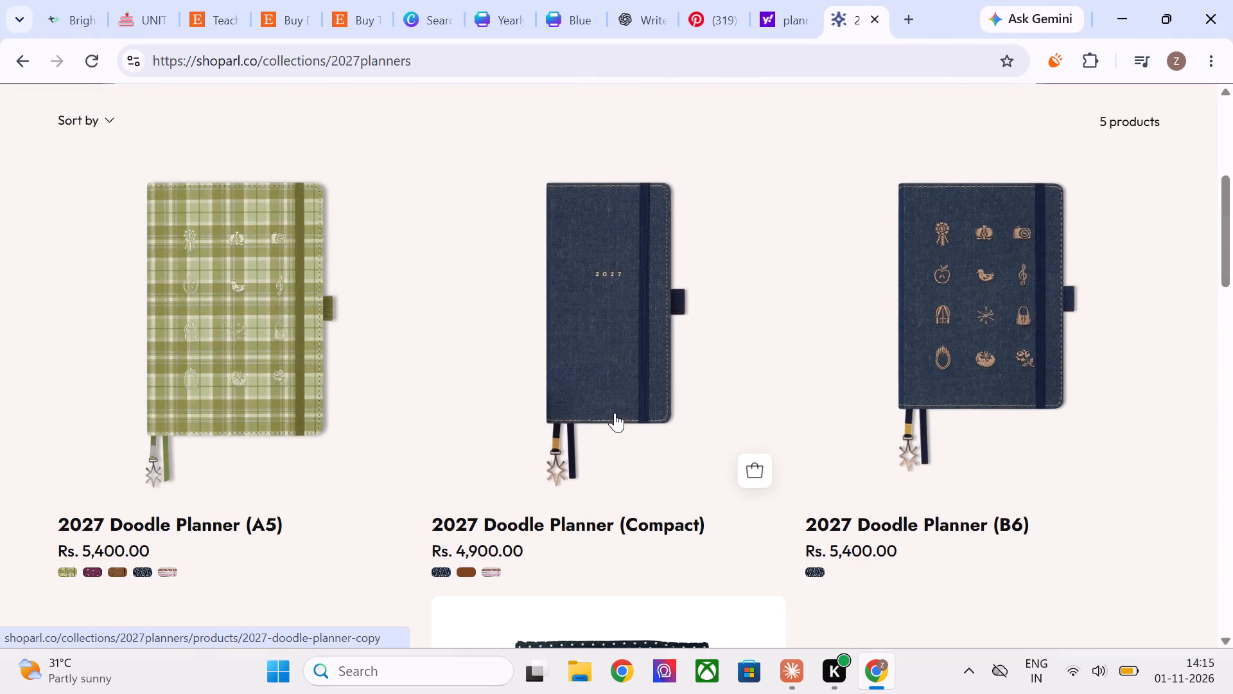
left_click(615, 413)
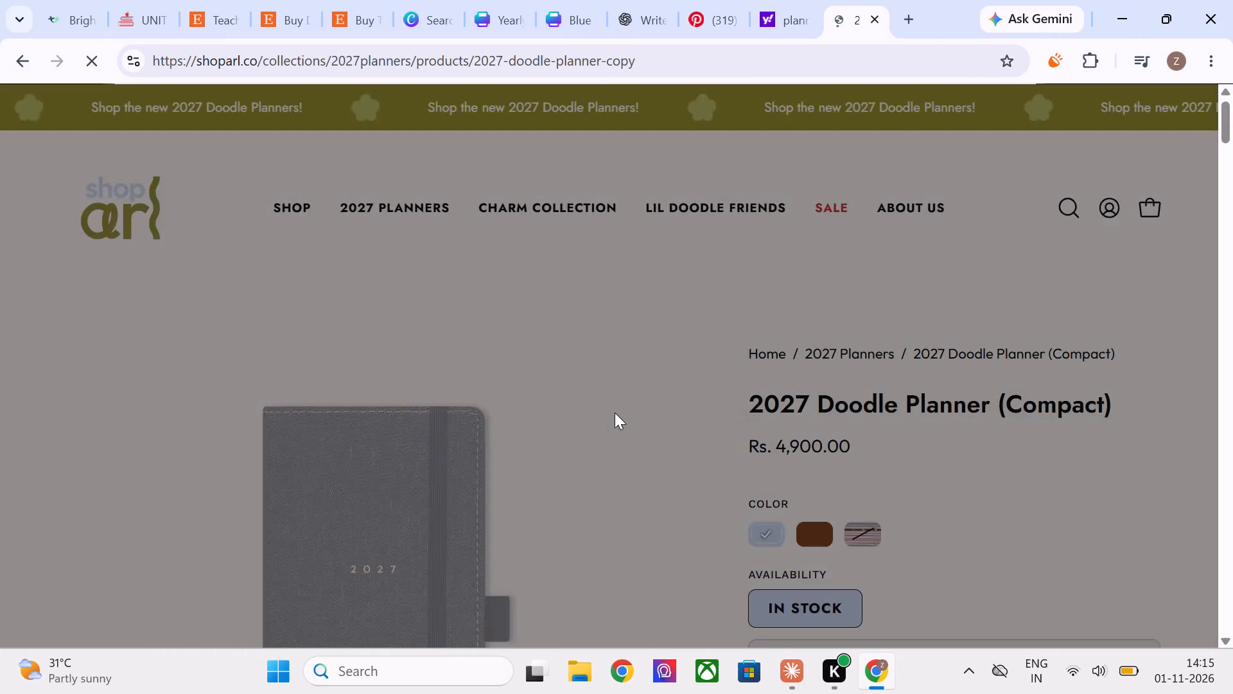
scroll(469, 532, "down", 3)
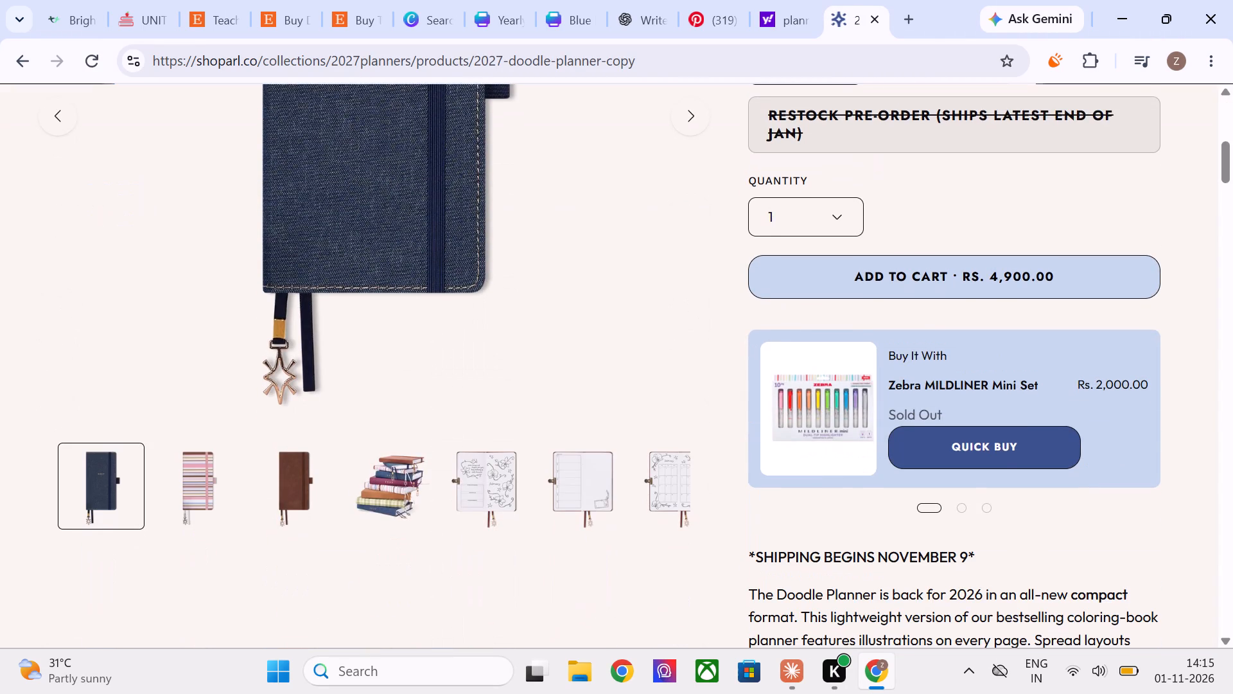
scroll(469, 532, "down", 1)
left_click(482, 499)
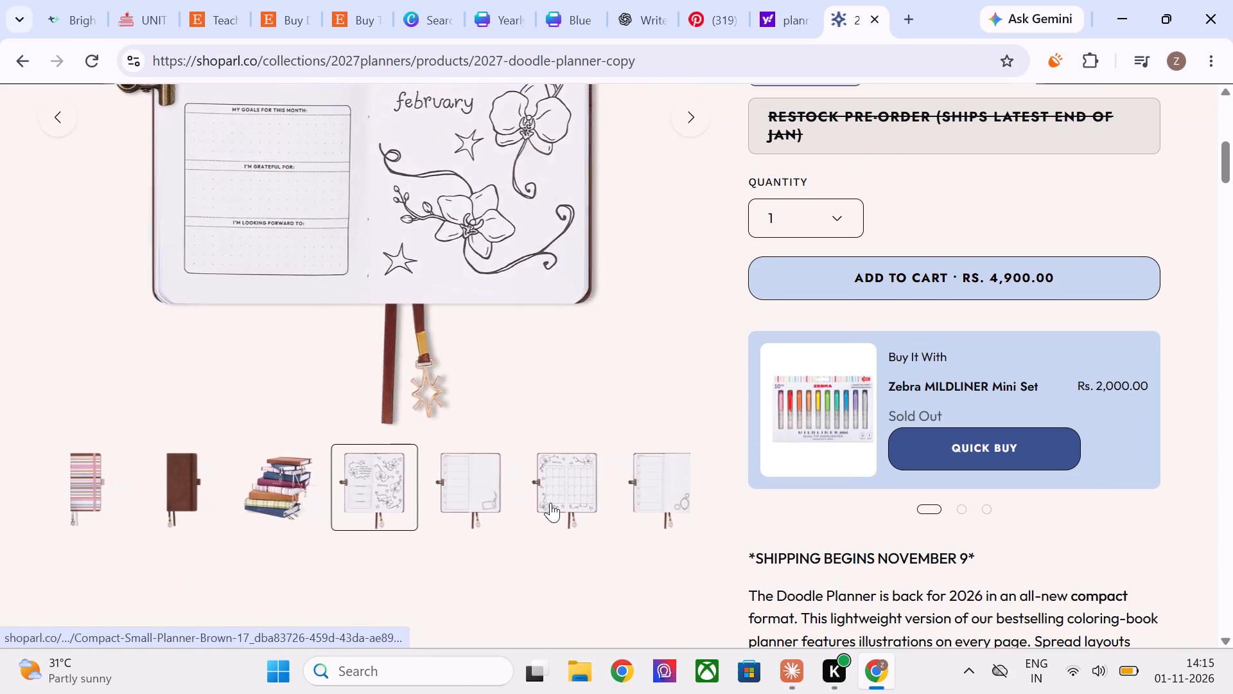
left_click(553, 503)
scroll(483, 197, "down", 1)
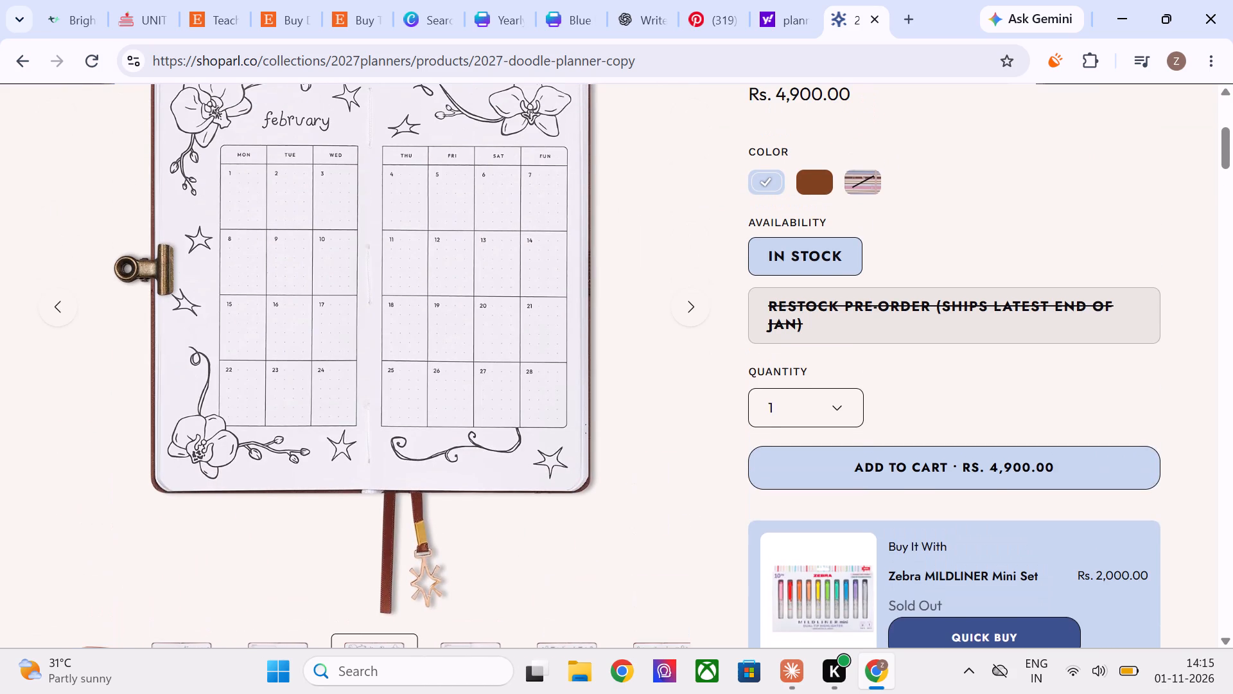
Browse more of the compact planner's preview images and study the February spread's goal boxes, quote and orchid line art.
scroll(483, 197, "down", 2)
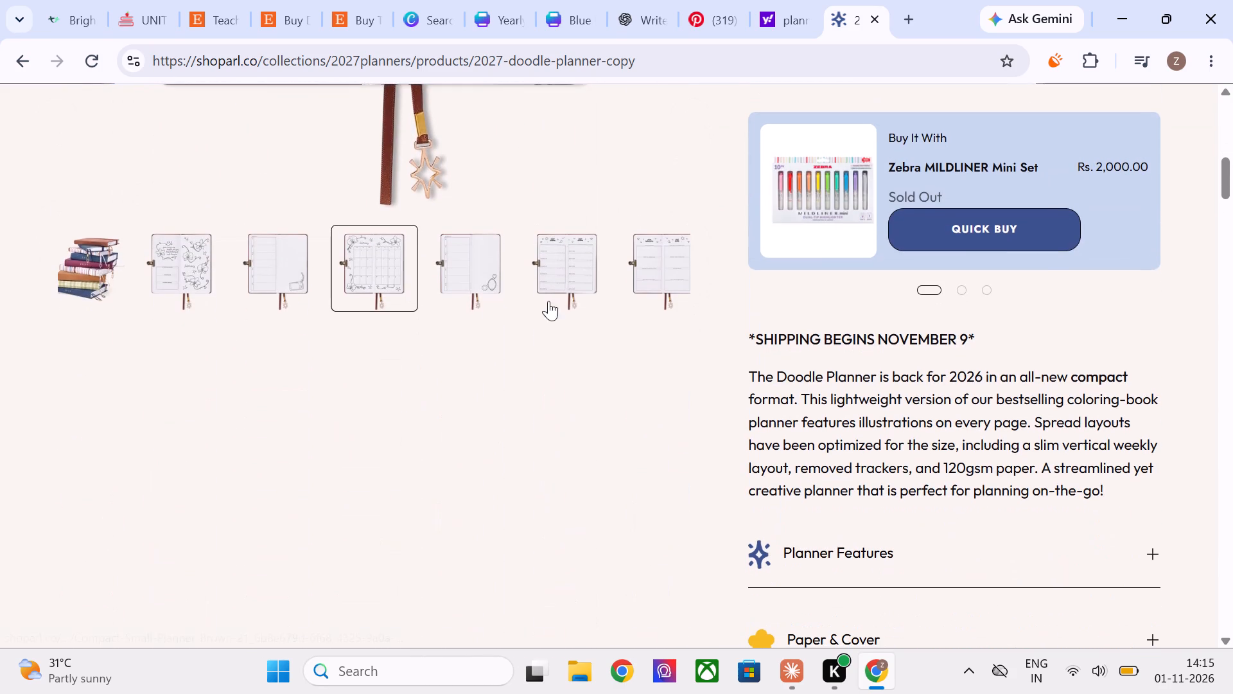
left_click(485, 291)
left_click(485, 291)
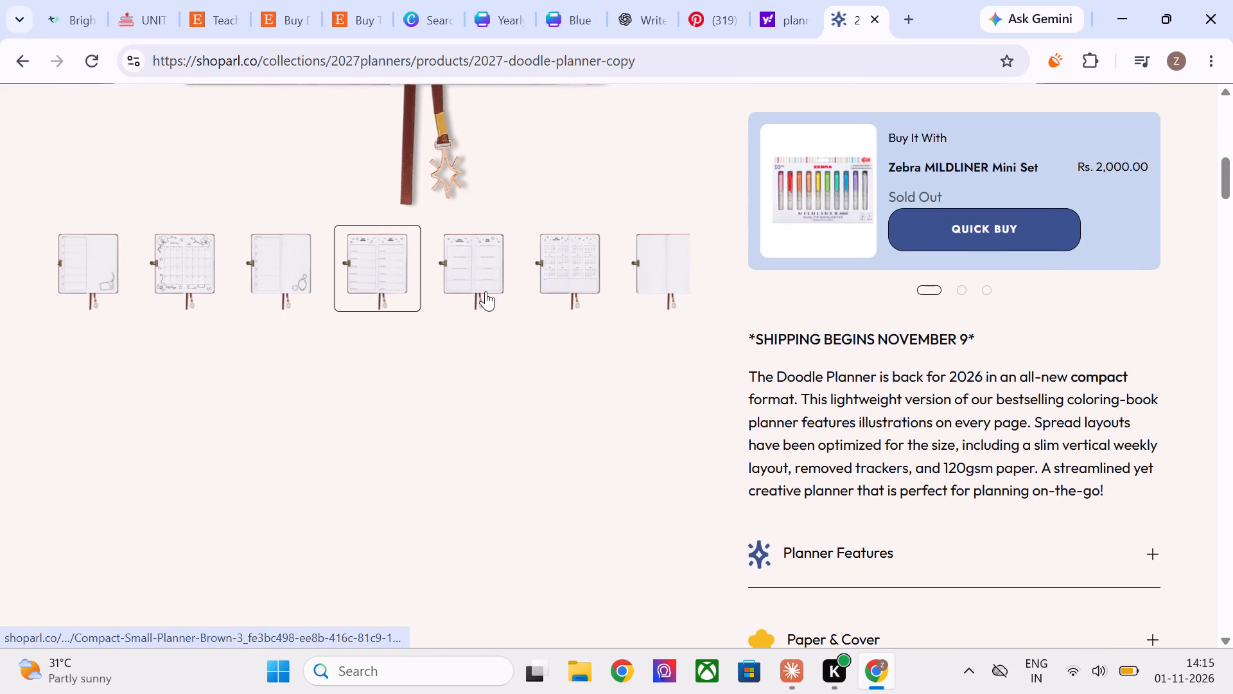
scroll(485, 291, "right", 2)
left_click(107, 280)
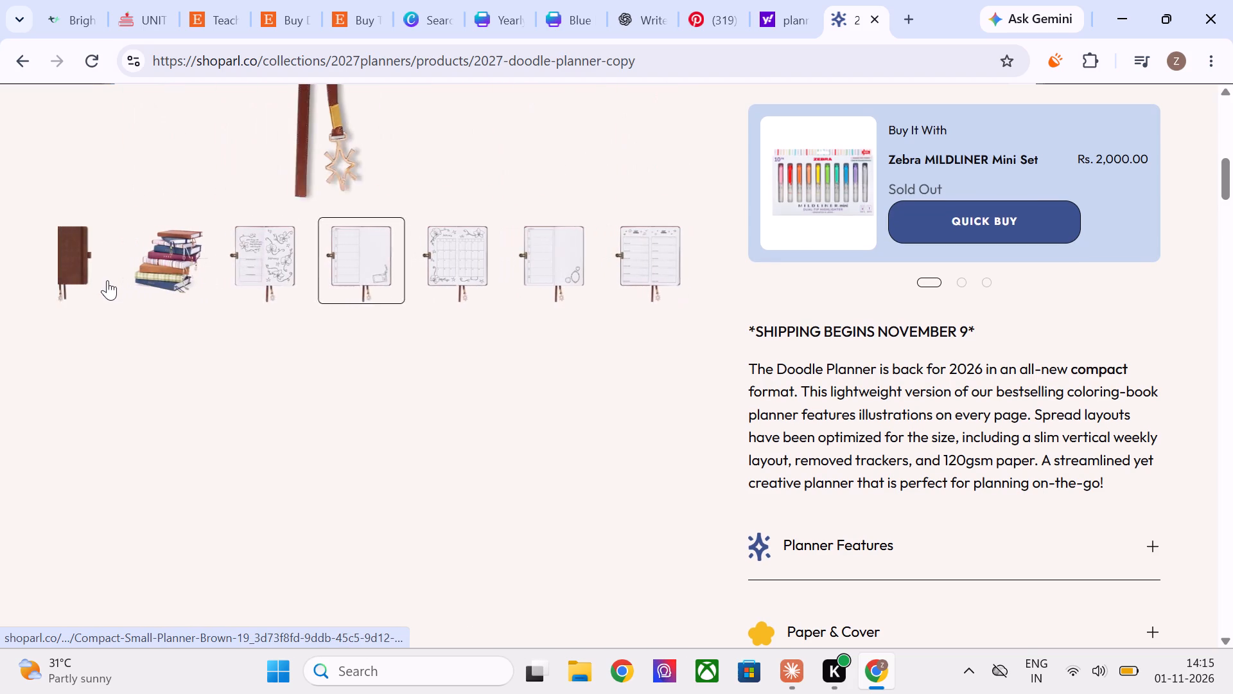
left_click(281, 227)
scroll(281, 227, "up", 2)
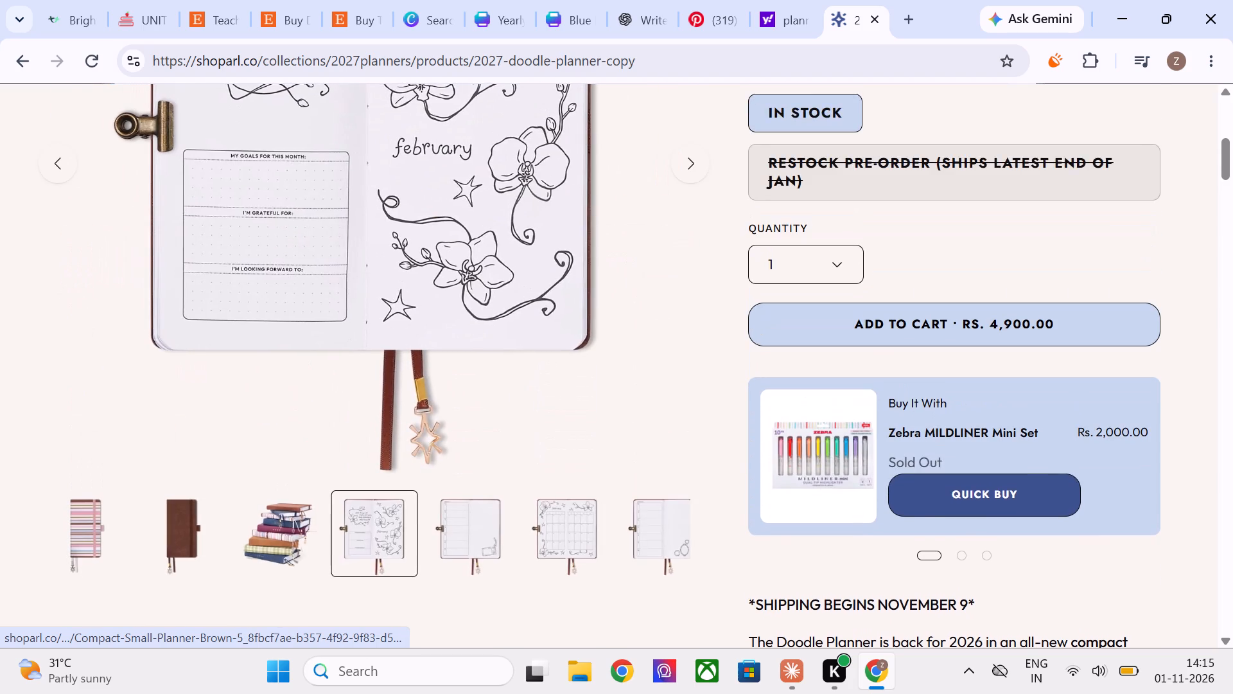
scroll(281, 227, "up", 2)
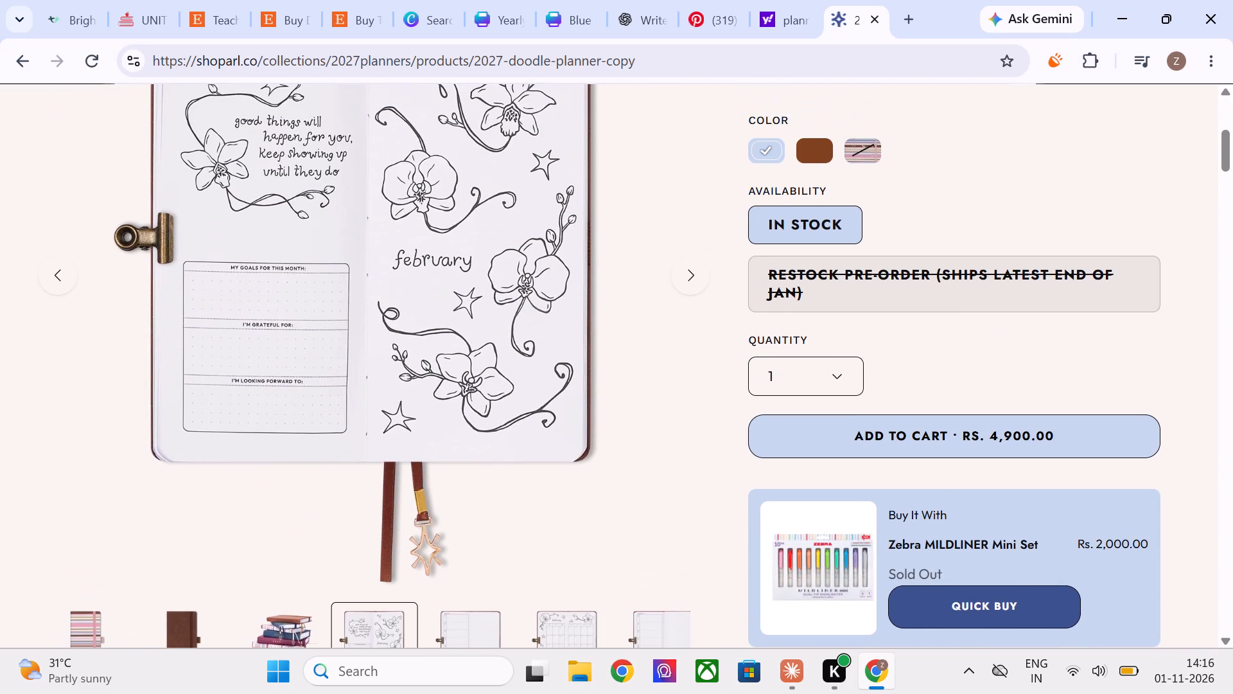
scroll(415, 465, "down", 1)
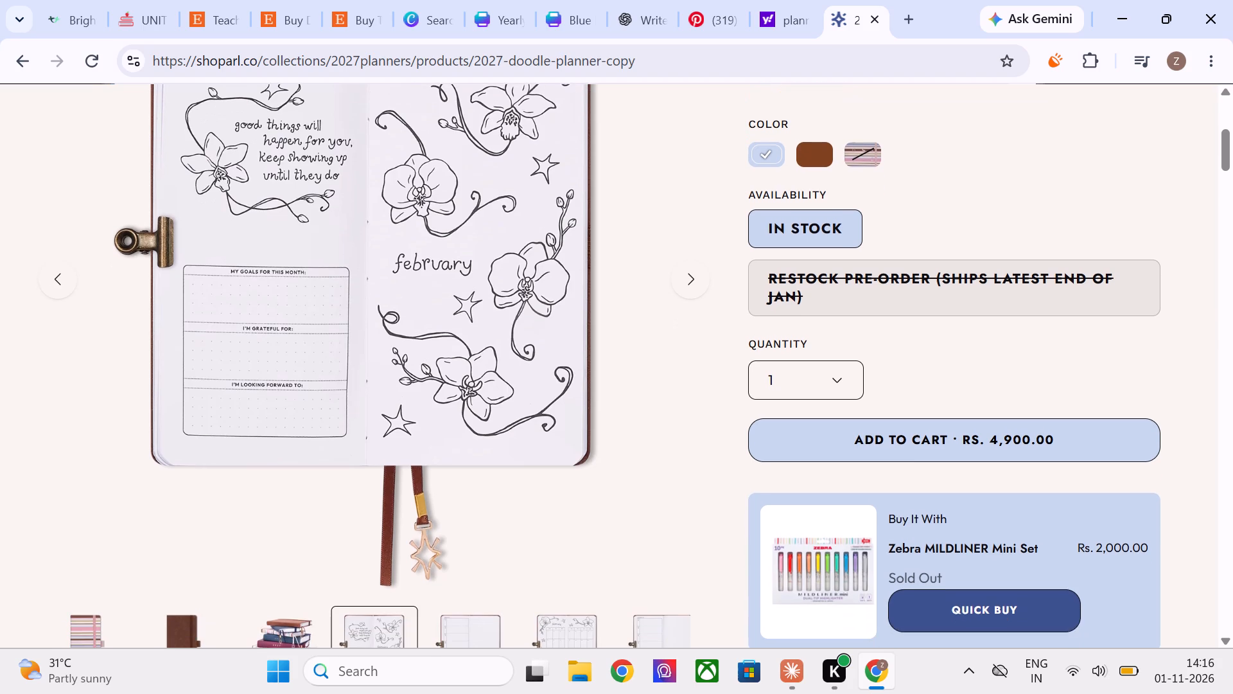
scroll(415, 465, "down", 2)
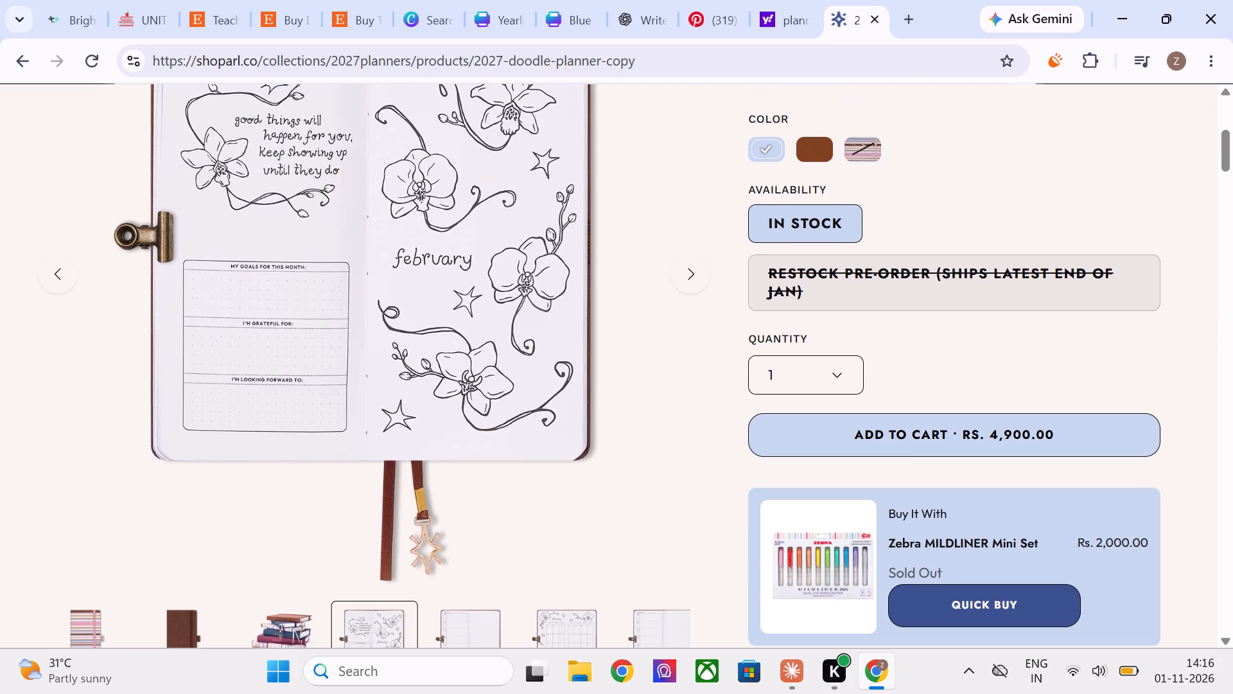
Examine the compact planner's weekly, monthly calendar, 2027 reviews and 2027 overview spreads in its product images.
scroll(415, 465, "down", 1)
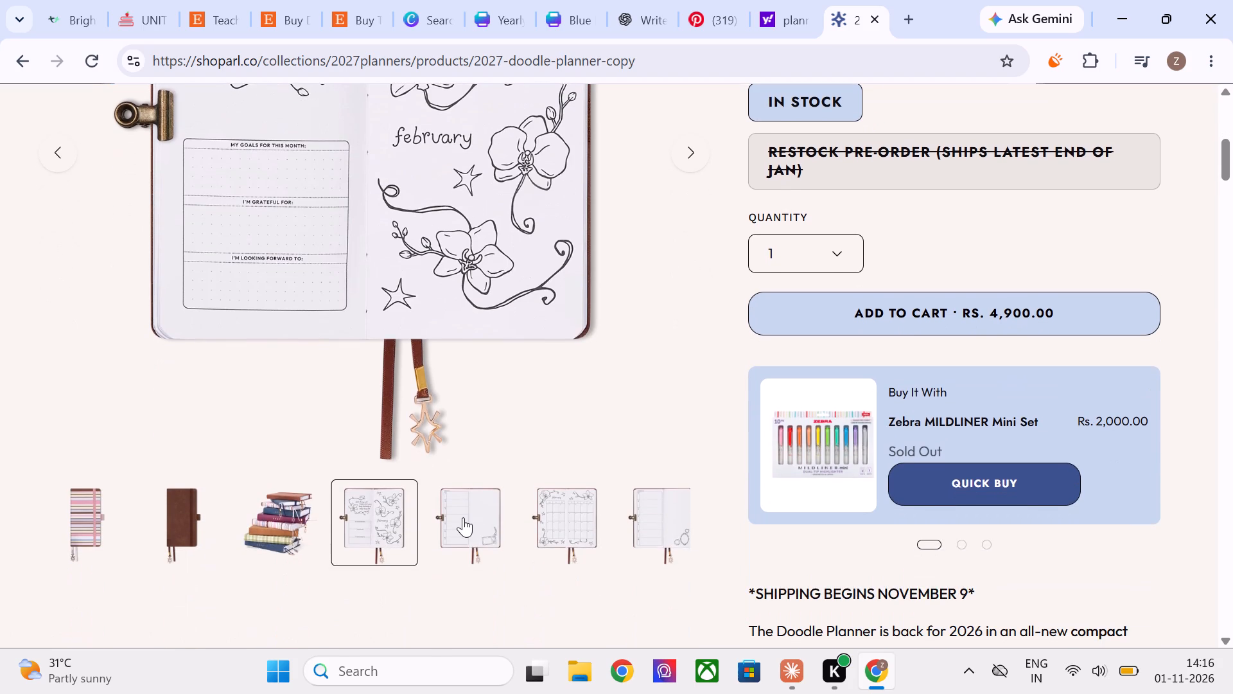
left_click(468, 522)
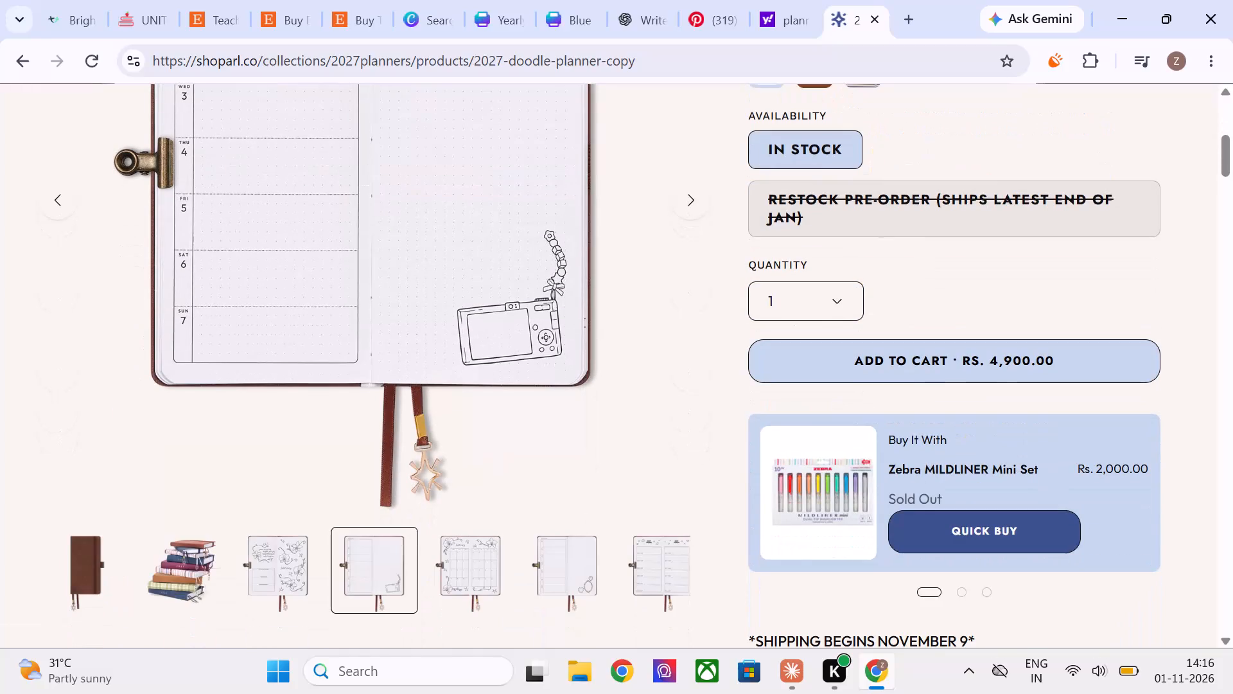
left_click(480, 553)
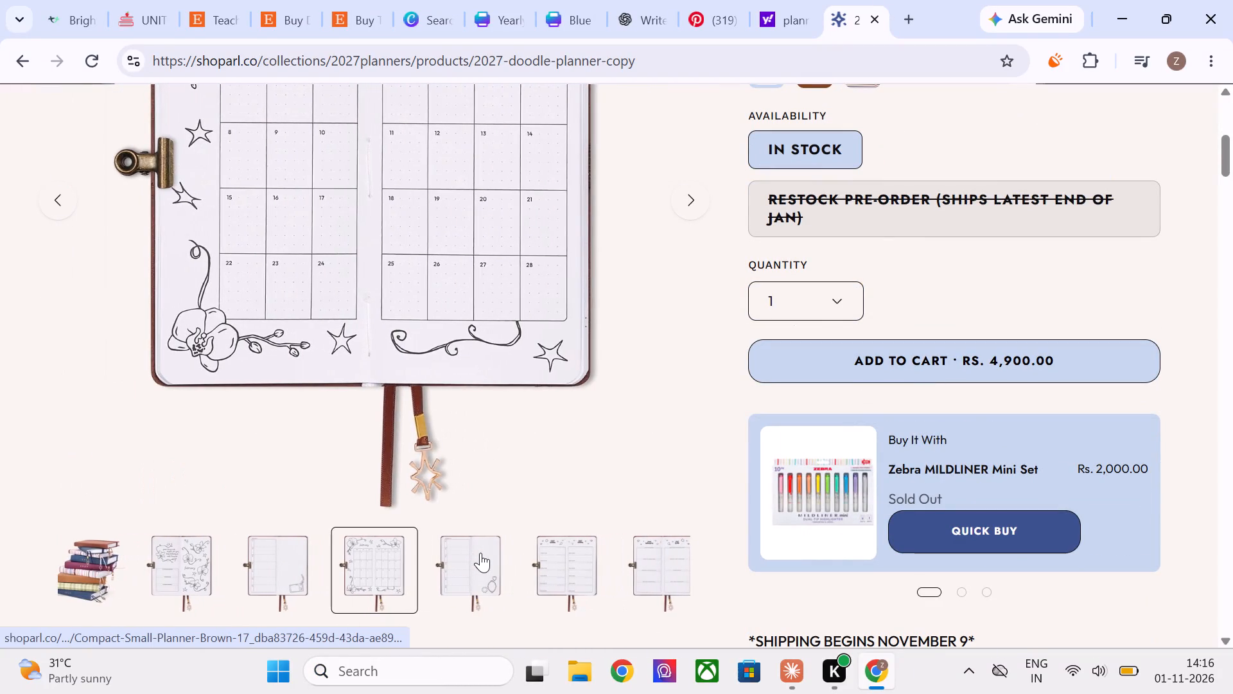
left_click(480, 553)
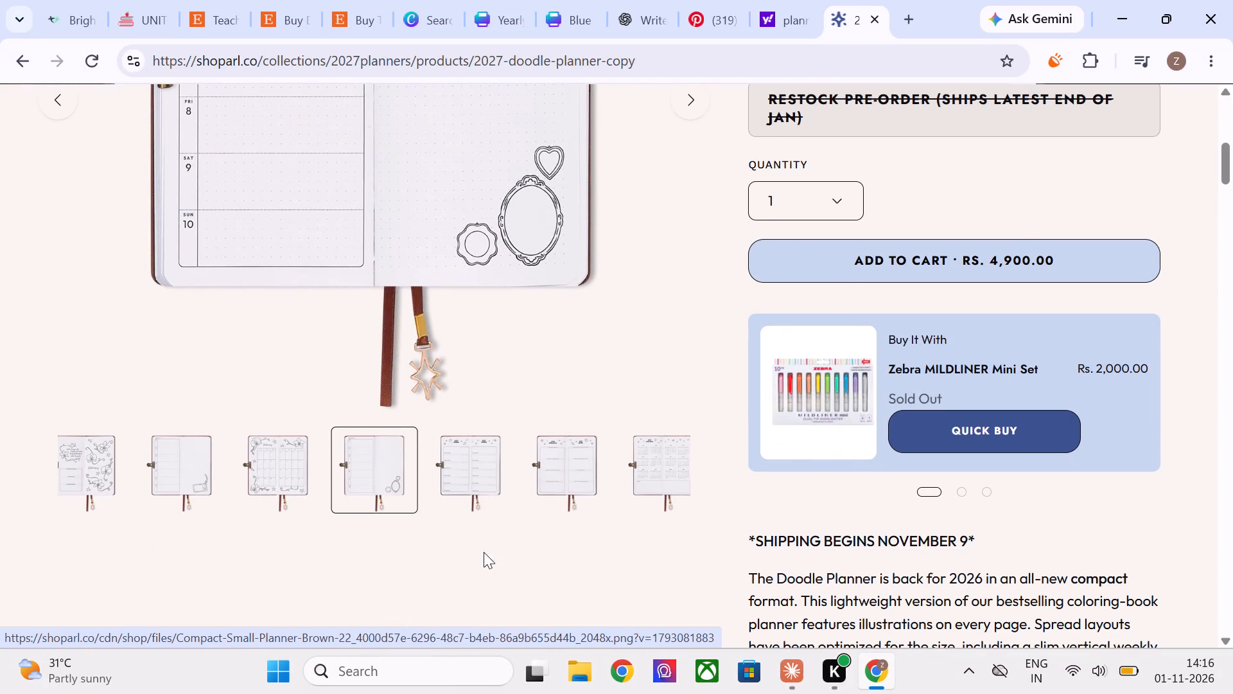
left_click(465, 494)
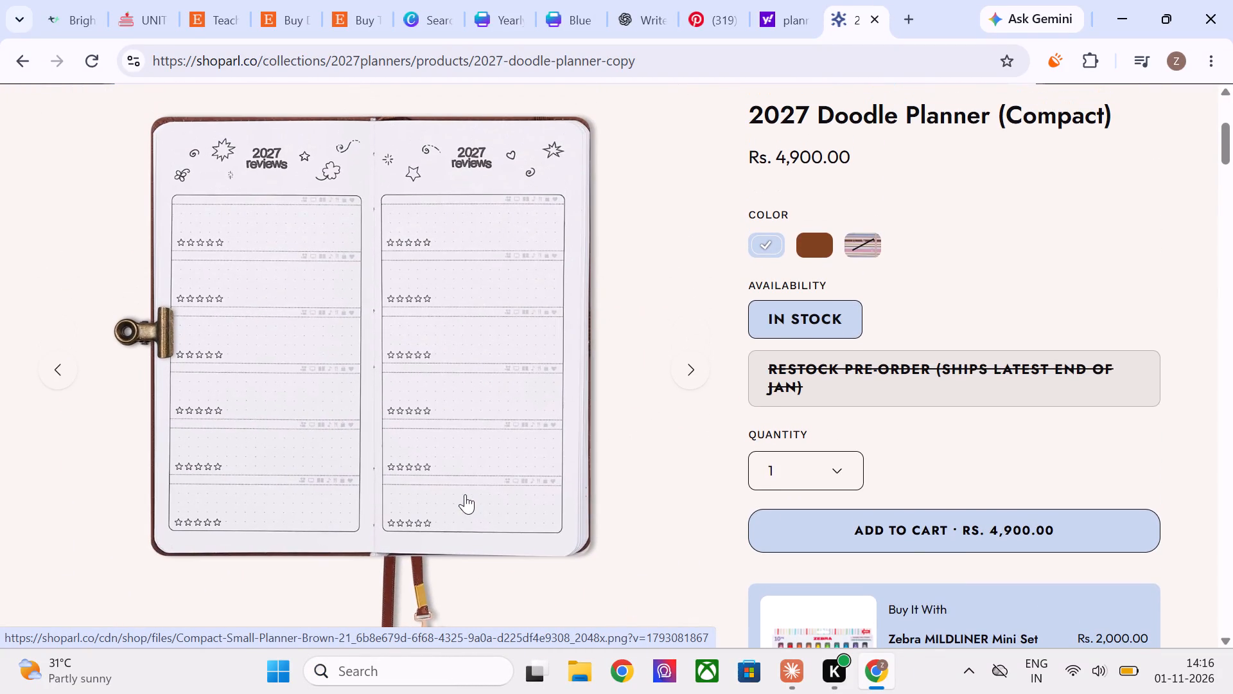
left_click(478, 328)
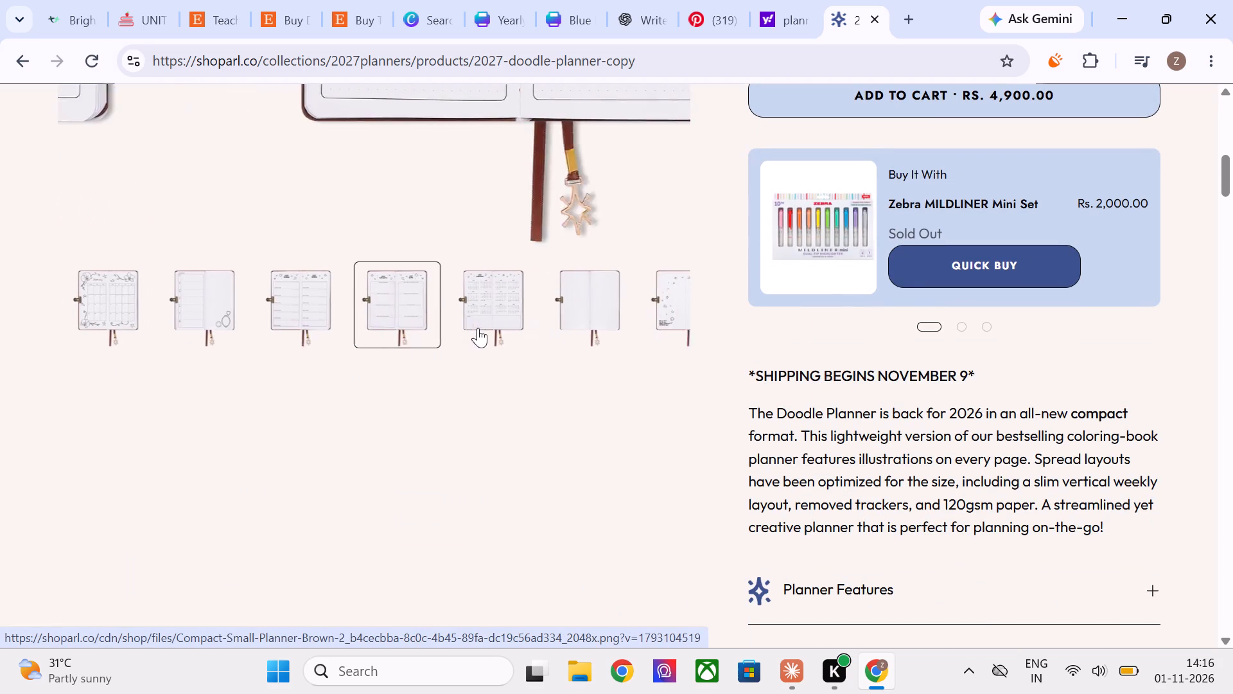
left_click(491, 317)
scroll(491, 317, "up", 4)
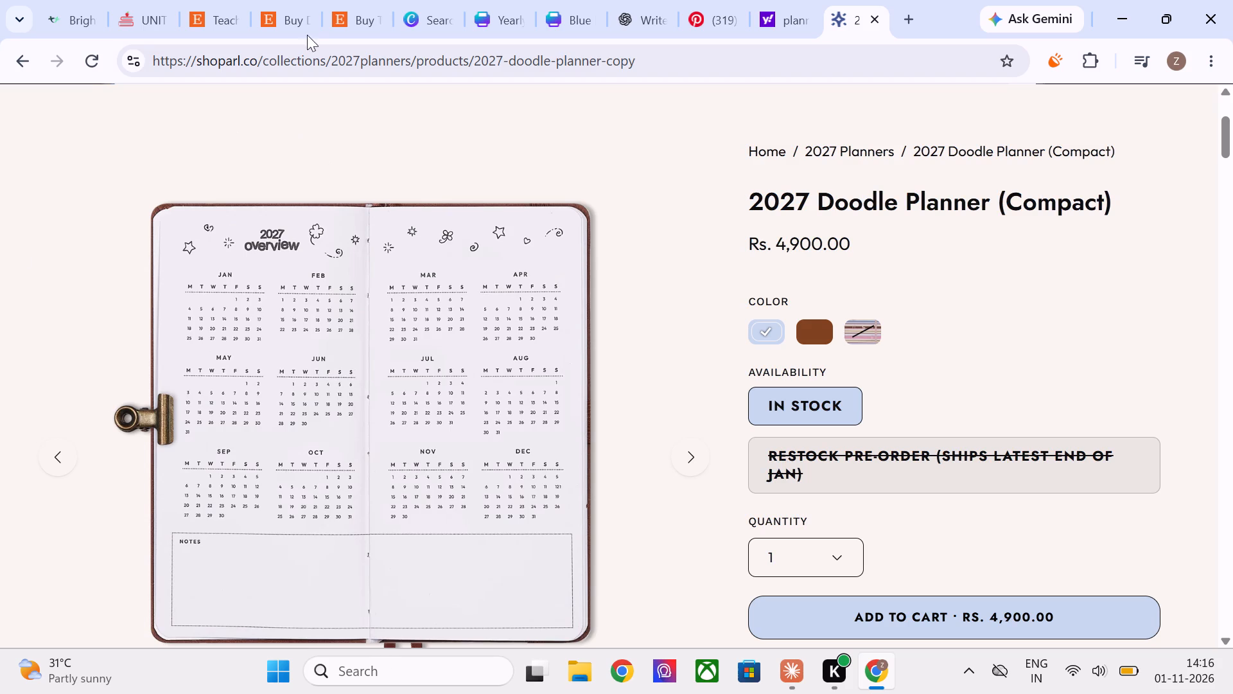
Switch to the Canva planner design and add a blank page directly after the "Teach with intention" page.
left_click(573, 26)
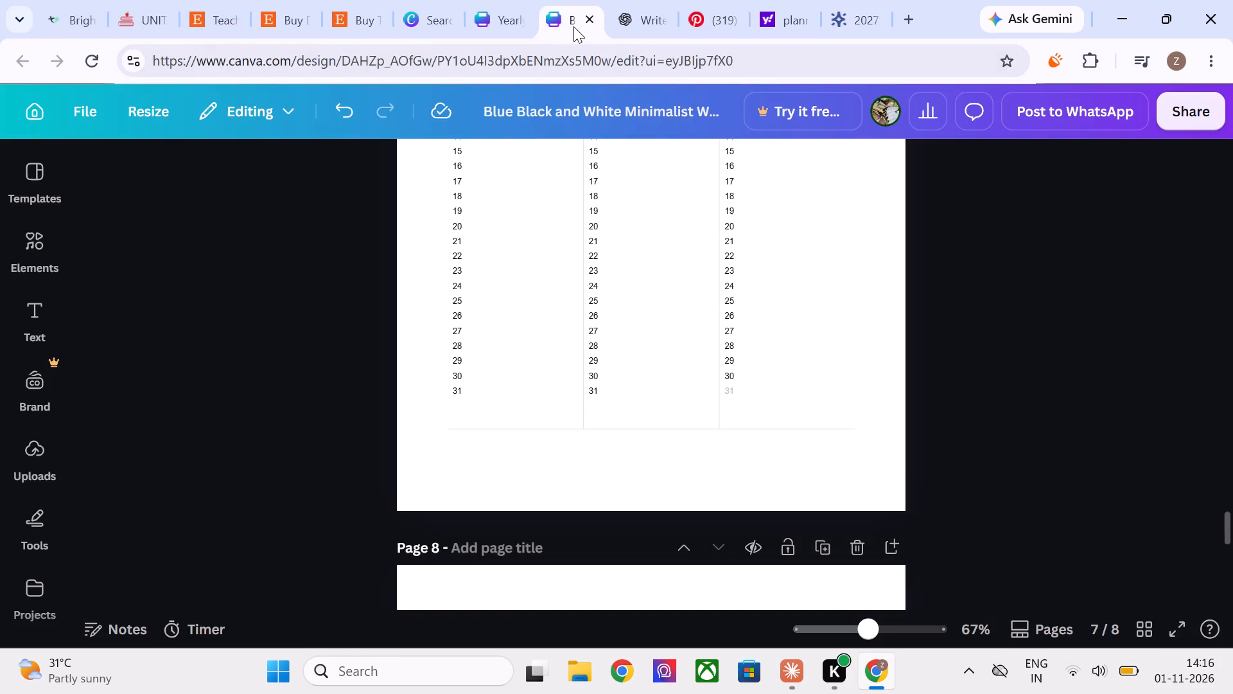
scroll(767, 169, "up", 5)
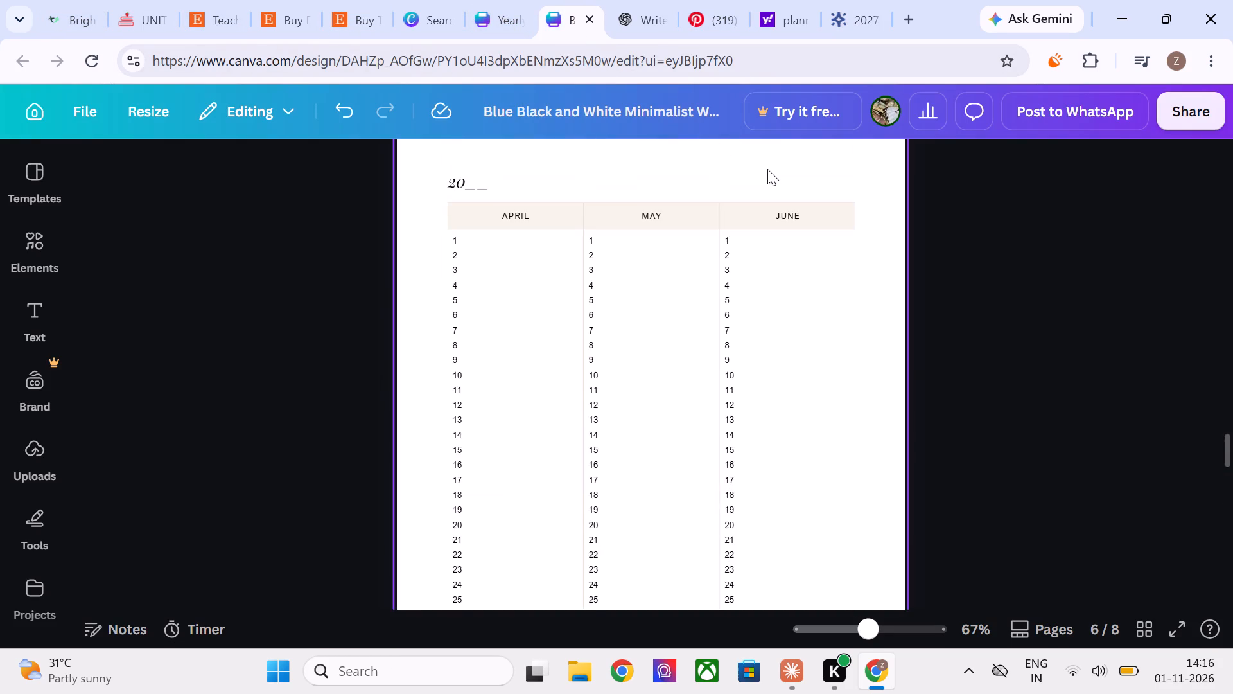
scroll(767, 169, "up", 6)
scroll(767, 169, "down", 5)
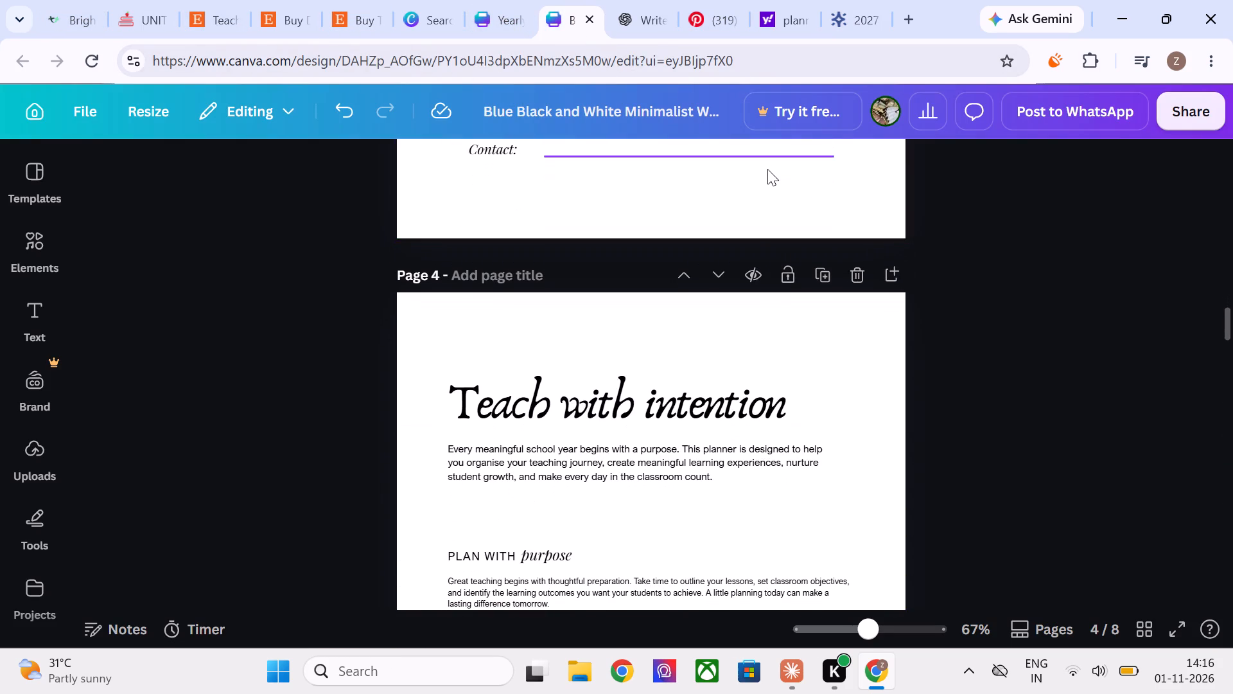
left_click(877, 278)
left_click(889, 278)
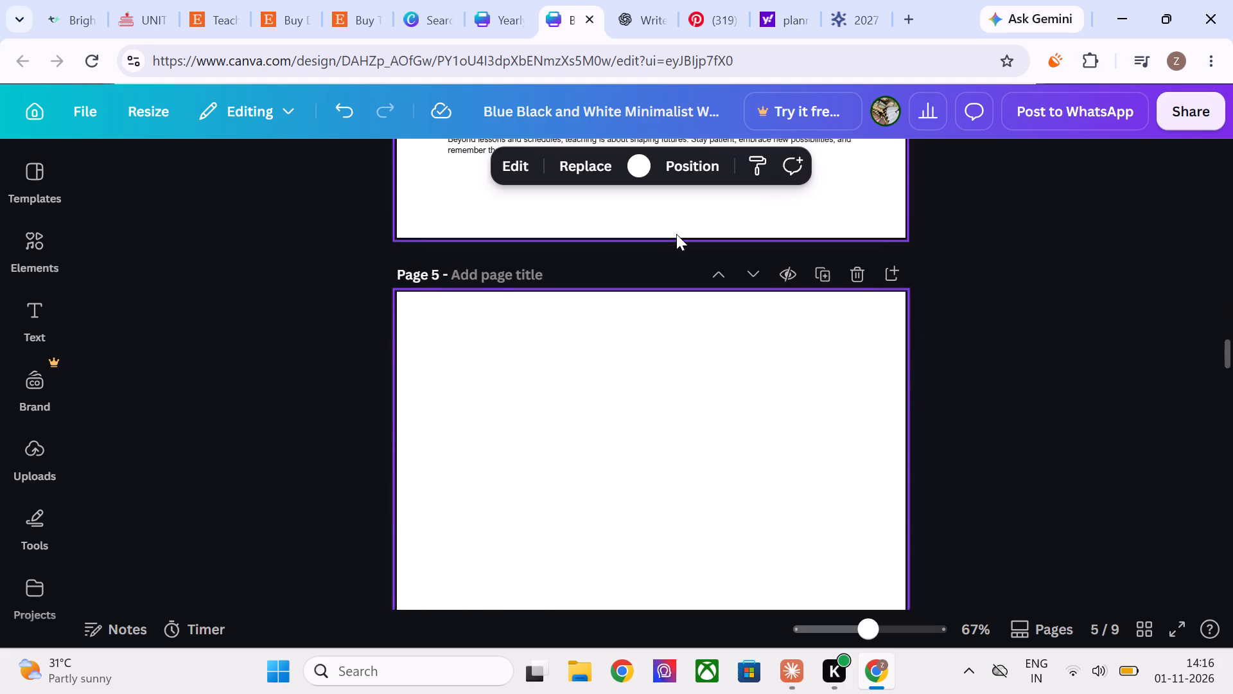
Copy the "Teach with intention" heading from page 4 onto the blank page 5.
scroll(676, 234, "up", 3)
scroll(760, 130, "up", 3)
scroll(936, 287, "up", 1)
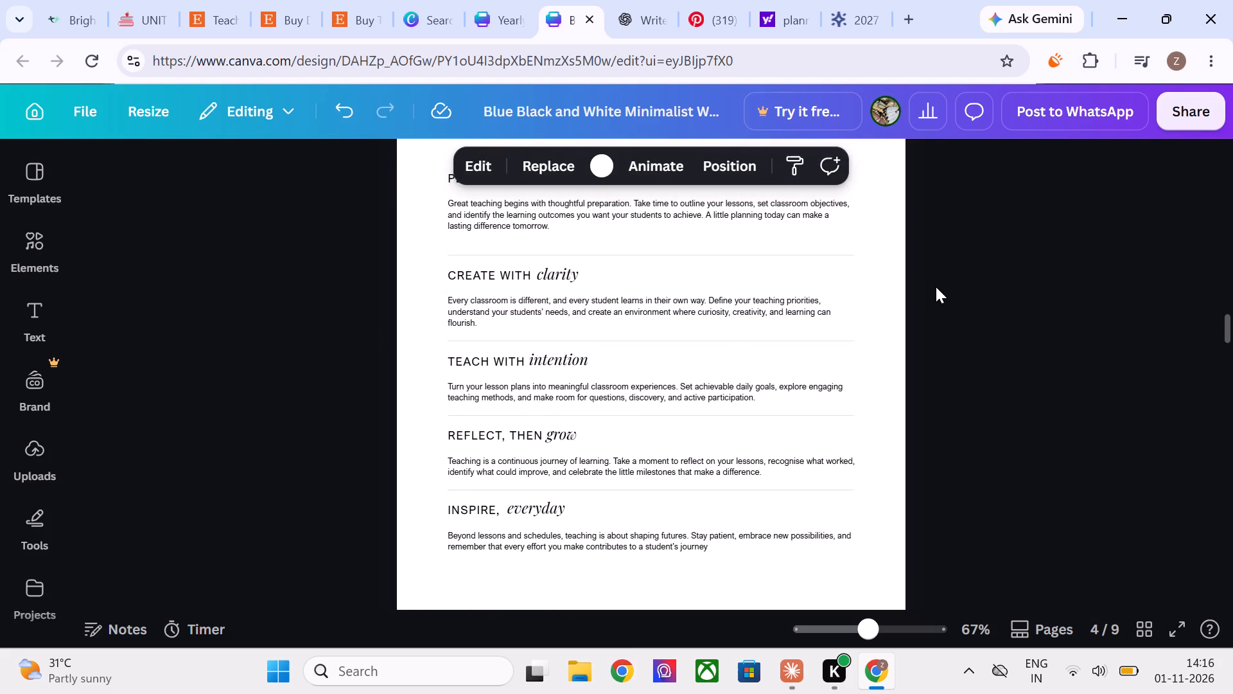
scroll(936, 287, "up", 1)
left_click(779, 294)
key("ctrl+c")
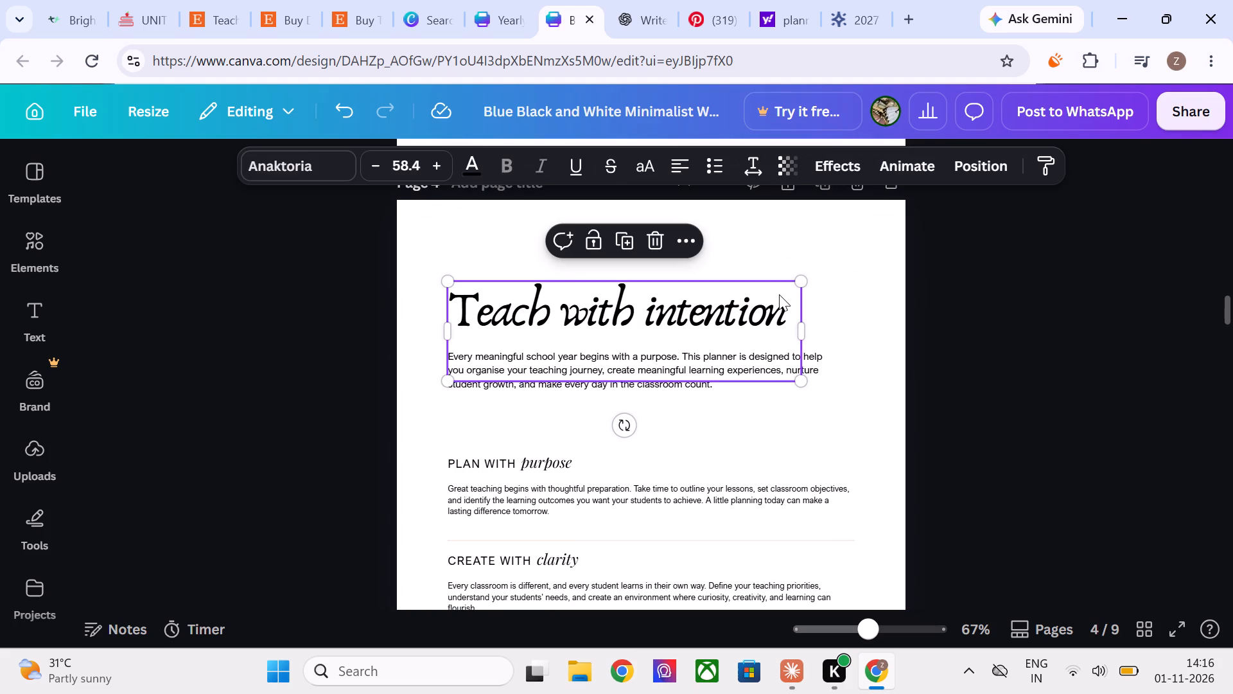
scroll(779, 294, "down", 3)
left_click(701, 464)
key("ctrl+v")
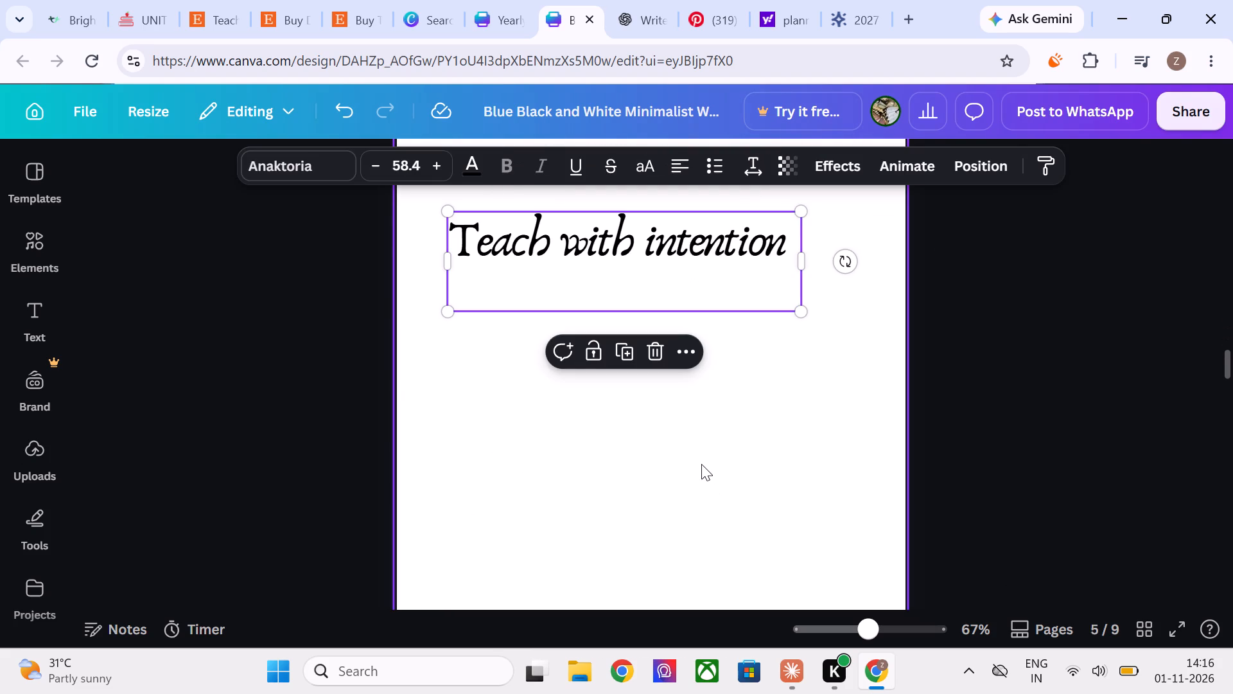
Paste the heading afresh on page 5 and replace its text with "Important Dates".
key("BackSpace")
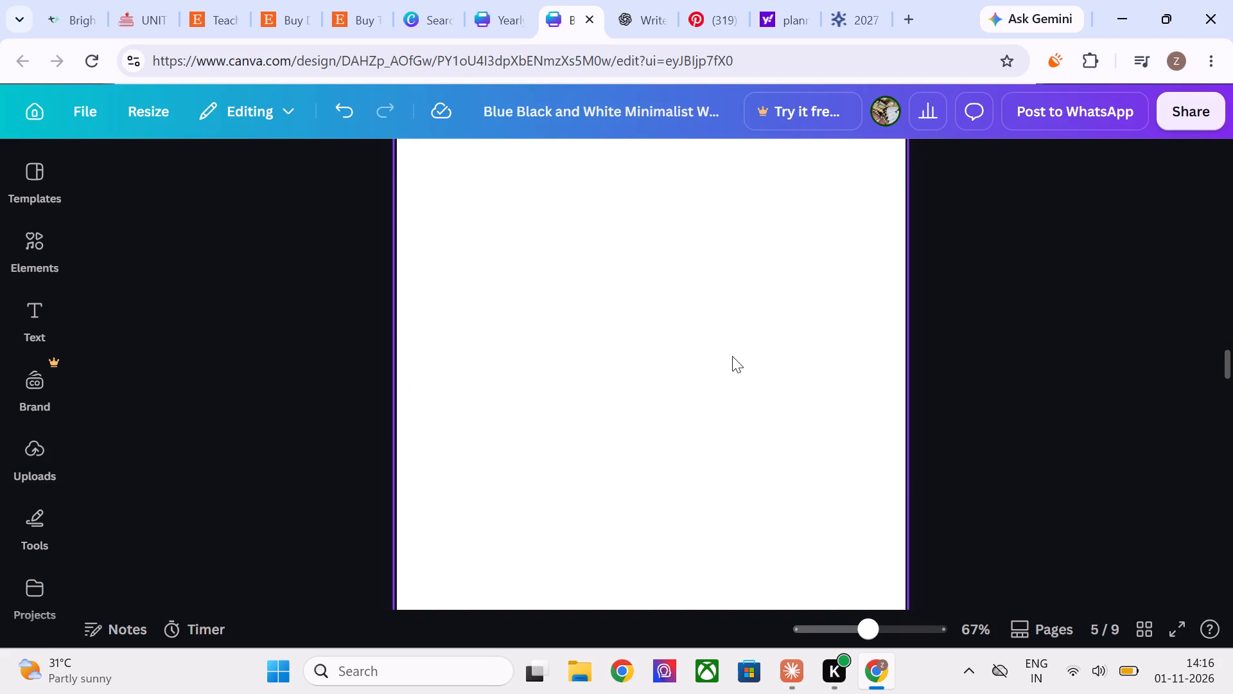
key("ctrl+v")
double_click(703, 220)
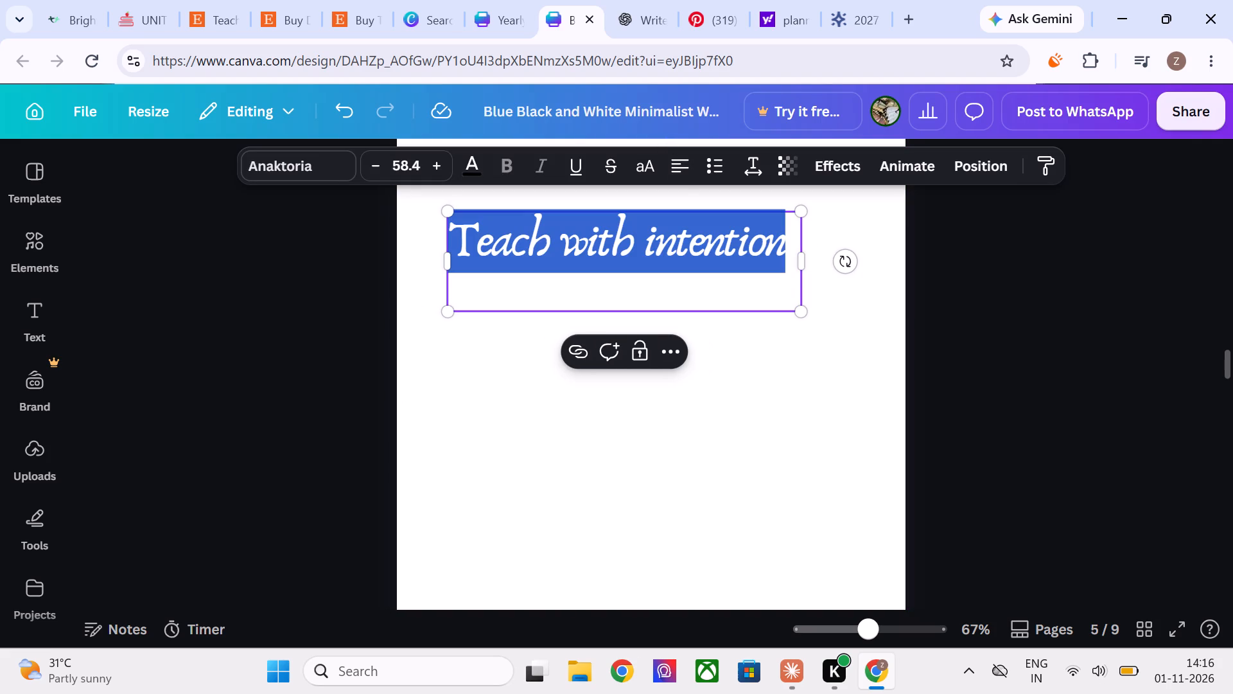
key("BackSpace")
type("IM")
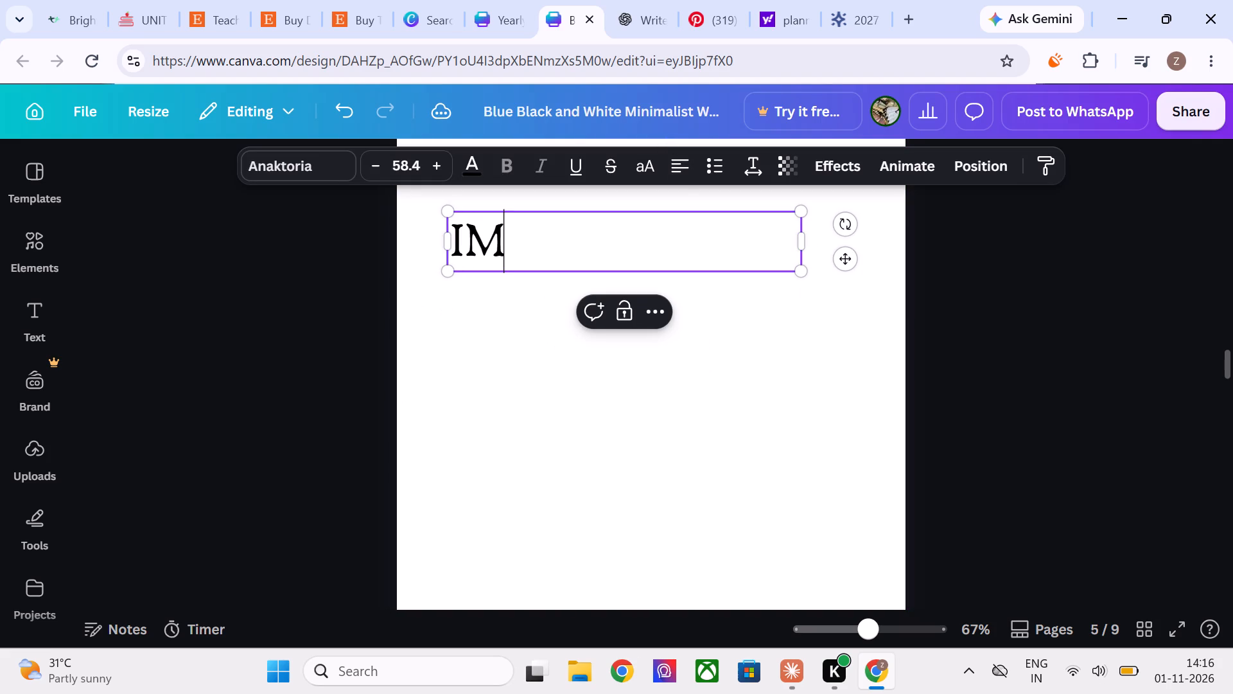
key("BackSpace")
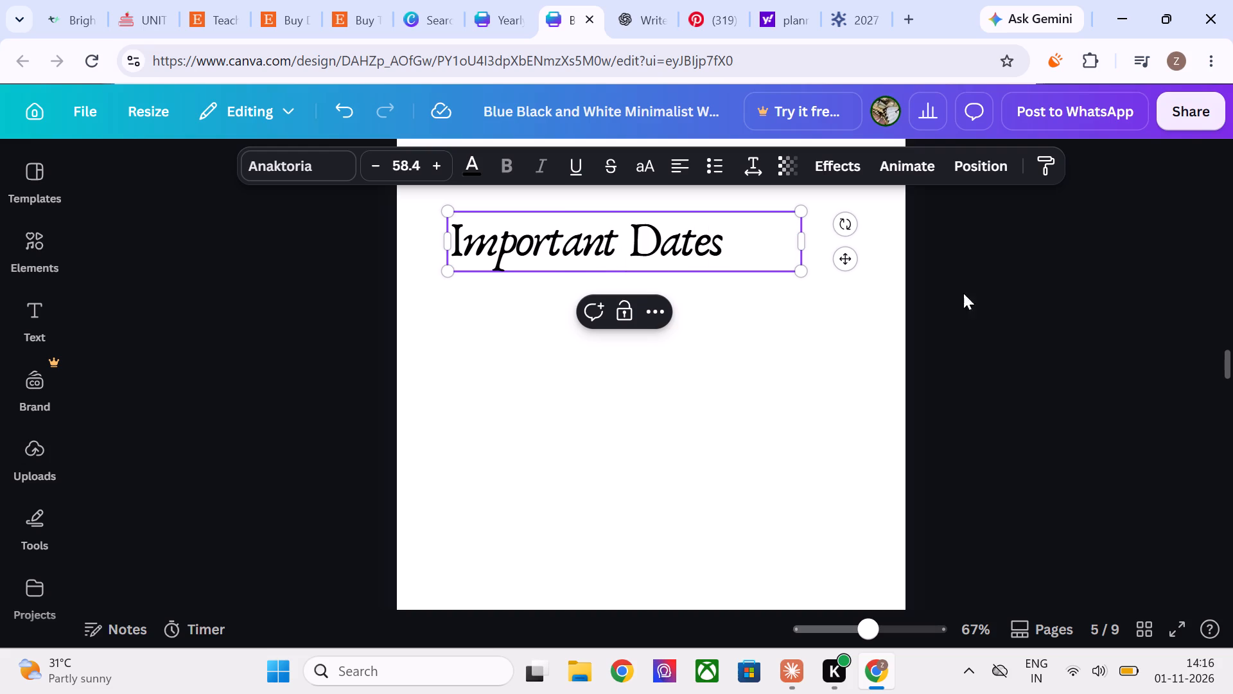
left_click(1040, 351)
Move the "Important Dates" heading to the centre of page 5, aligned with the page's vertical and horizontal midlines.
left_click_drag(597, 228, 640, 339)
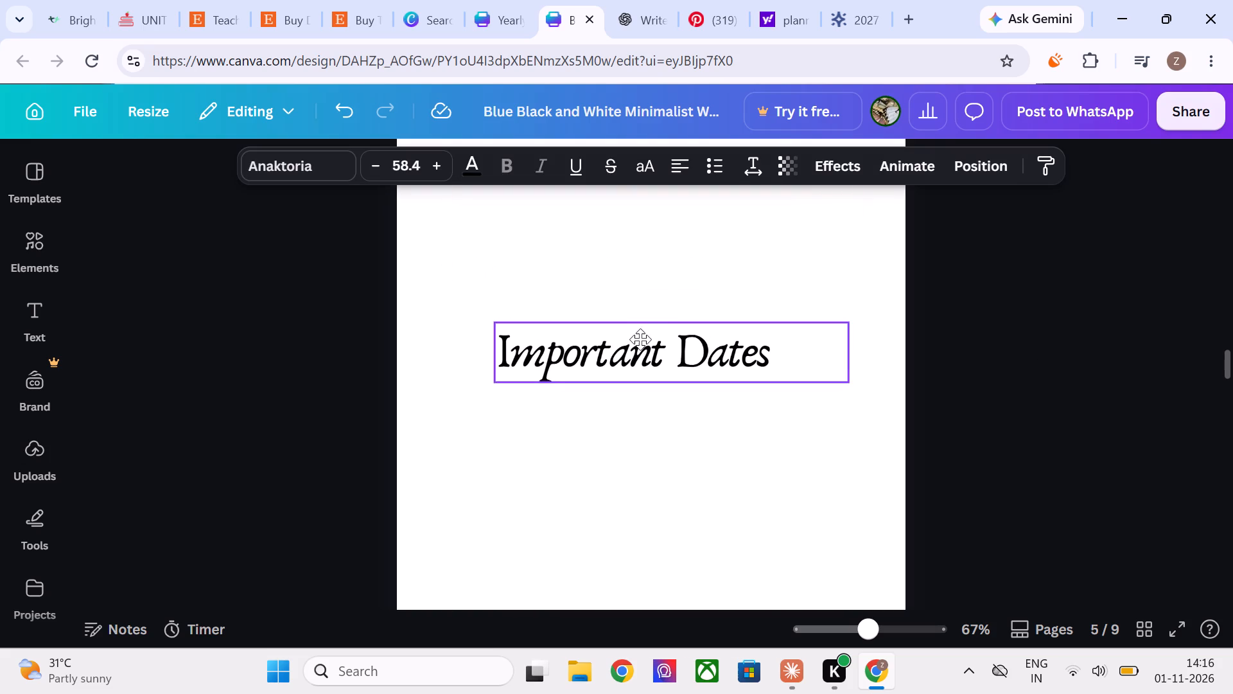
left_click_drag(640, 339, 620, 312)
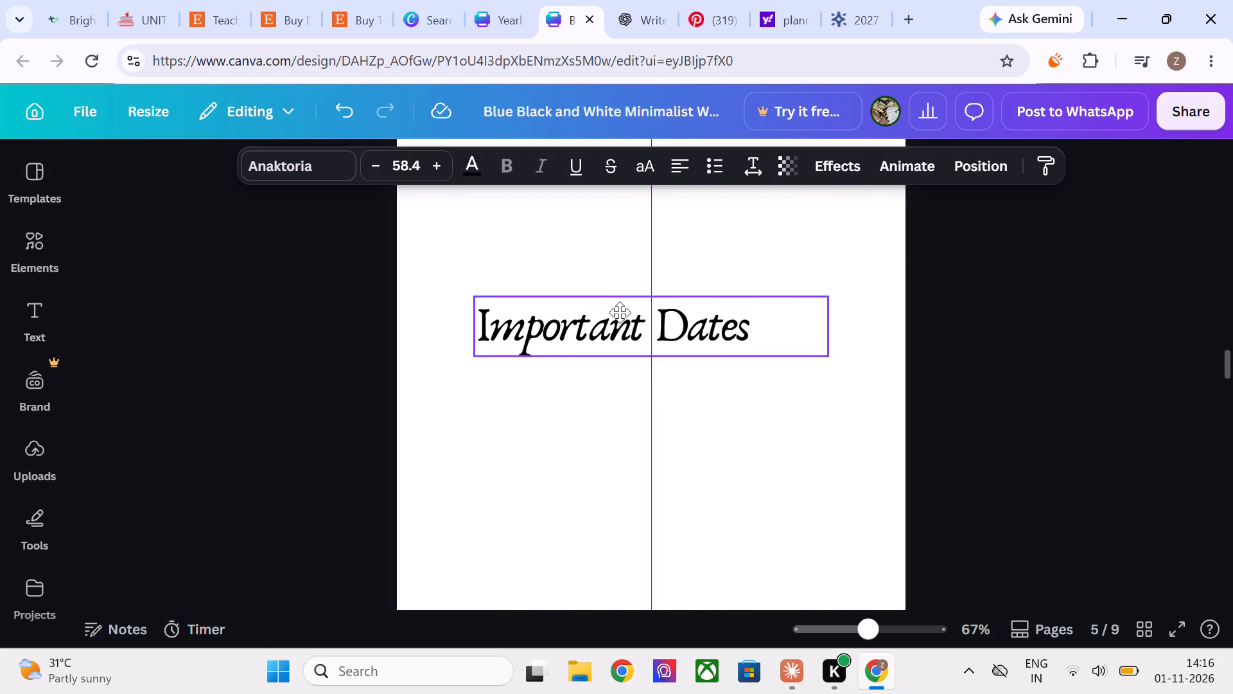
left_click_drag(620, 312, 640, 407)
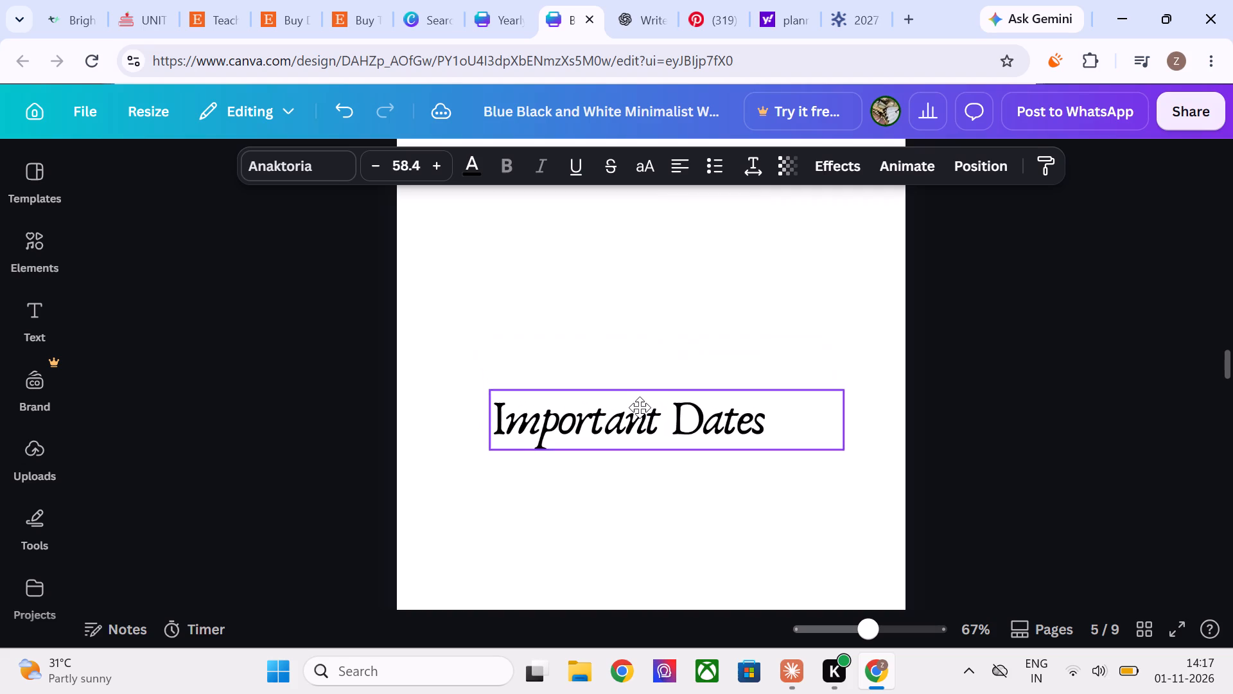
left_click_drag(640, 407, 620, 404)
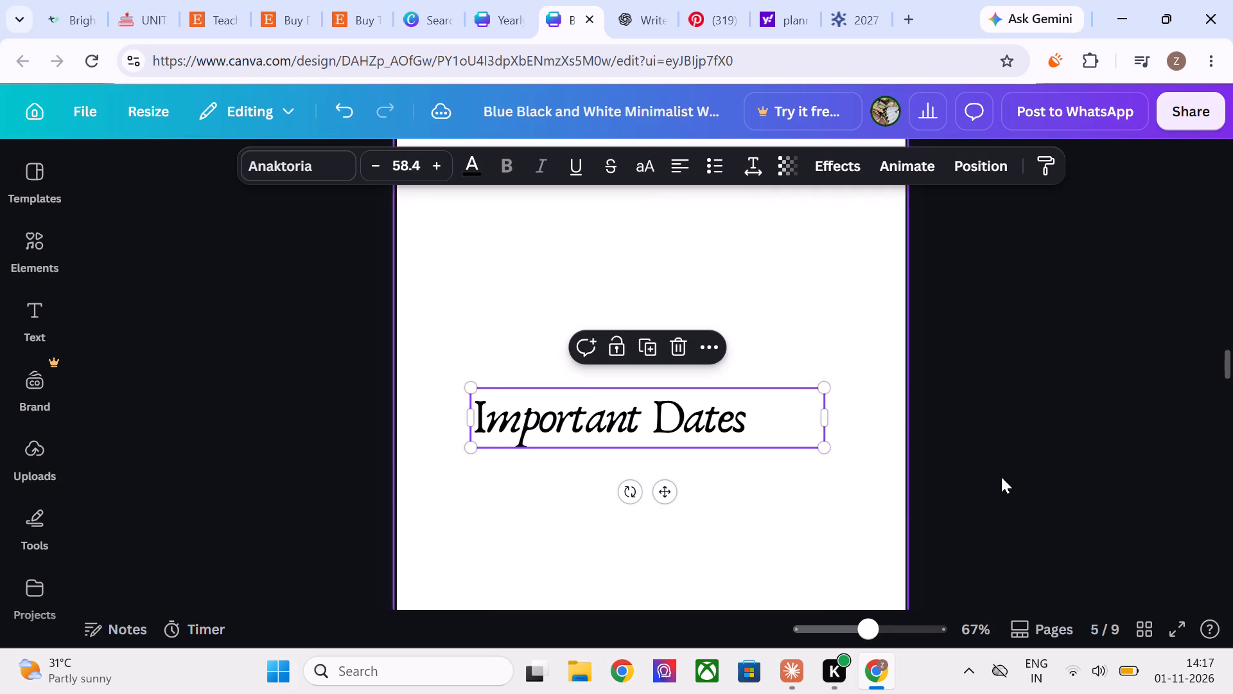
scroll(1001, 477, "down", 2)
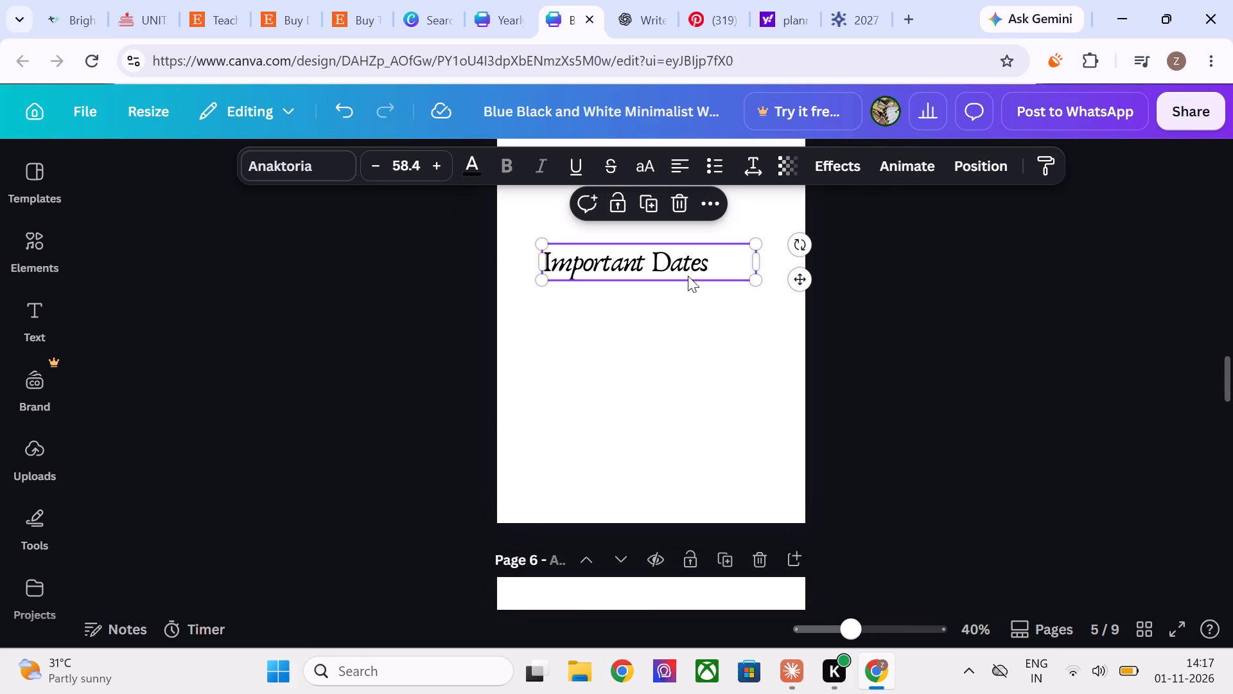
left_click_drag(678, 255, 686, 295)
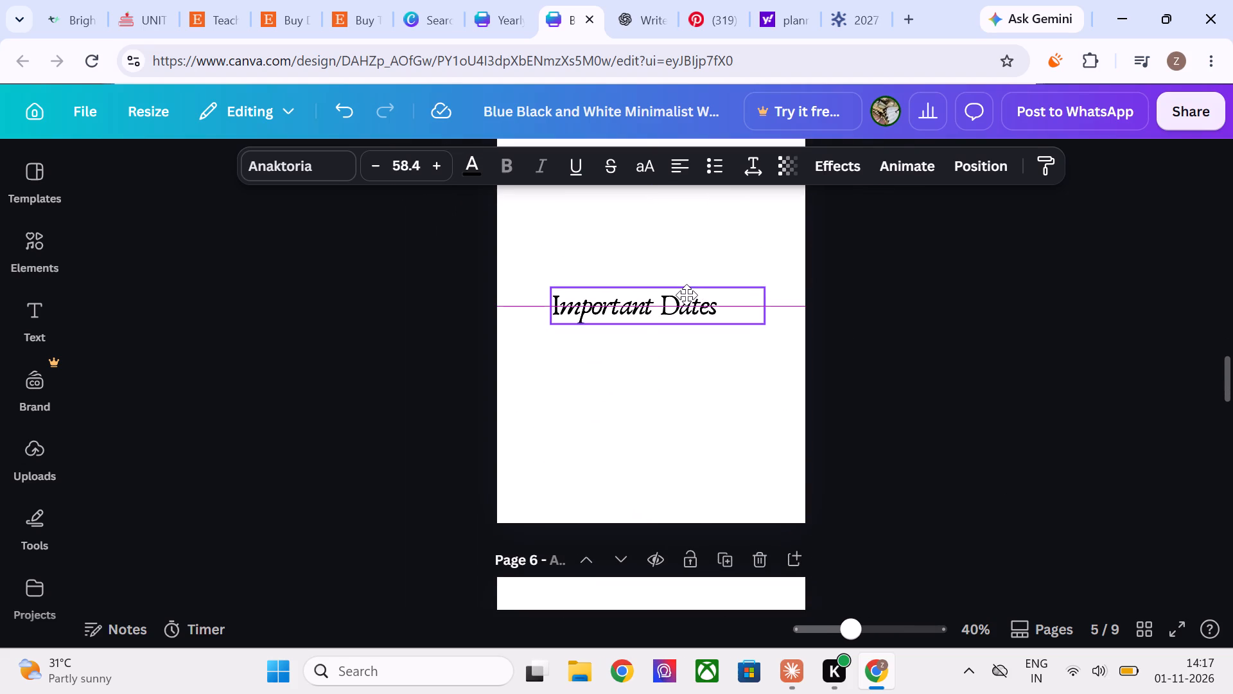
left_click_drag(686, 295, 683, 296)
left_click(842, 400)
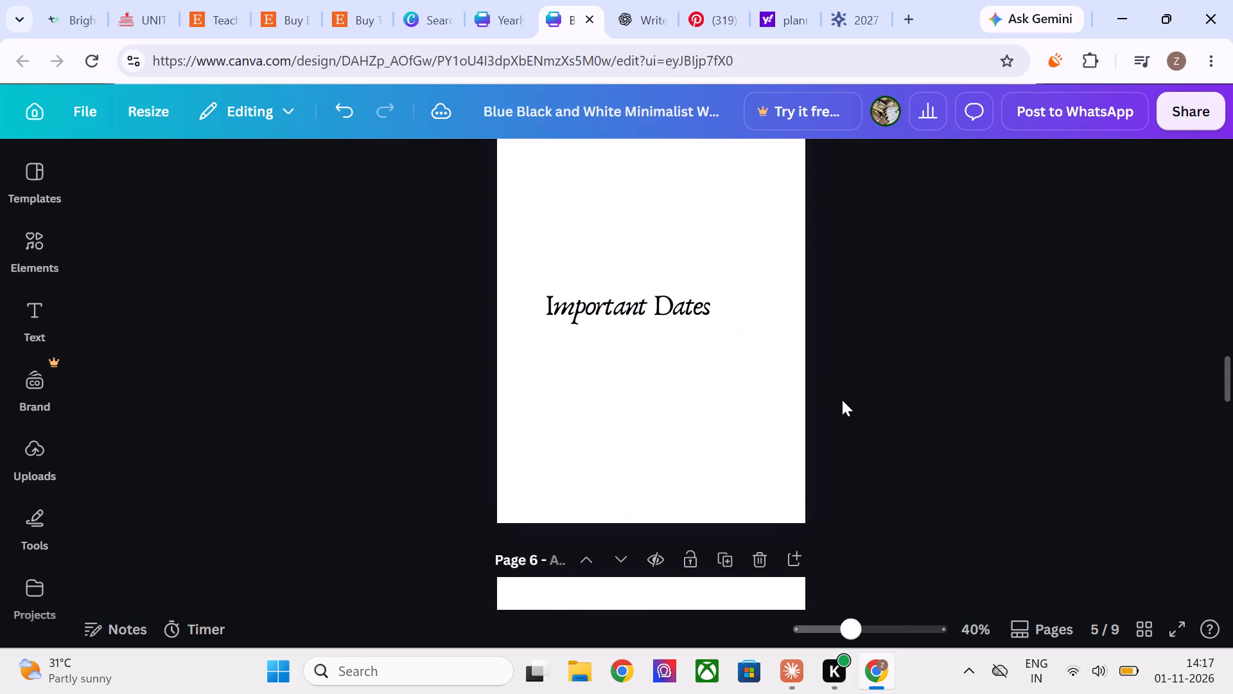
scroll(842, 400, "up", 1)
left_click(624, 368)
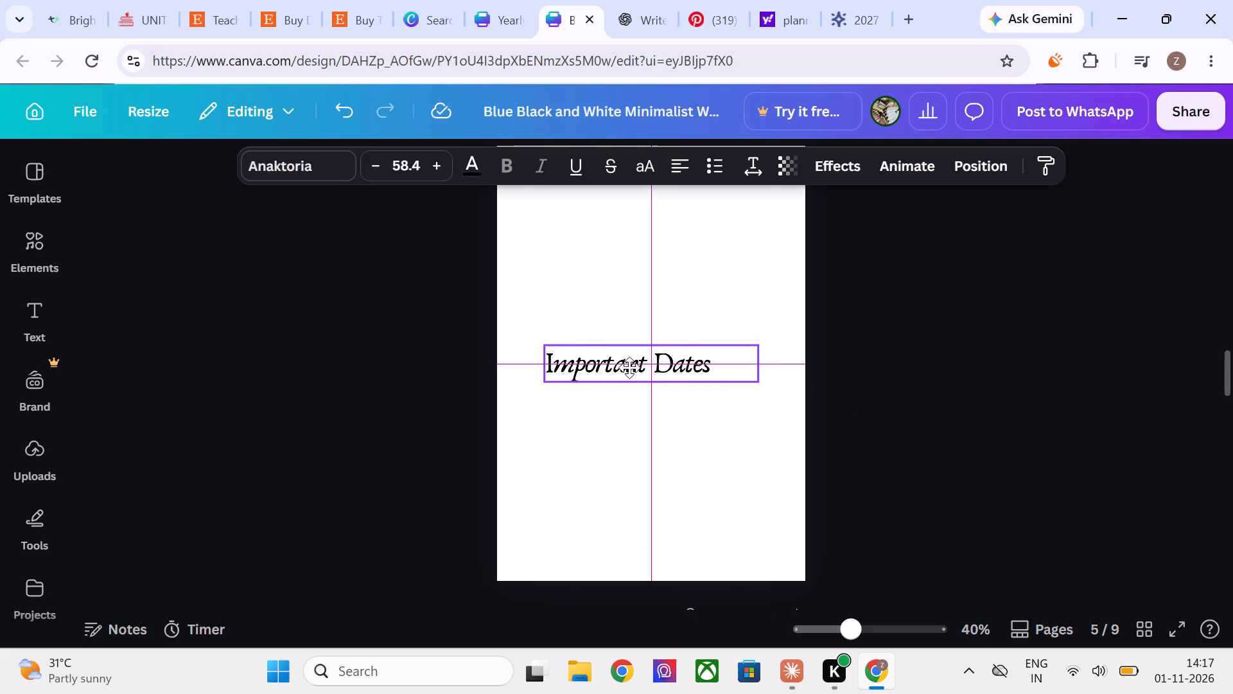
left_click(1006, 467)
Look through the undated month-column pages that follow the "Important Dates" page, up to October–December.
scroll(1006, 467, "down", 4)
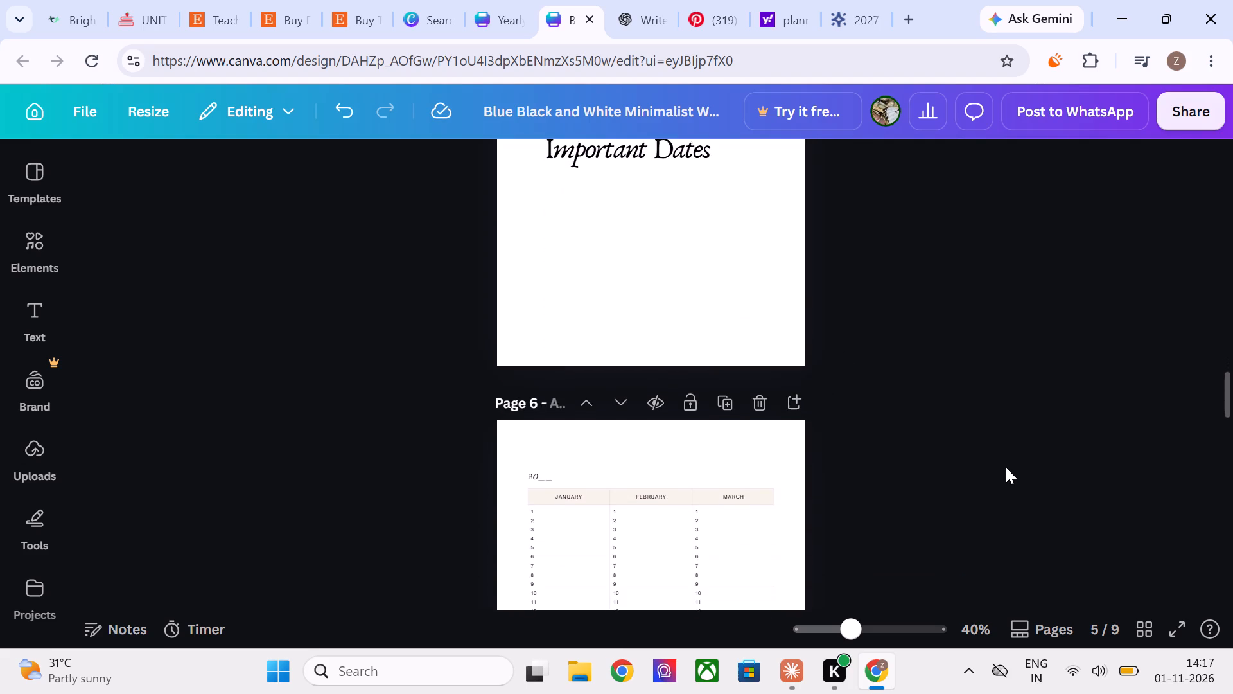
scroll(1006, 467, "down", 8)
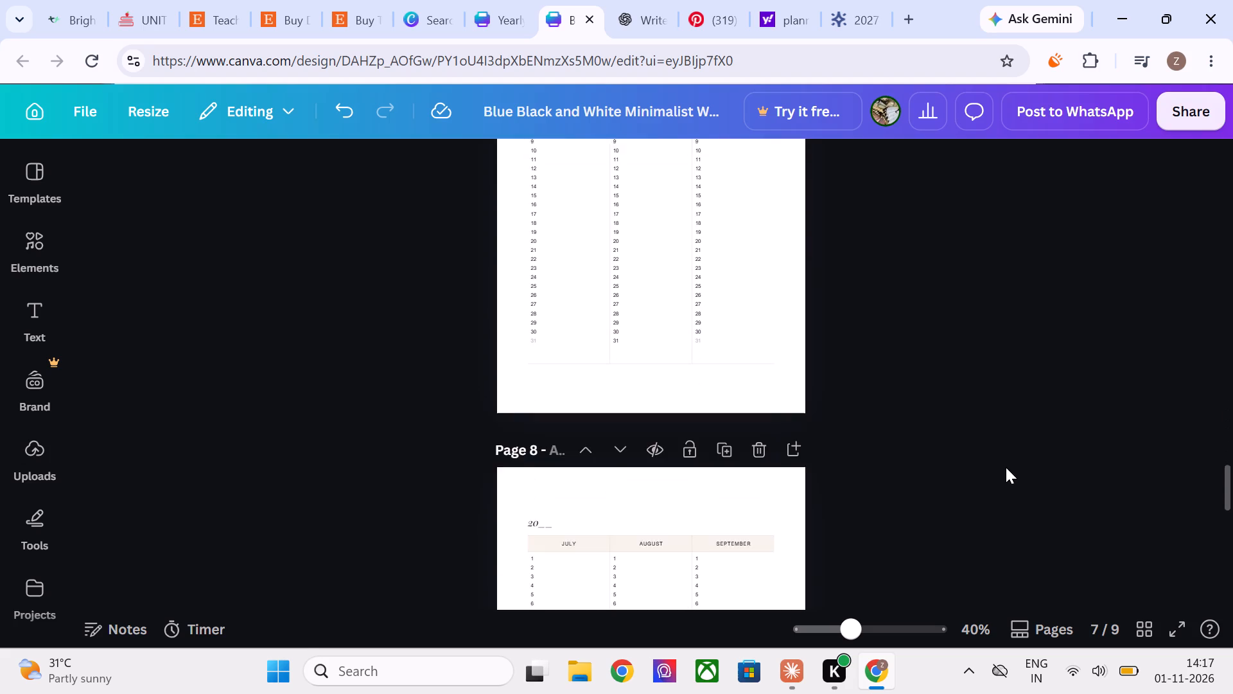
scroll(1006, 467, "down", 7)
scroll(1006, 467, "up", 2)
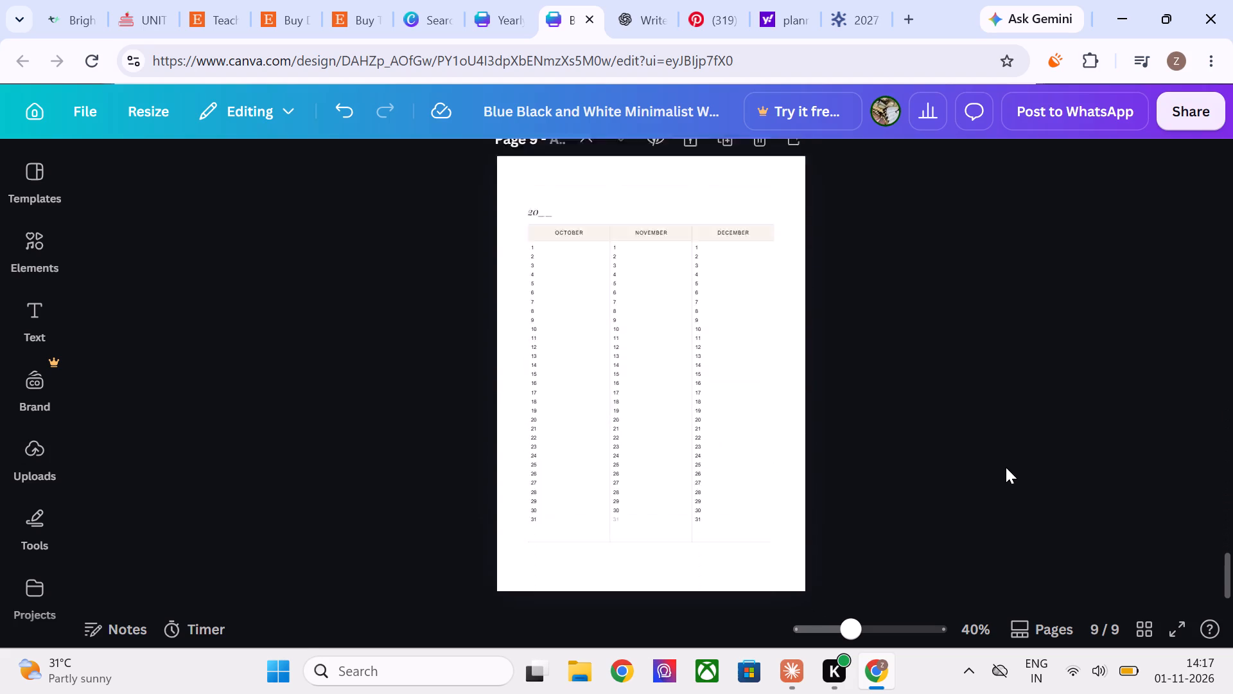
scroll(1006, 467, "up", 11)
scroll(1006, 467, "down", 2)
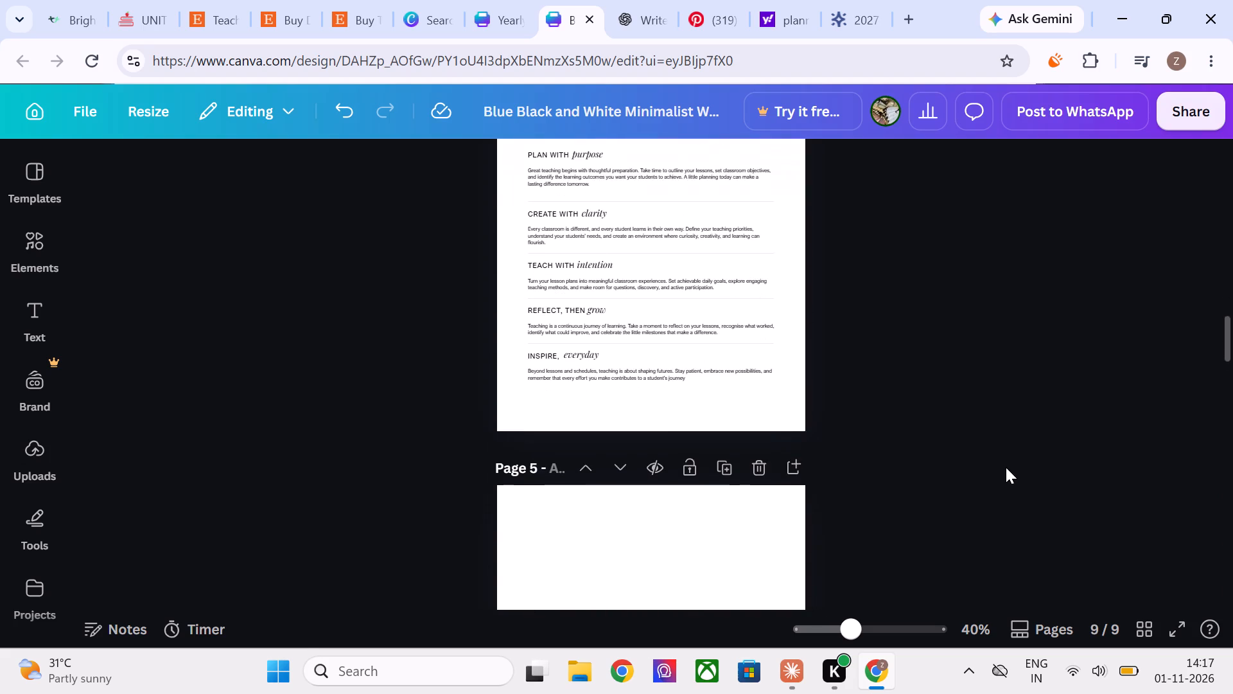
scroll(1006, 467, "down", 3)
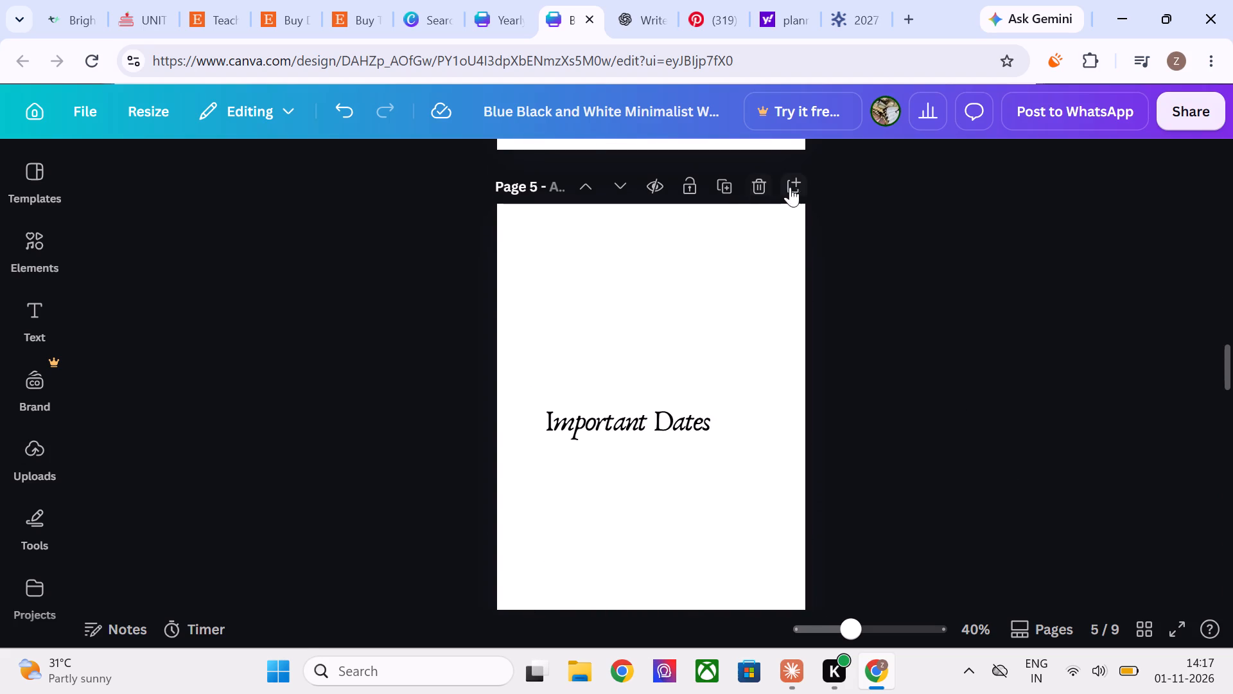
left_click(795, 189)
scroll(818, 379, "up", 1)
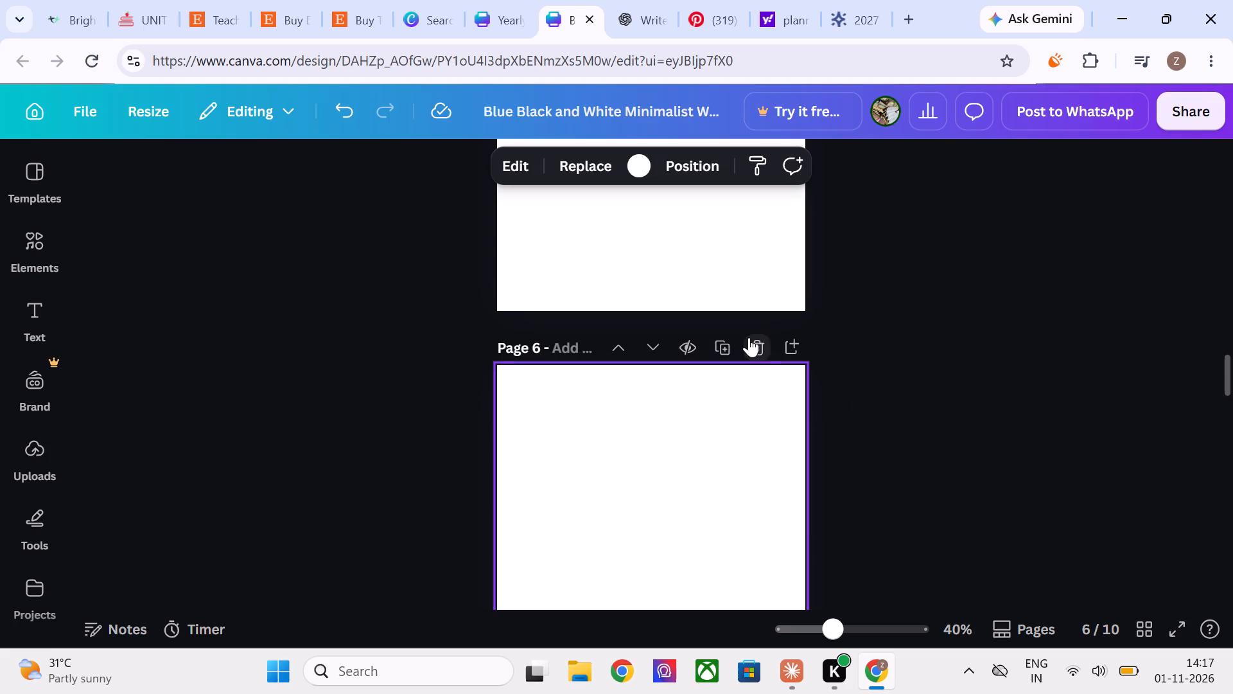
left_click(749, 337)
Add a blank page after the "Important Dates" page and reorder it ahead of that page as page 5.
scroll(904, 316, "up", 2)
left_click(796, 388)
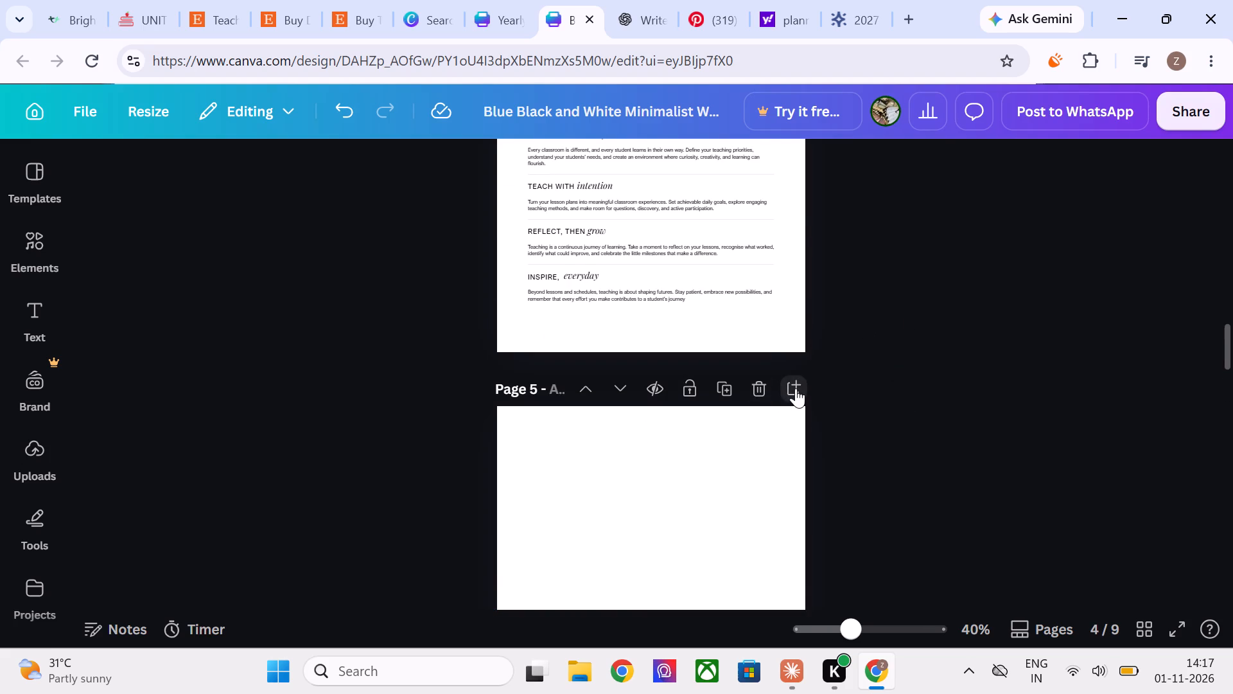
left_click_drag(673, 271, 676, 449)
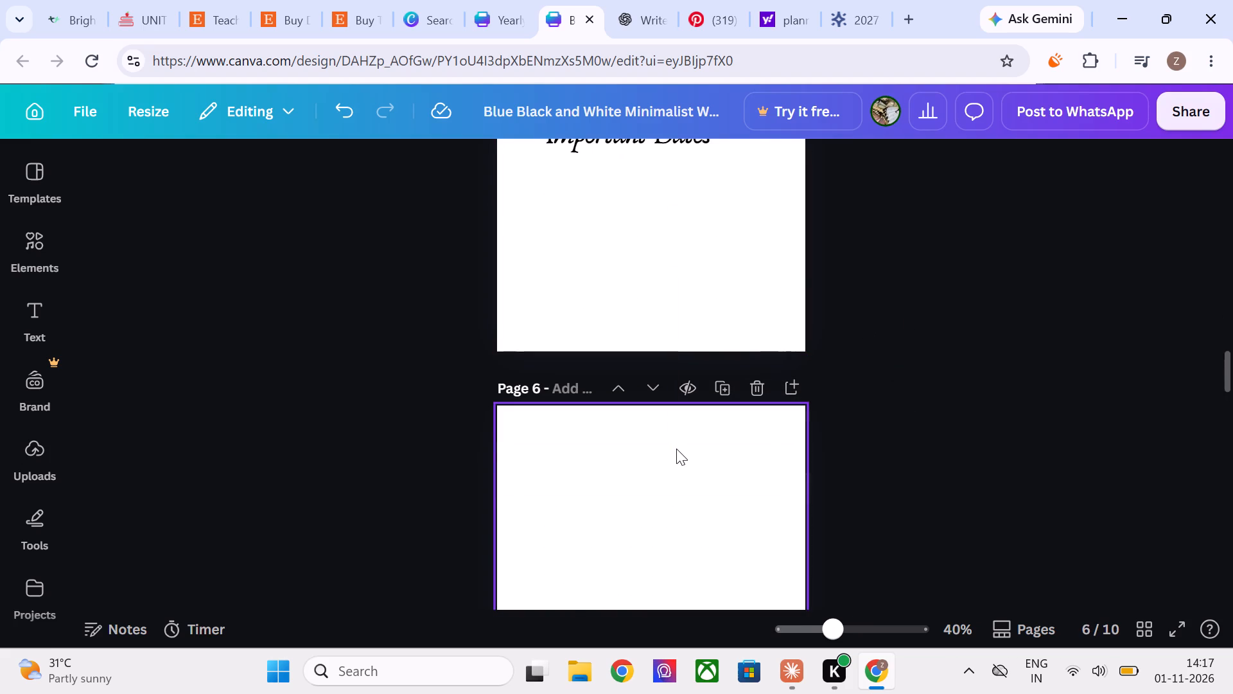
scroll(904, 441, "down", 1)
left_click(1032, 628)
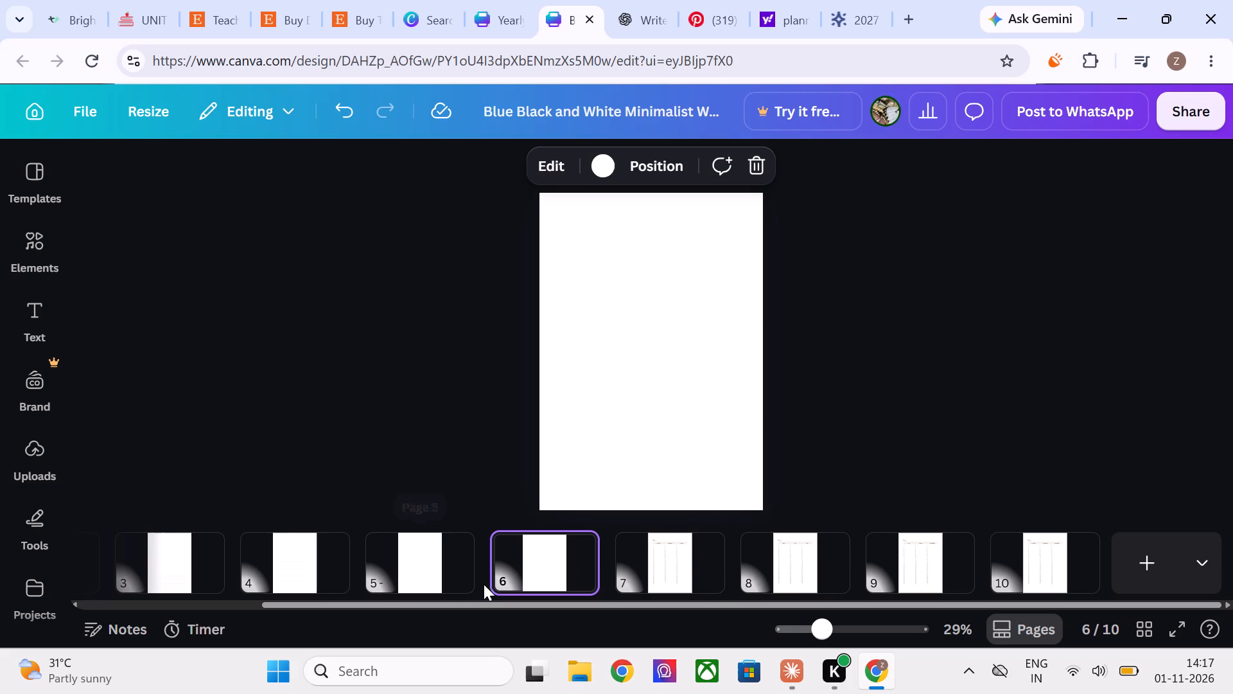
left_click_drag(554, 567, 407, 569)
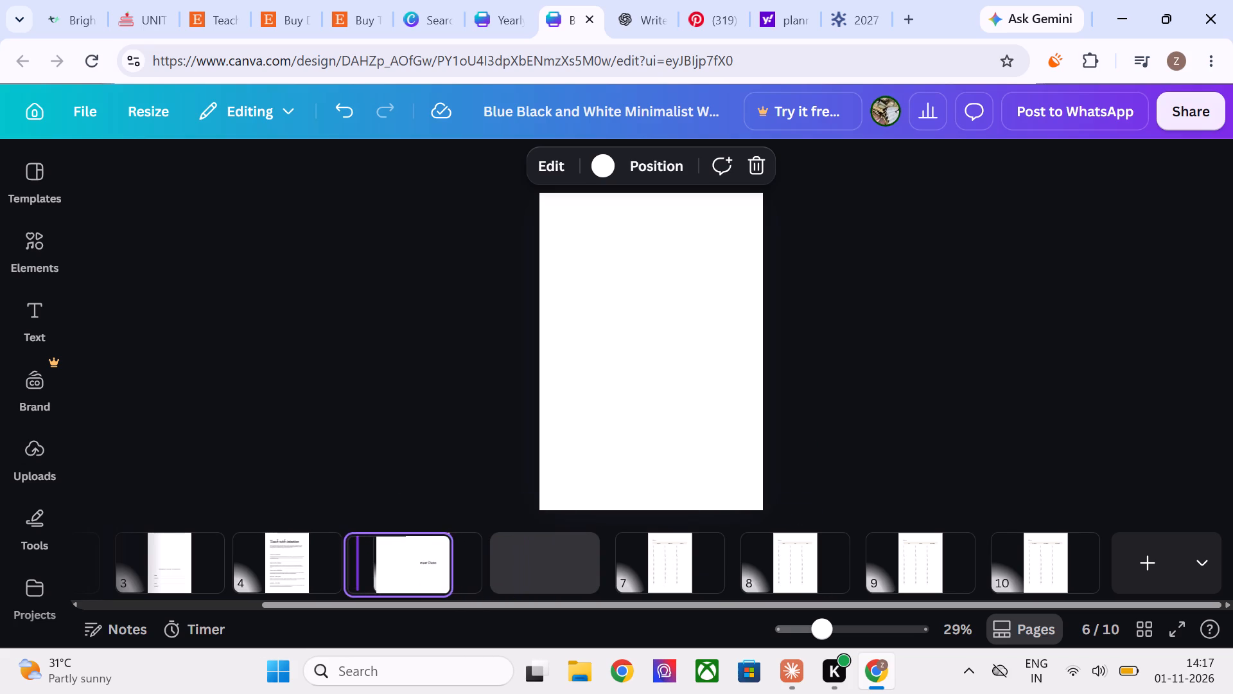
left_click_drag(407, 569, 389, 566)
left_click(965, 469)
scroll(965, 469, "up", 1)
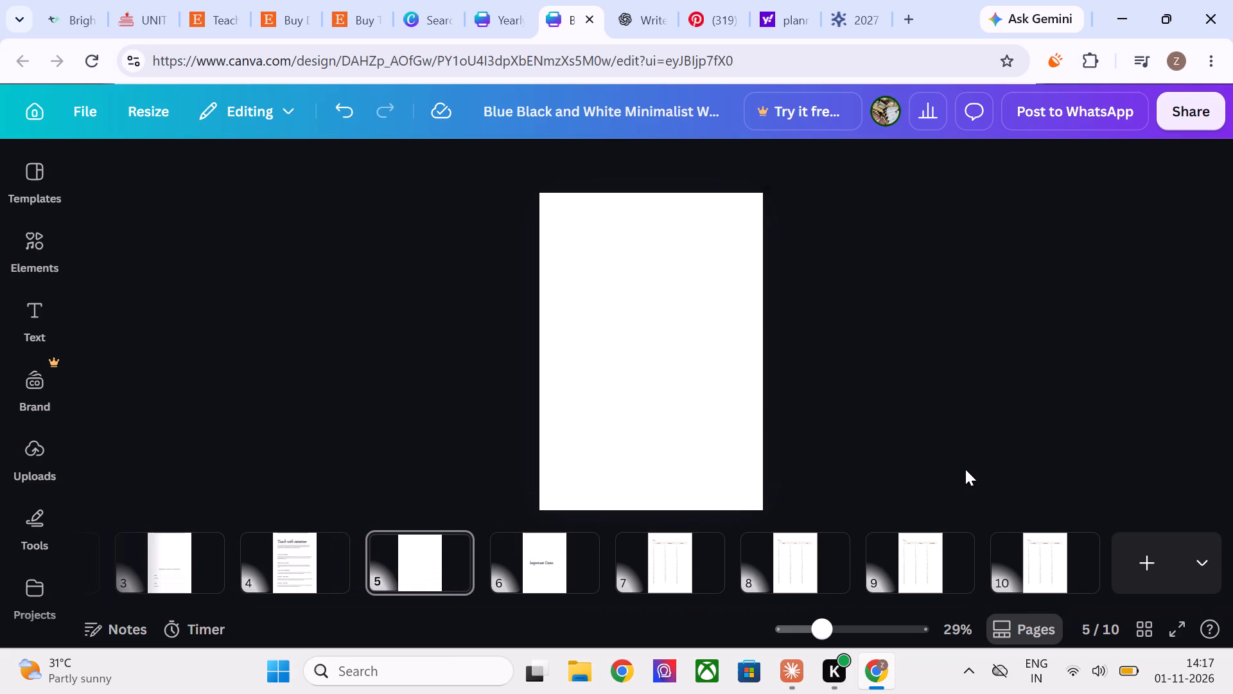
left_click(965, 469)
left_click(1211, 565)
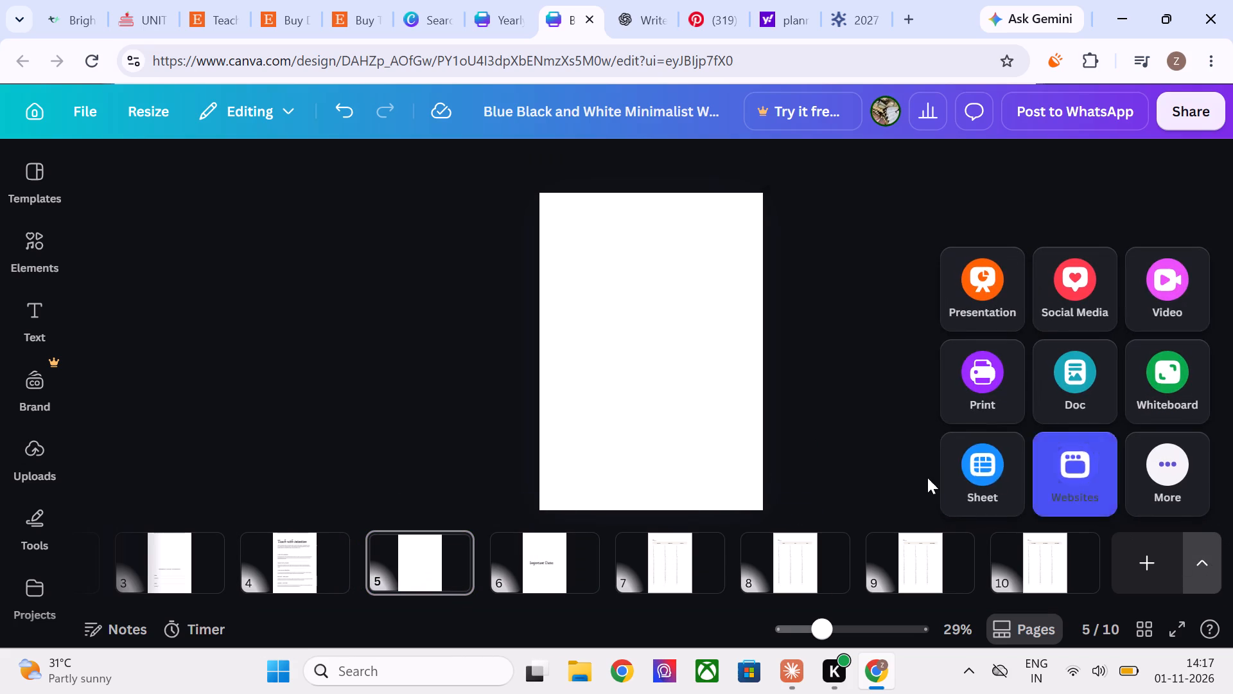
left_click(841, 449)
left_click(1040, 620)
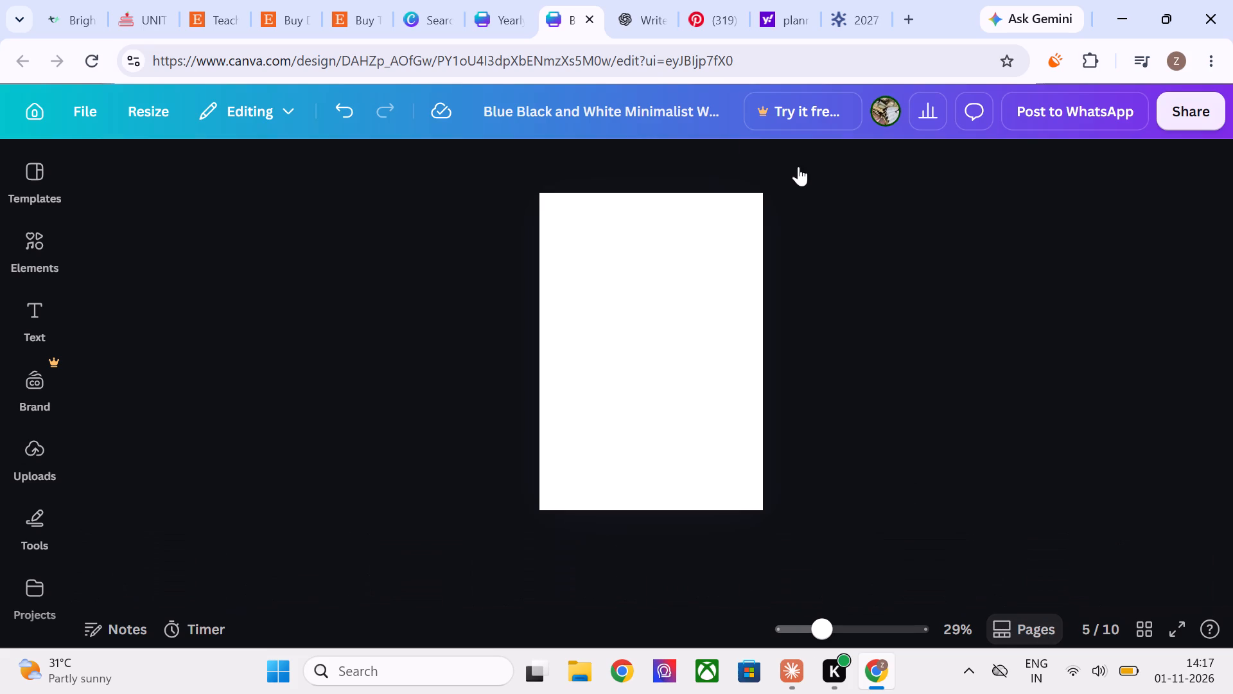
left_click(798, 166)
Copy the "Important Dates" heading from page 6 onto the blank page 5.
scroll(828, 220, "up", 3)
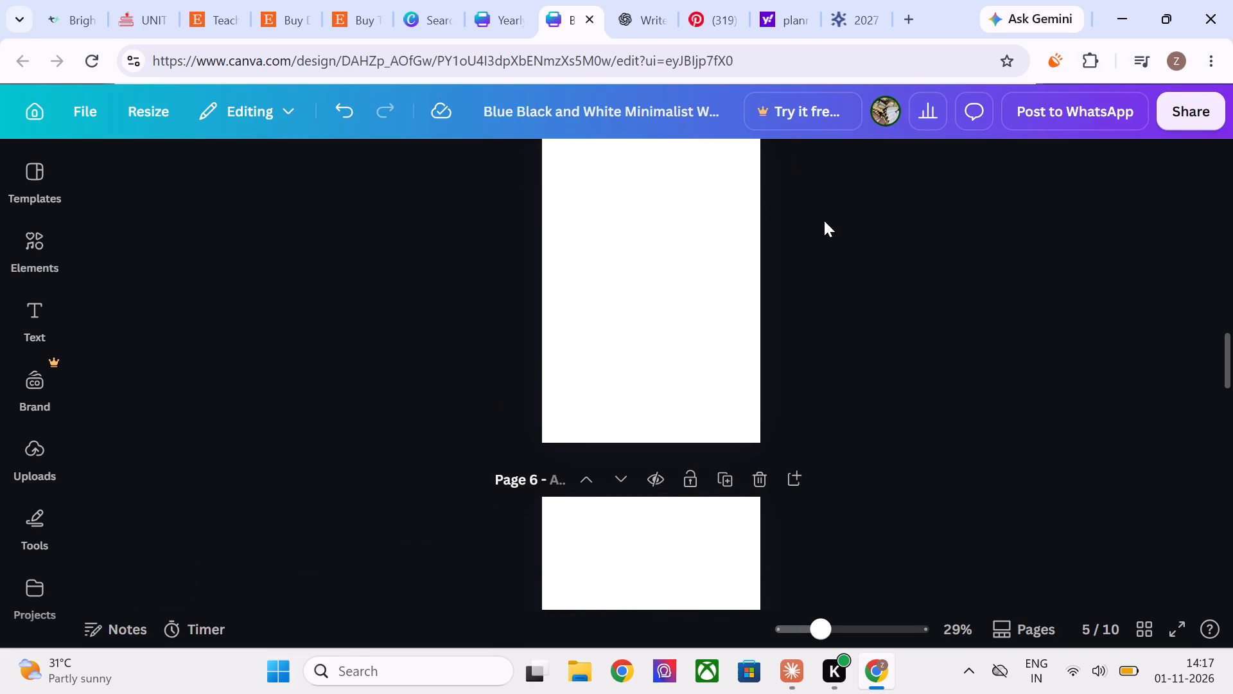
scroll(824, 220, "down", 1)
left_click(685, 524)
key("ctrl+c")
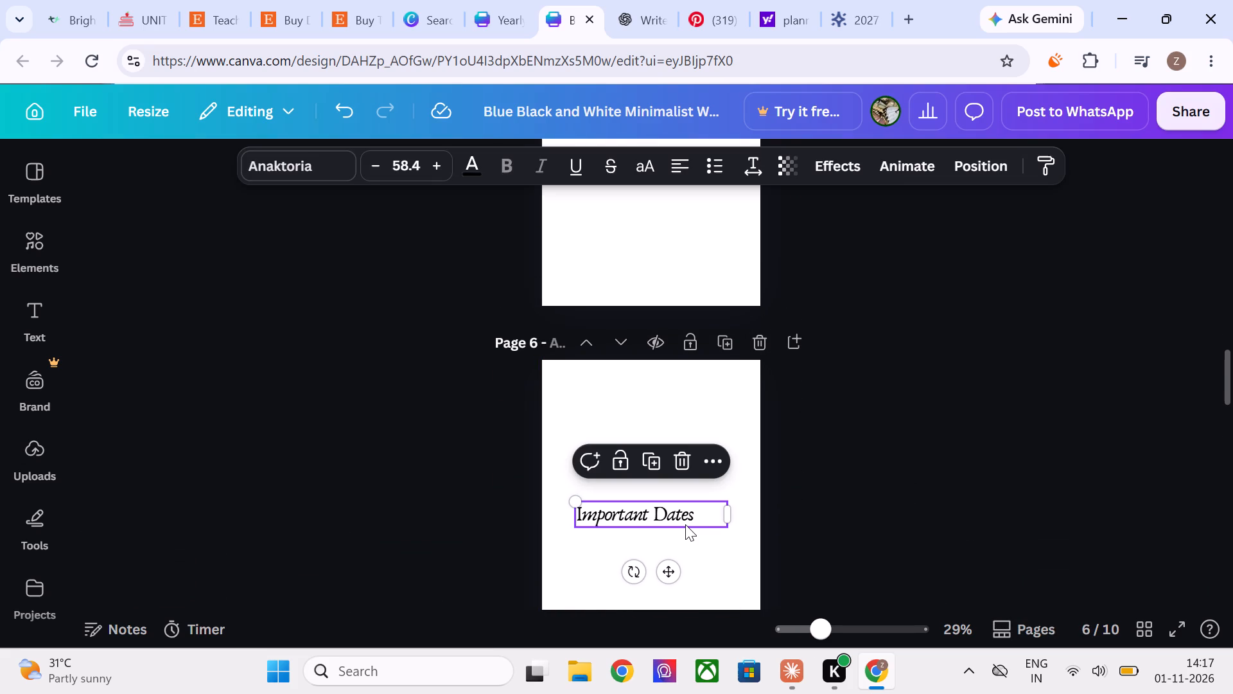
scroll(685, 524, "up", 2)
right_click(685, 524)
key("ctrl+v")
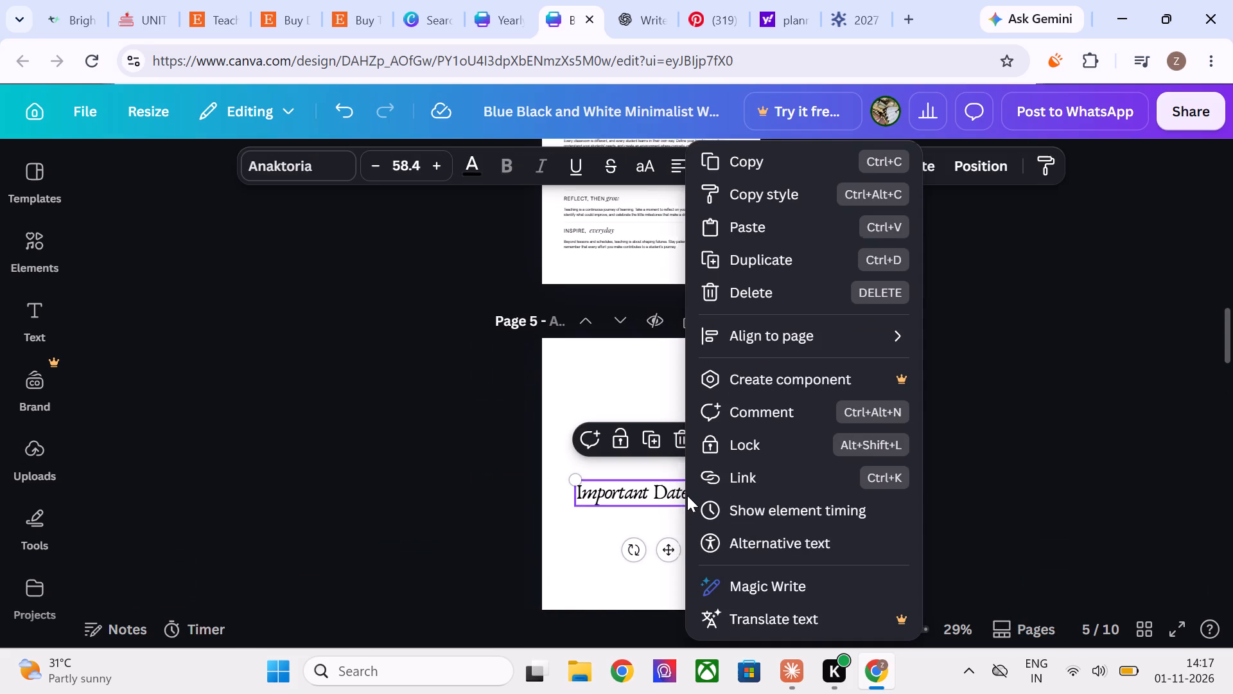
left_click(1056, 470)
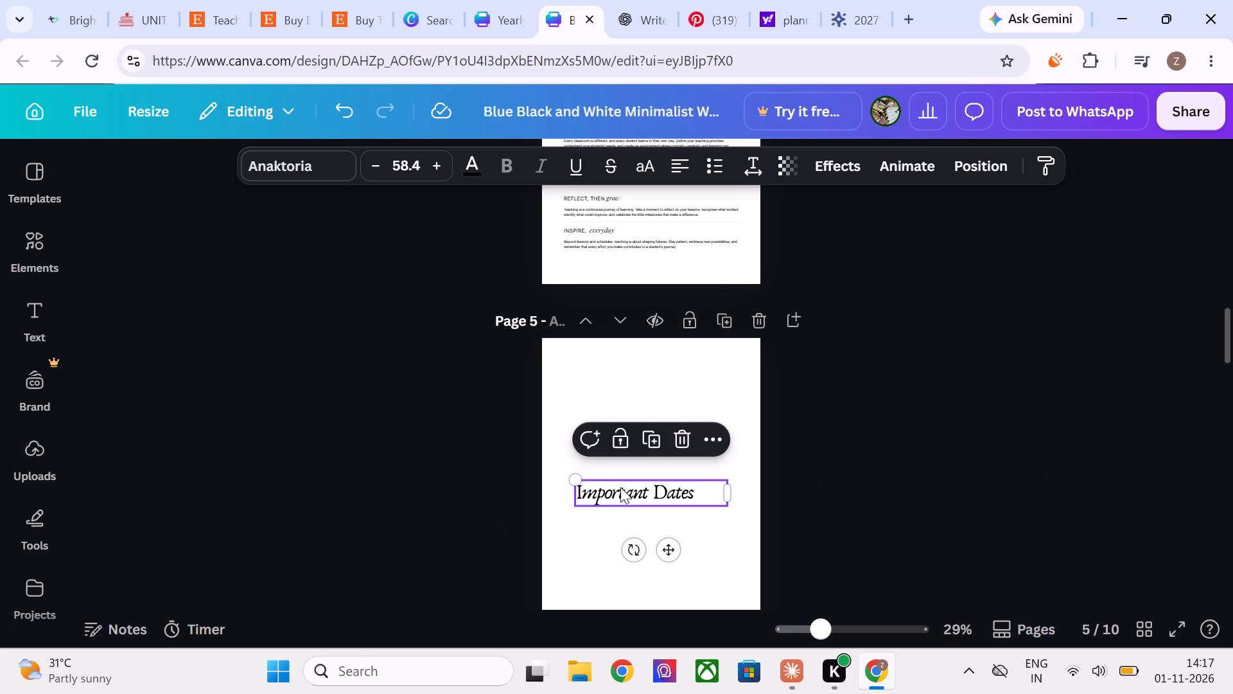
Replace the copied heading text on page 5 with "20_ _", leaving a gap between the two underscores.
double_click(617, 500)
key("BackSpace")
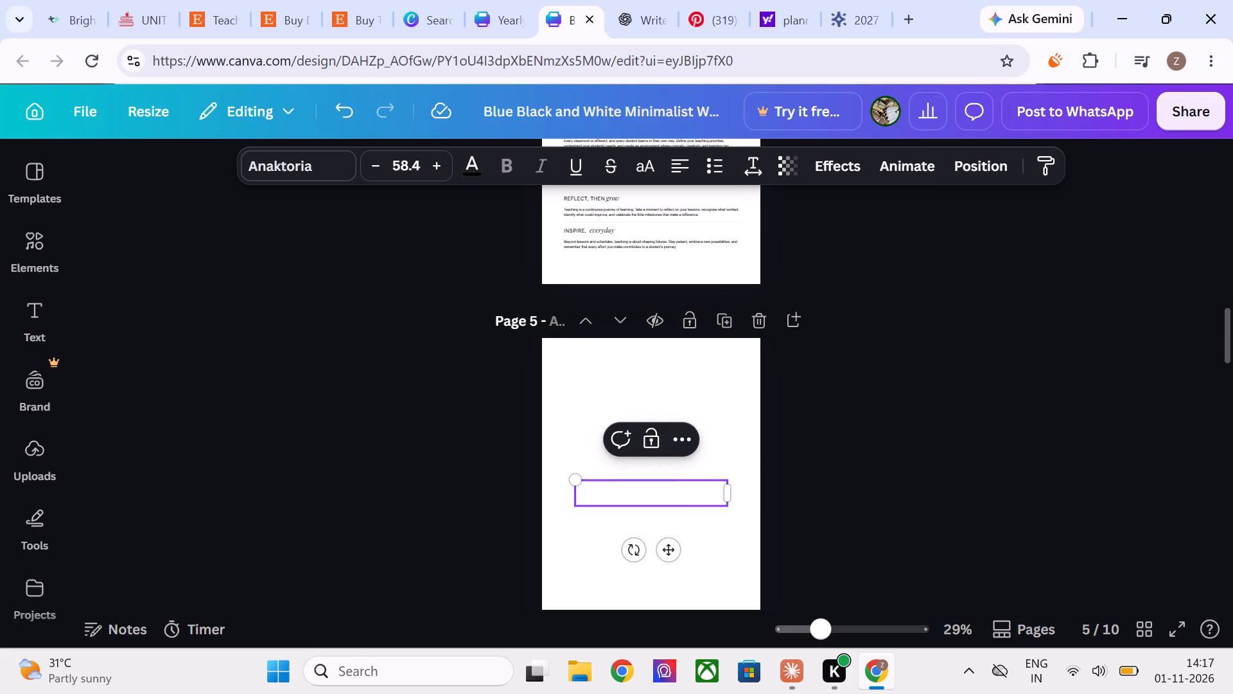
left_click(858, 12)
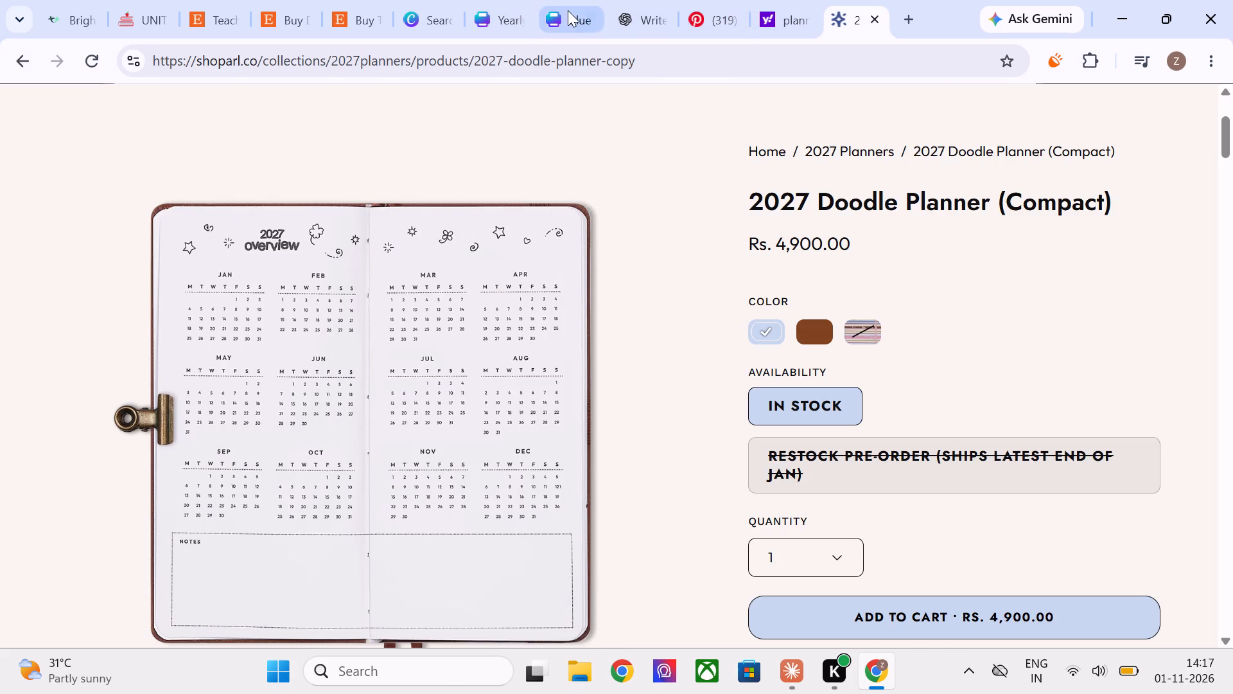
left_click(413, 17)
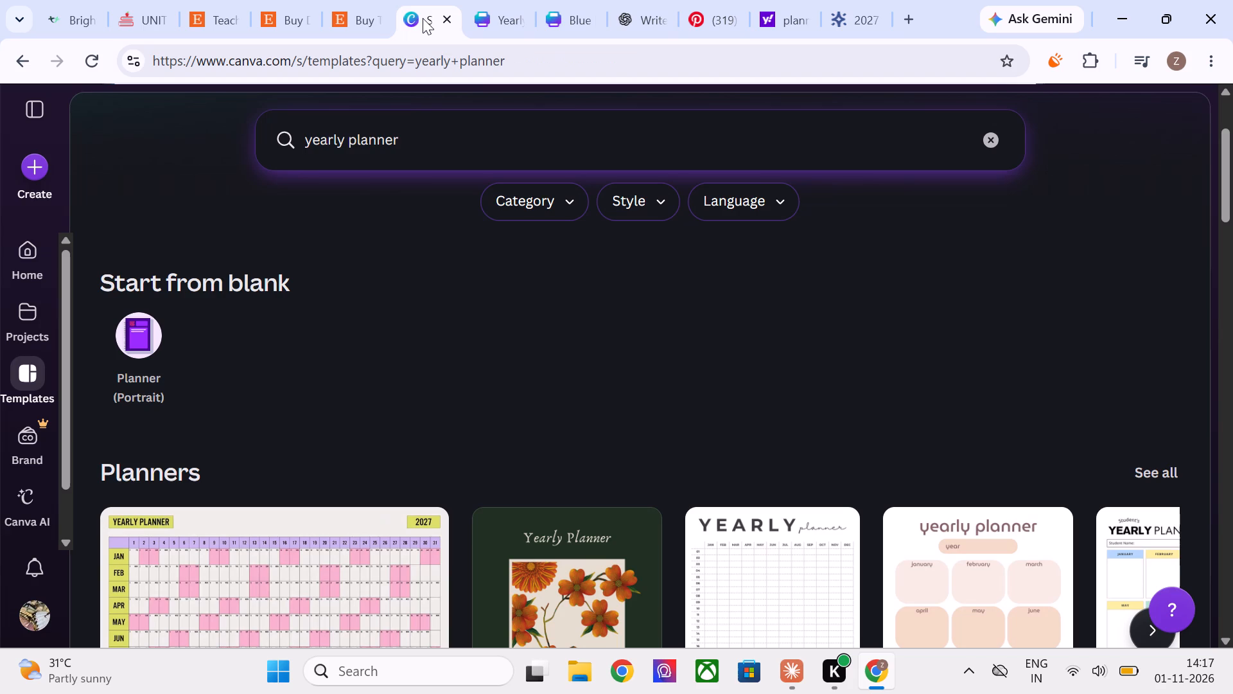
left_click(520, 13)
left_click(571, 20)
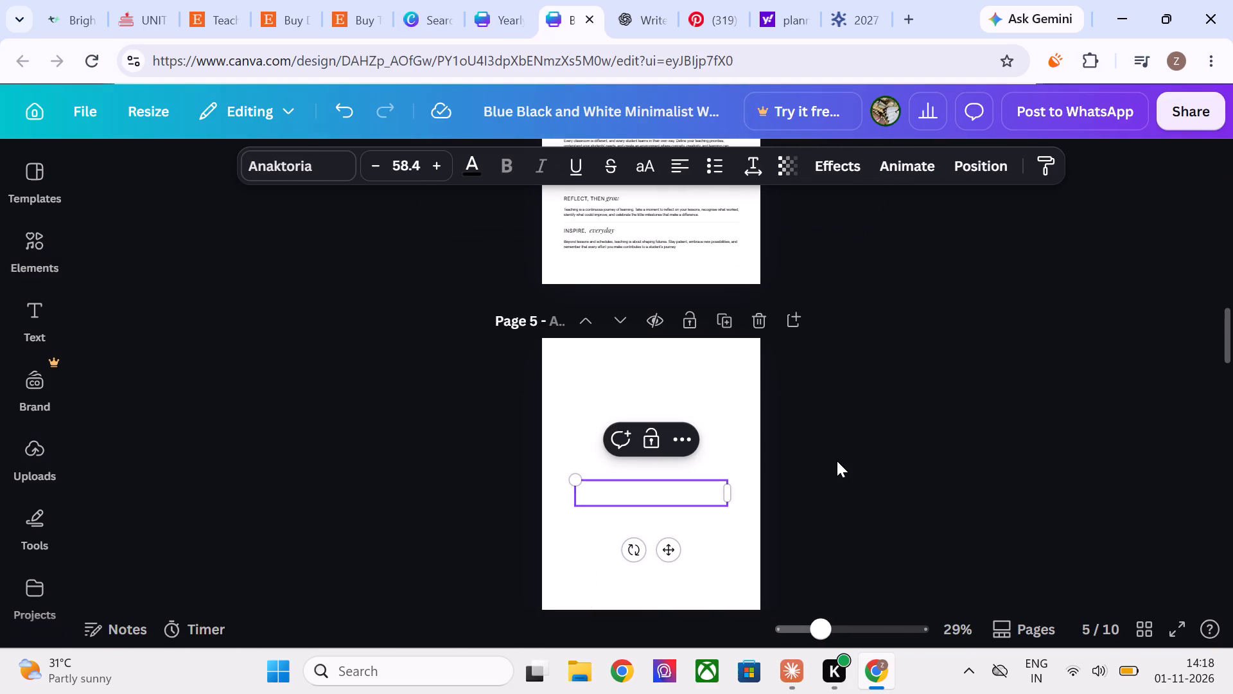
type("20")
key("minus")
key("BackSpace")
key("shift+underscore")
scroll(1024, 460, "down", 5)
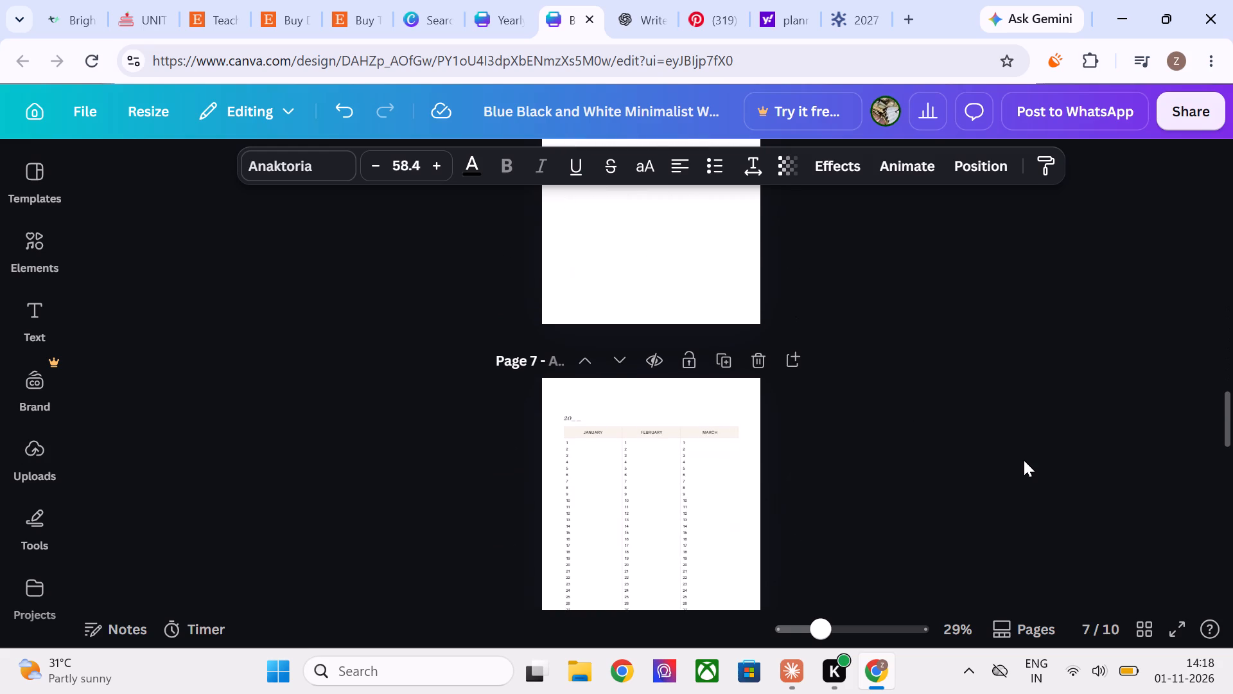
scroll(1024, 460, "up", 8)
scroll(1024, 460, "down", 1)
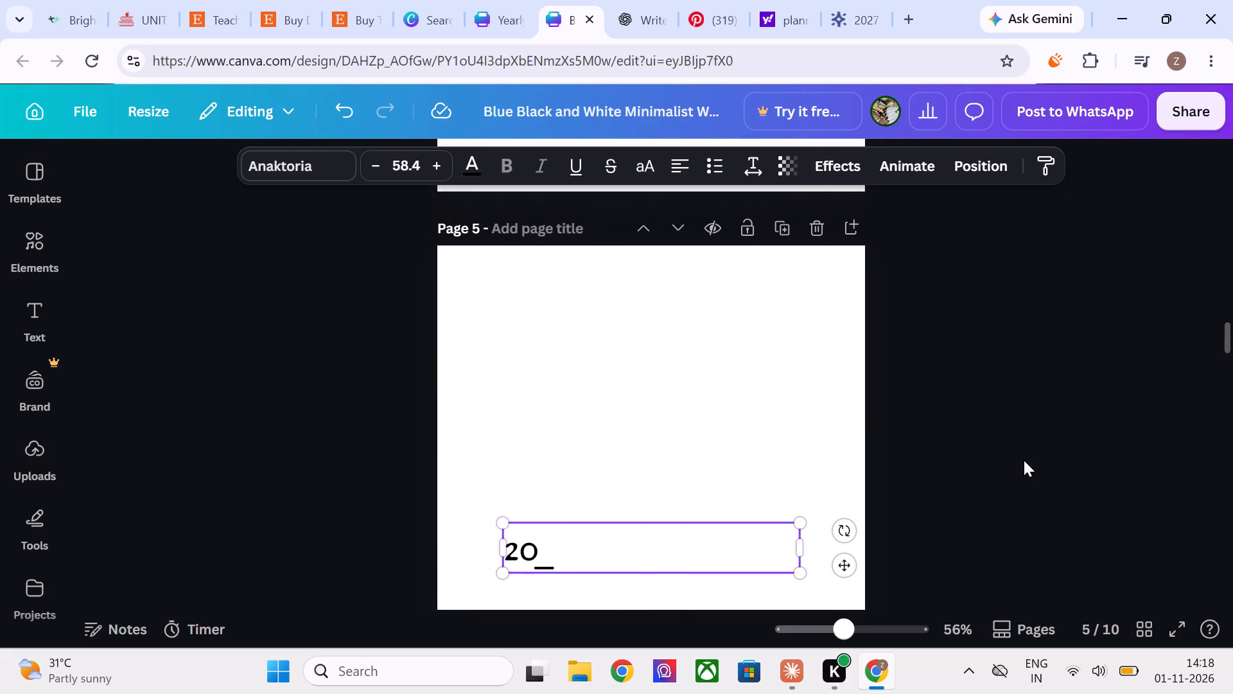
key("minus")
key("BackSpace")
key("shift+underscore")
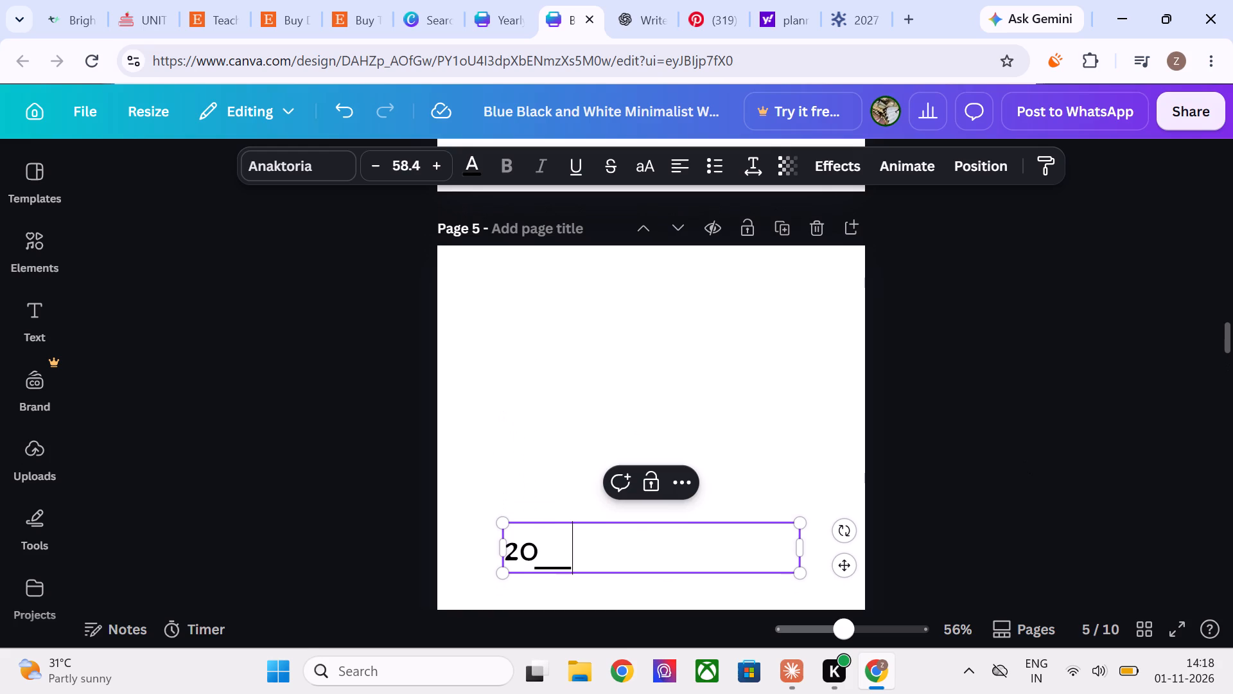
left_click(552, 562)
key("space")
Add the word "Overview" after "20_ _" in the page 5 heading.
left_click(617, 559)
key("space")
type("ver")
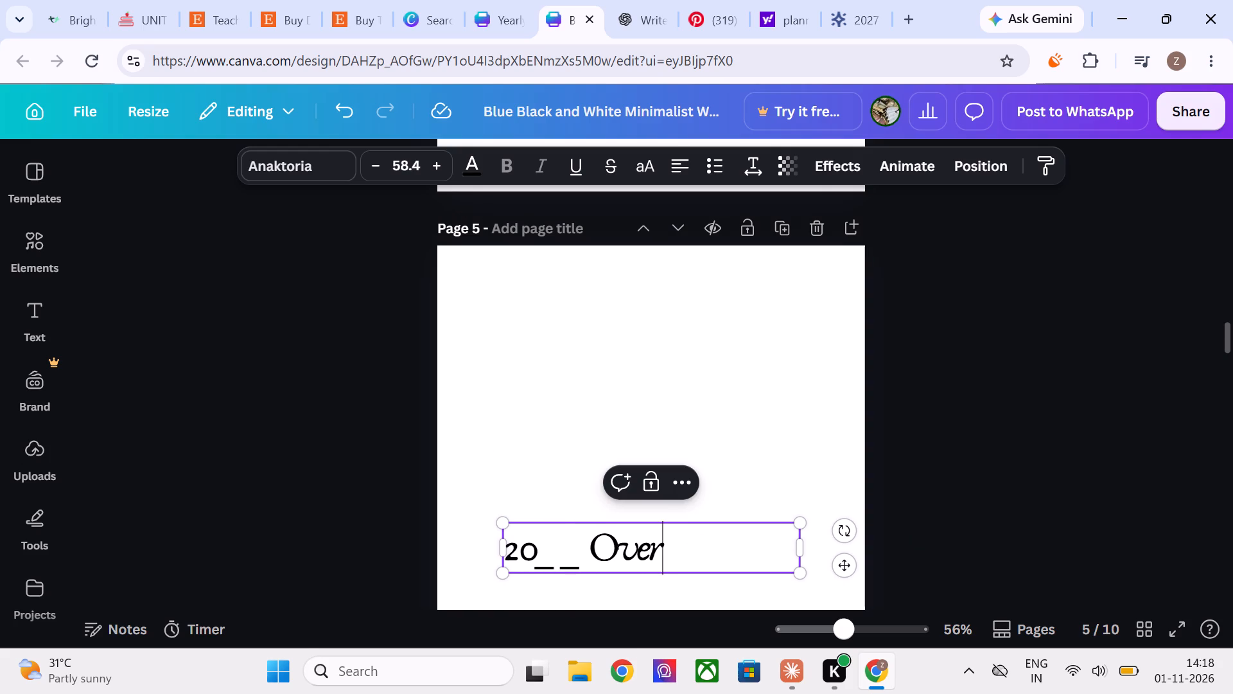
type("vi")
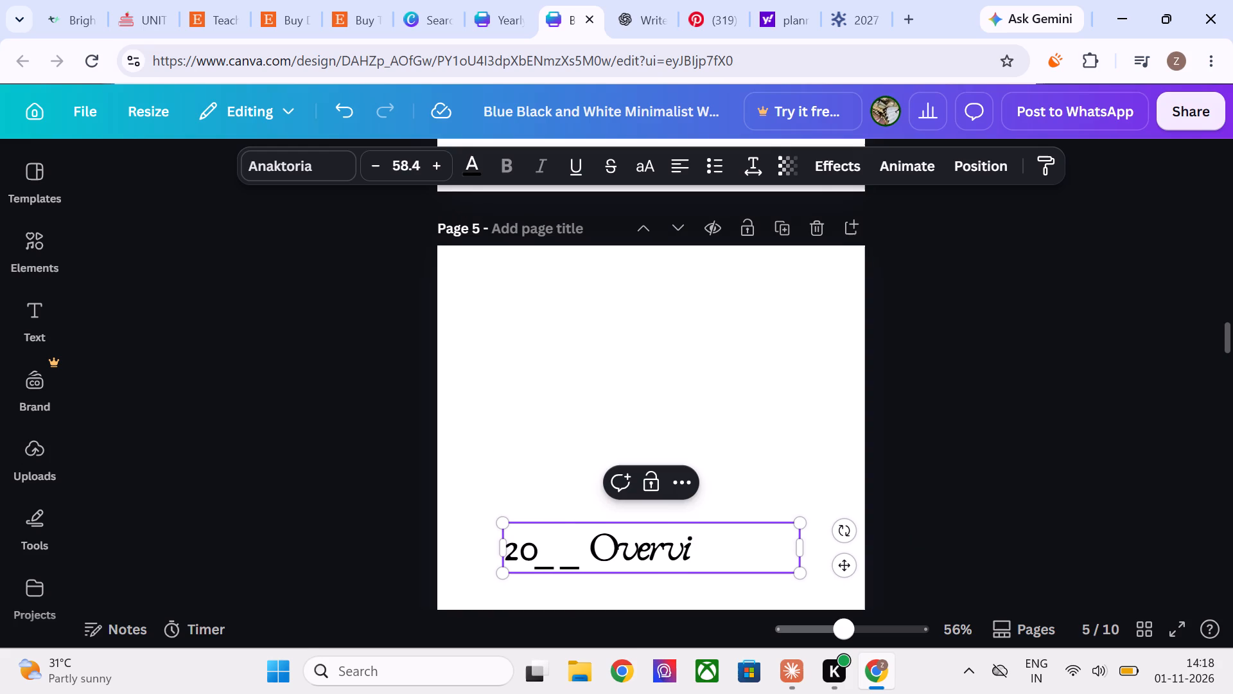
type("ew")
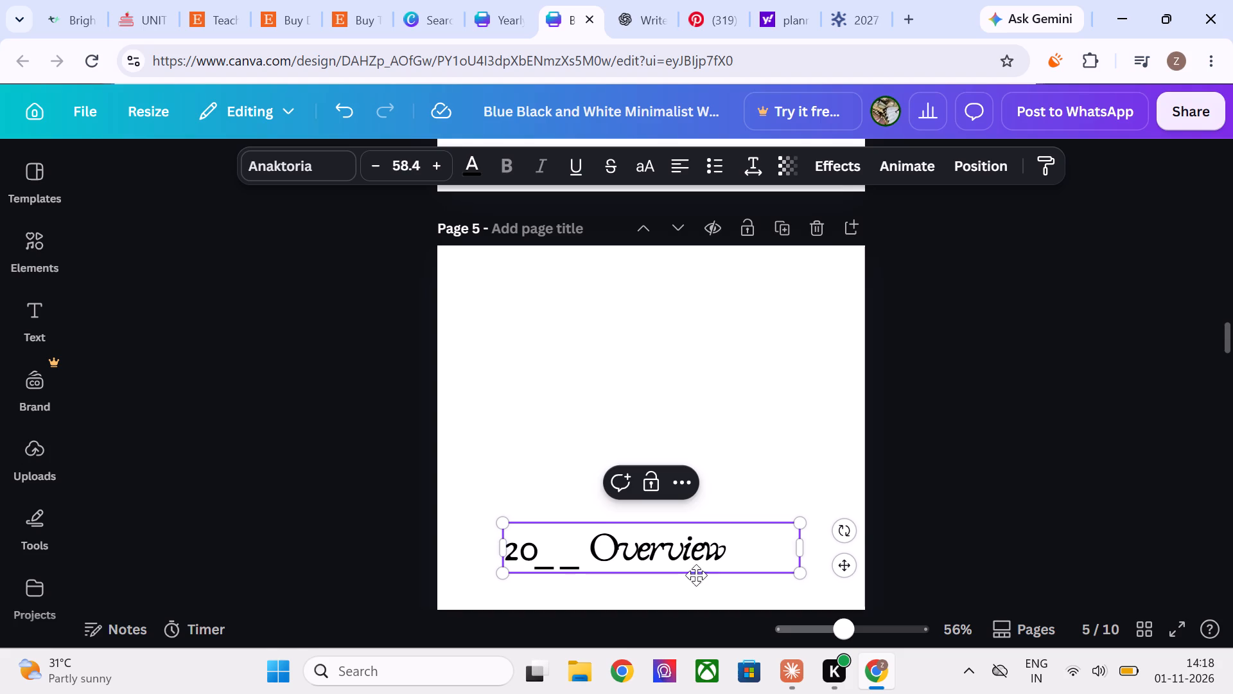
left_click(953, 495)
Check the reference planners' overview pages, and replace "Overview" in the page 5 heading with "Year At Glance".
scroll(953, 495, "down", 2)
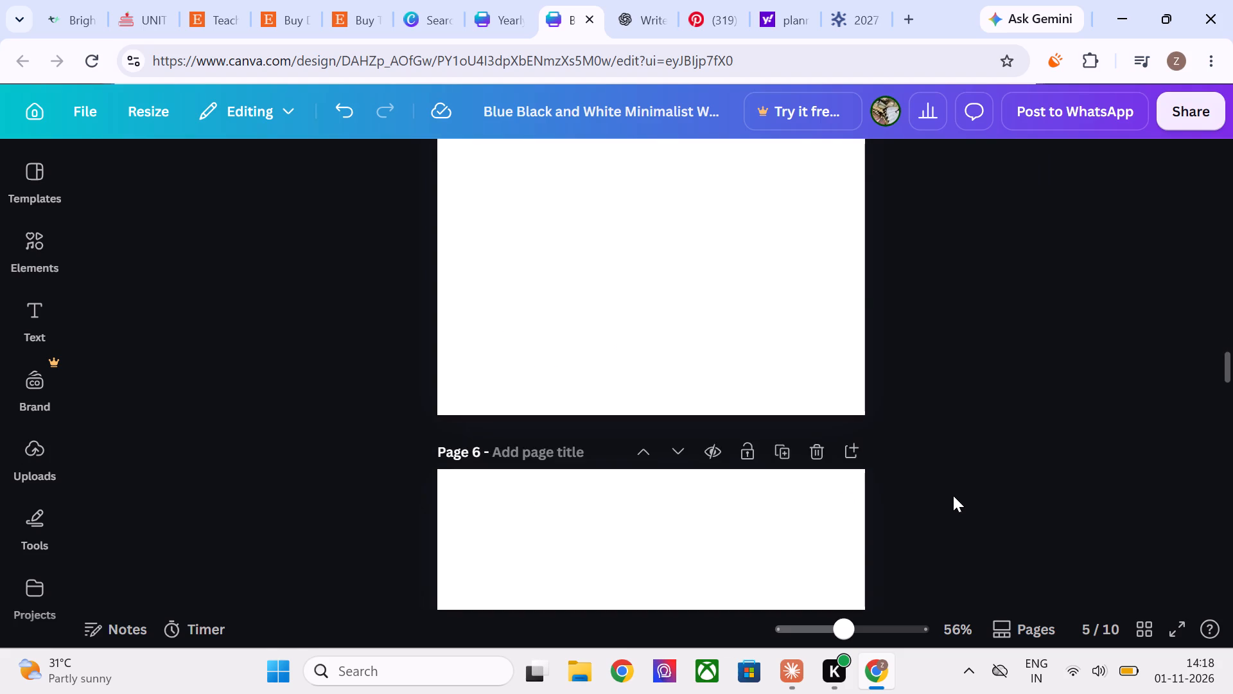
left_click(873, 1)
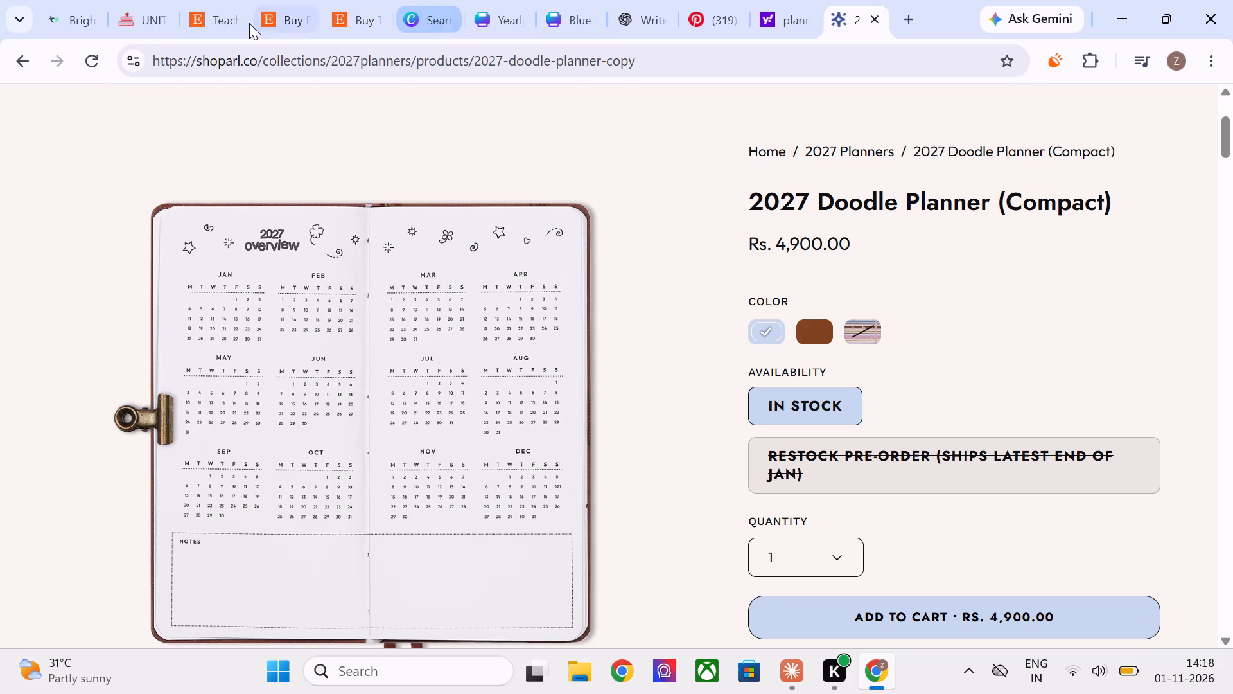
left_click(488, 29)
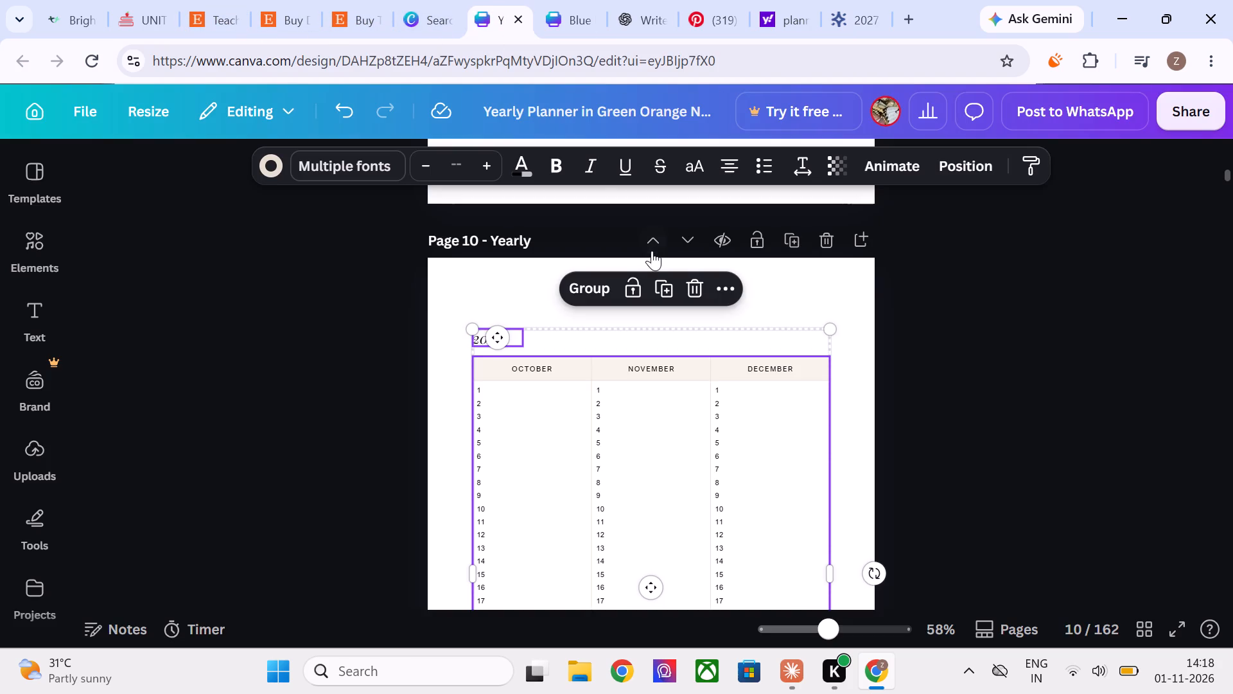
left_click(566, 20)
left_click(1026, 313)
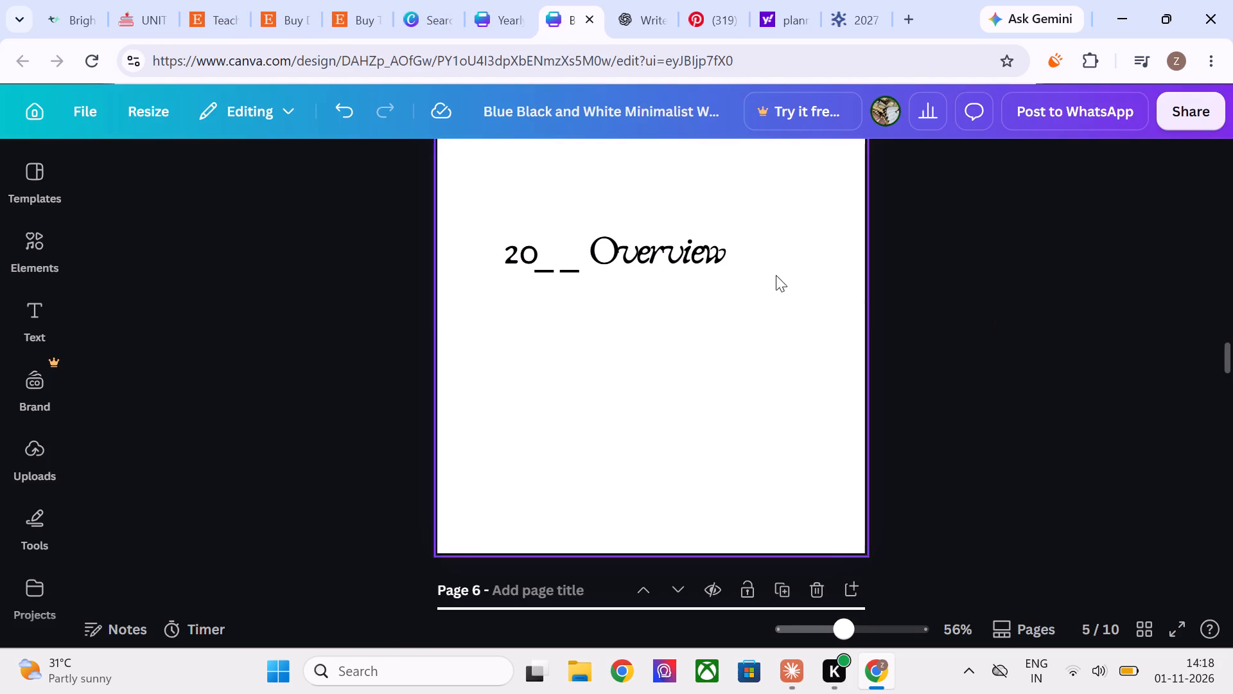
left_click_drag(686, 265, 715, 269)
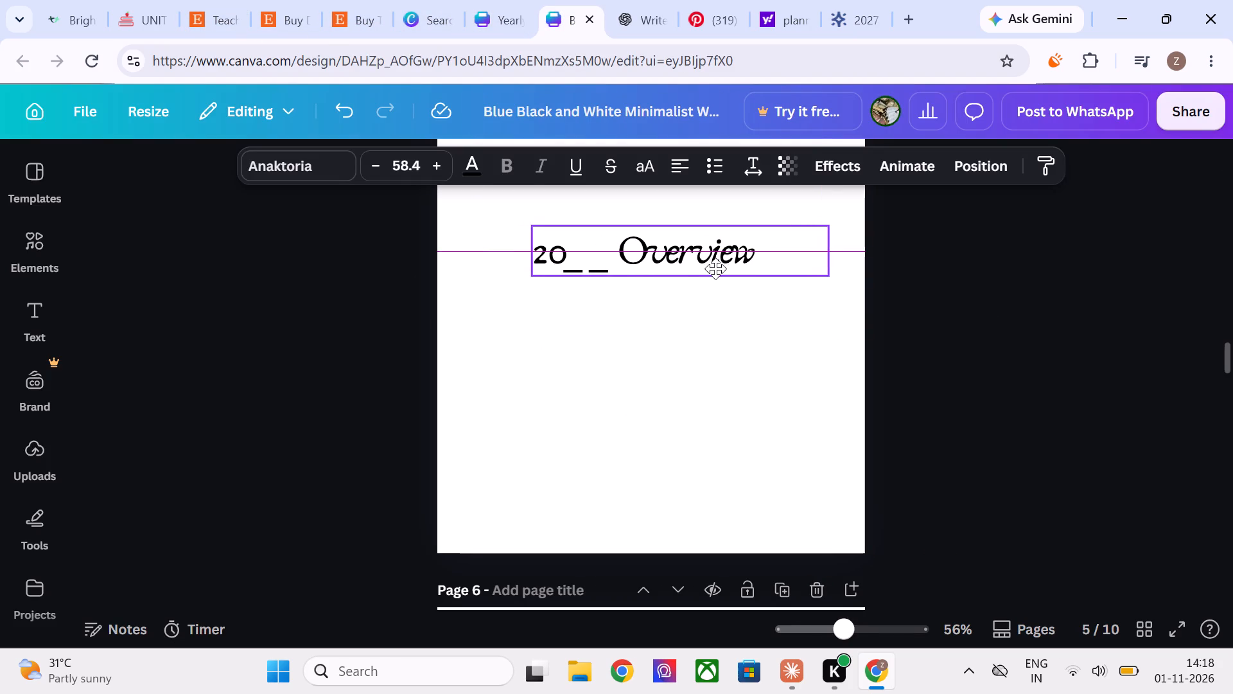
left_click_drag(715, 269, 720, 266)
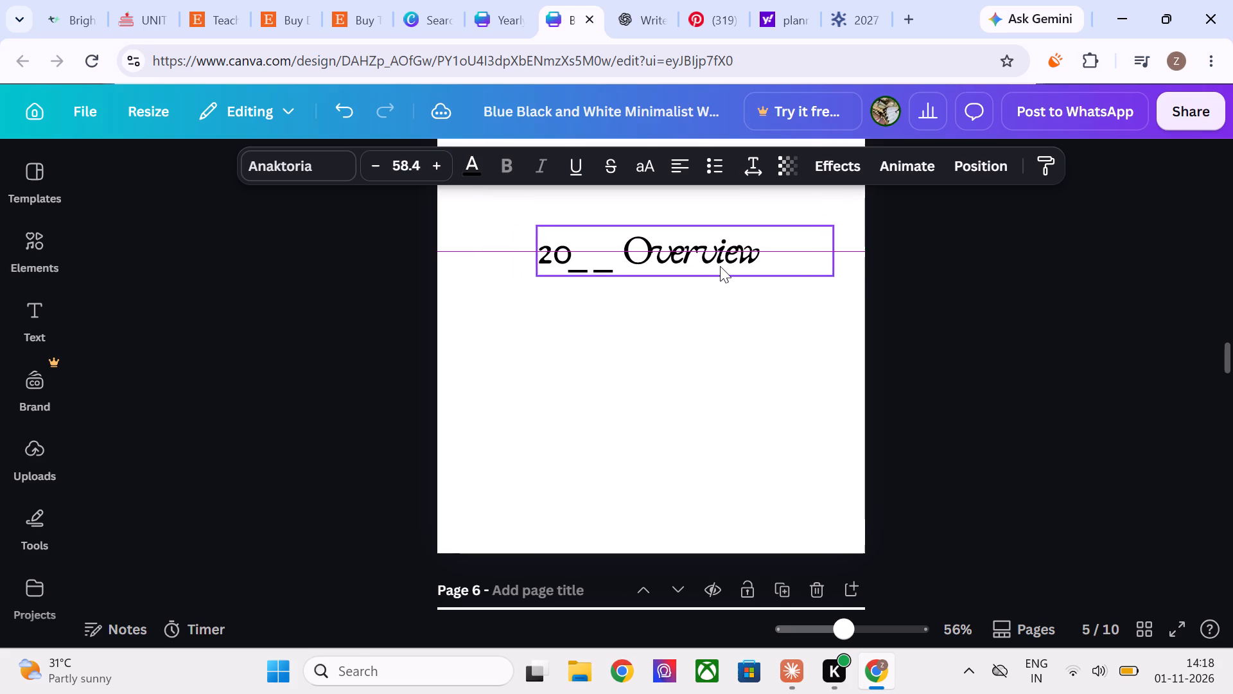
double_click(749, 260)
key("BackSpace")
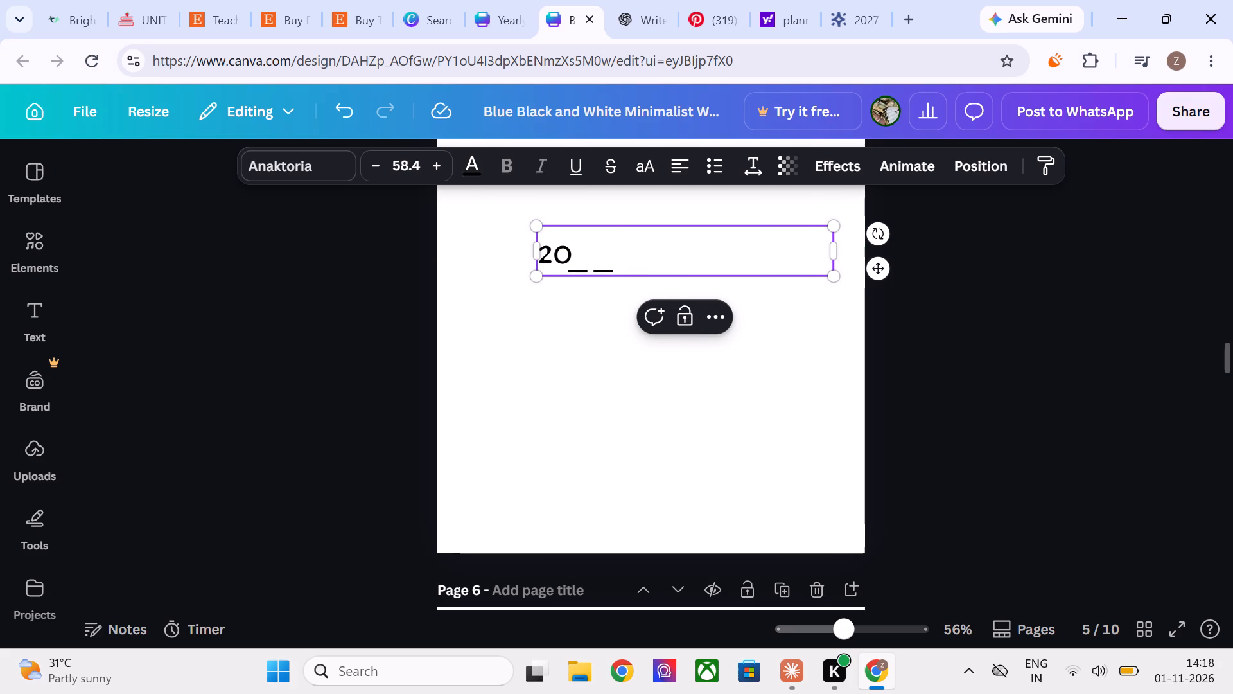
type("ear")
key("space")
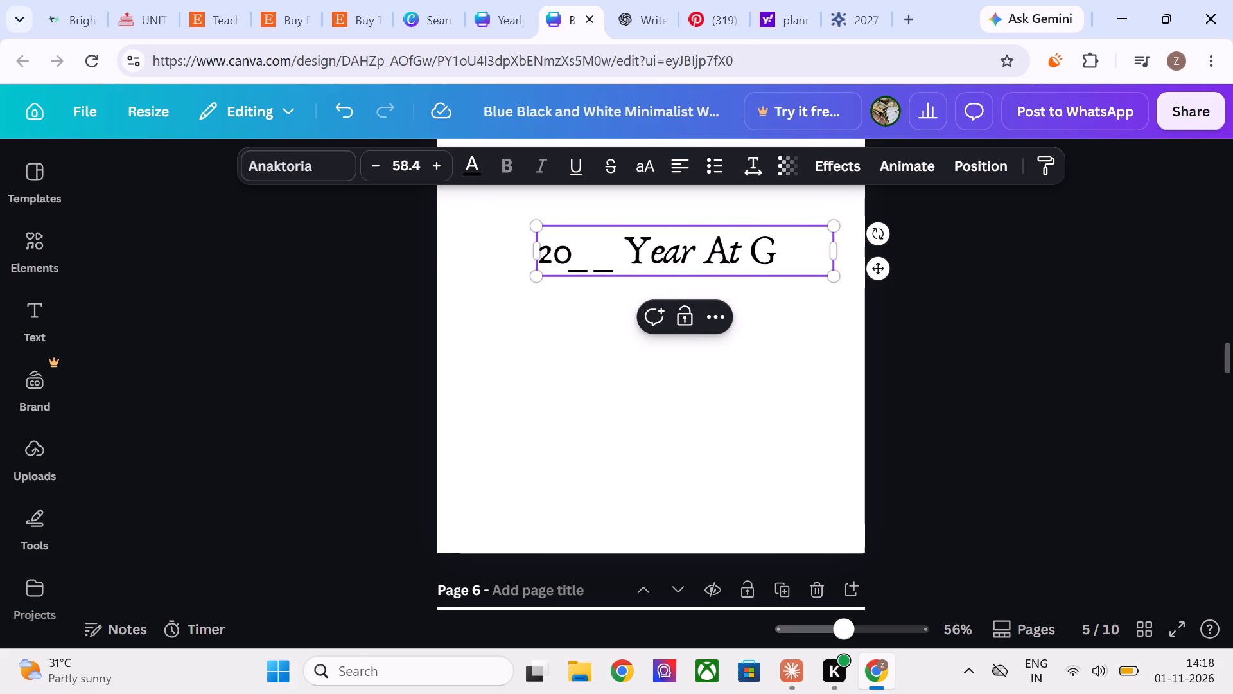
type("lance")
key("space")
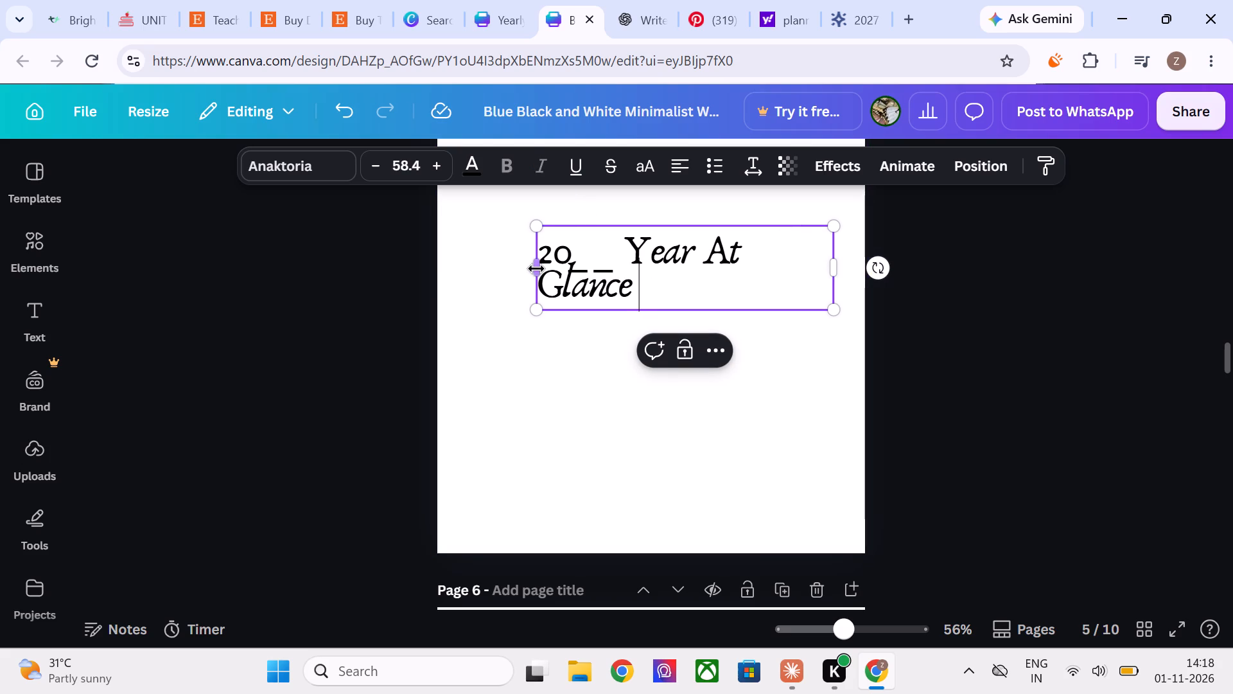
Break the page 5 heading into two lines, with "Year At Glance" below "20_ _".
left_click(627, 254)
key("Return")
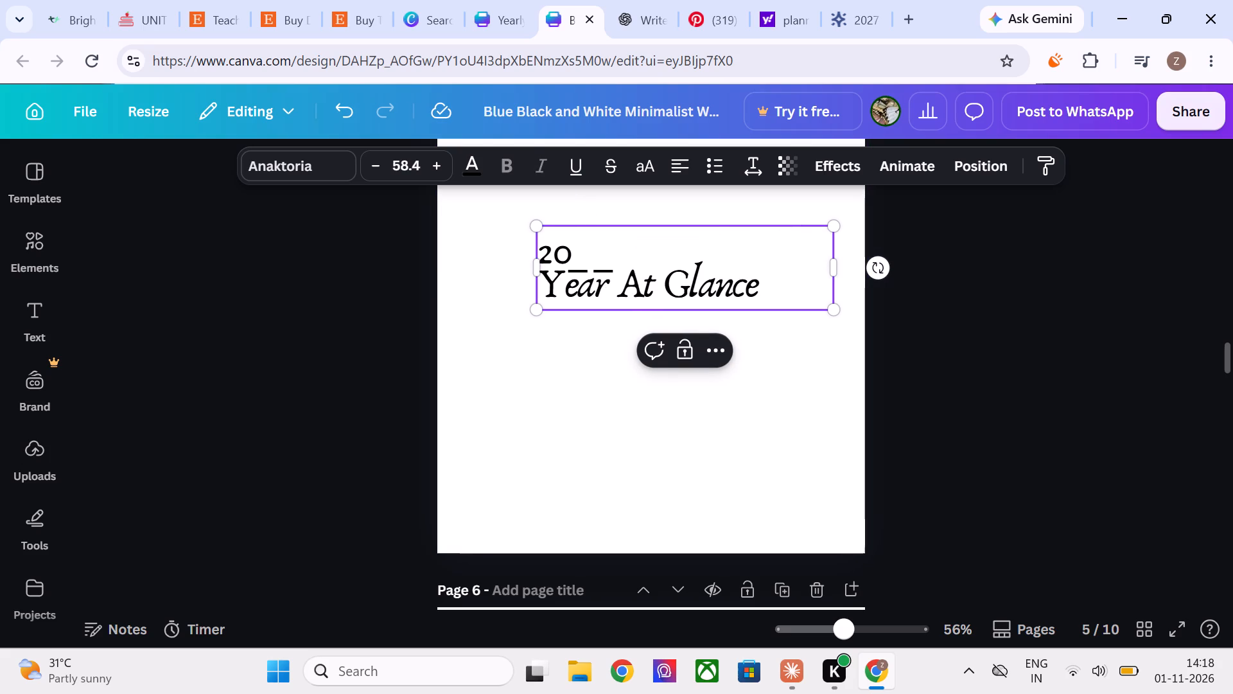
left_click(1073, 407)
scroll(1073, 407, "up", 1)
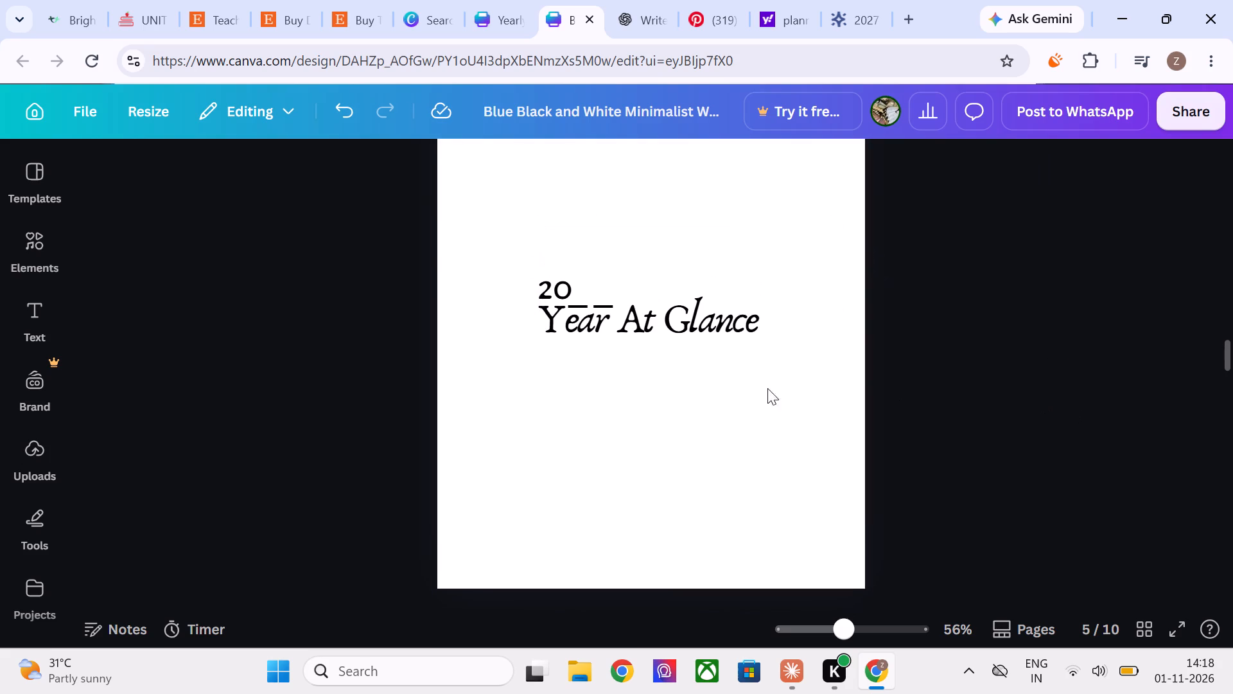
Increase the line spacing of the whole two-line heading so the underscores clear "Year At Glance".
left_click(632, 317)
left_click_drag(789, 319, 789, 359)
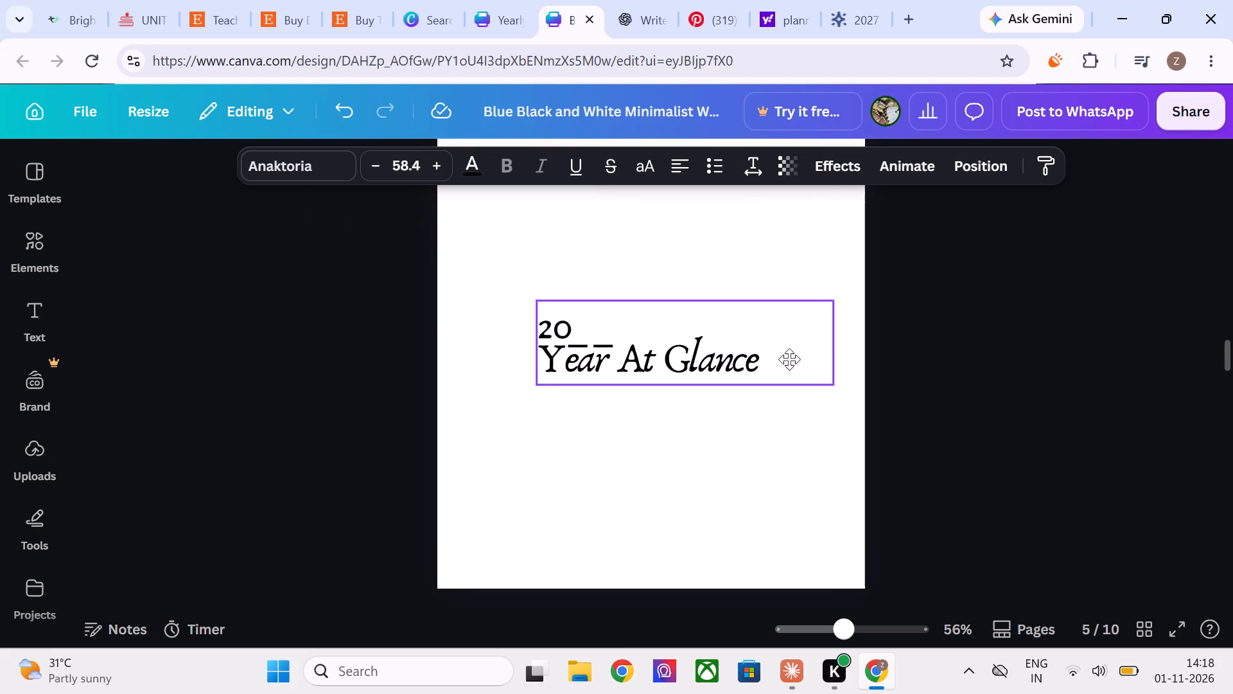
left_click_drag(789, 359, 789, 359)
double_click(783, 359)
left_click(783, 359)
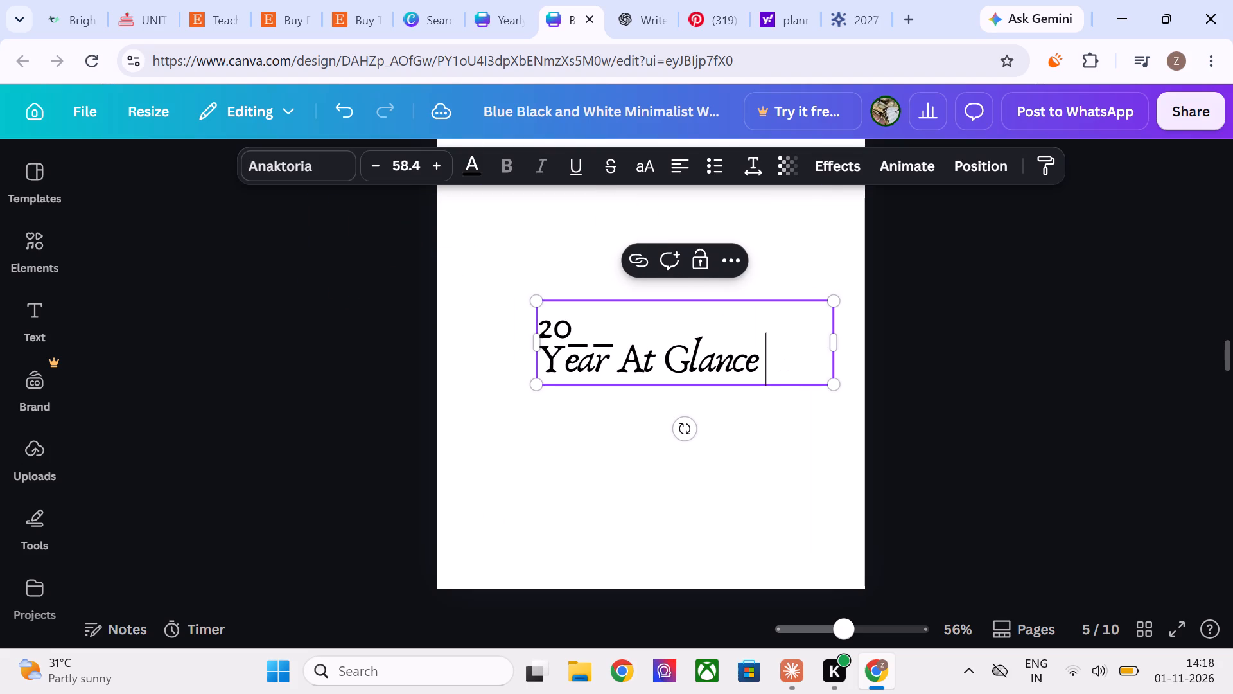
left_click_drag(783, 359, 534, 305)
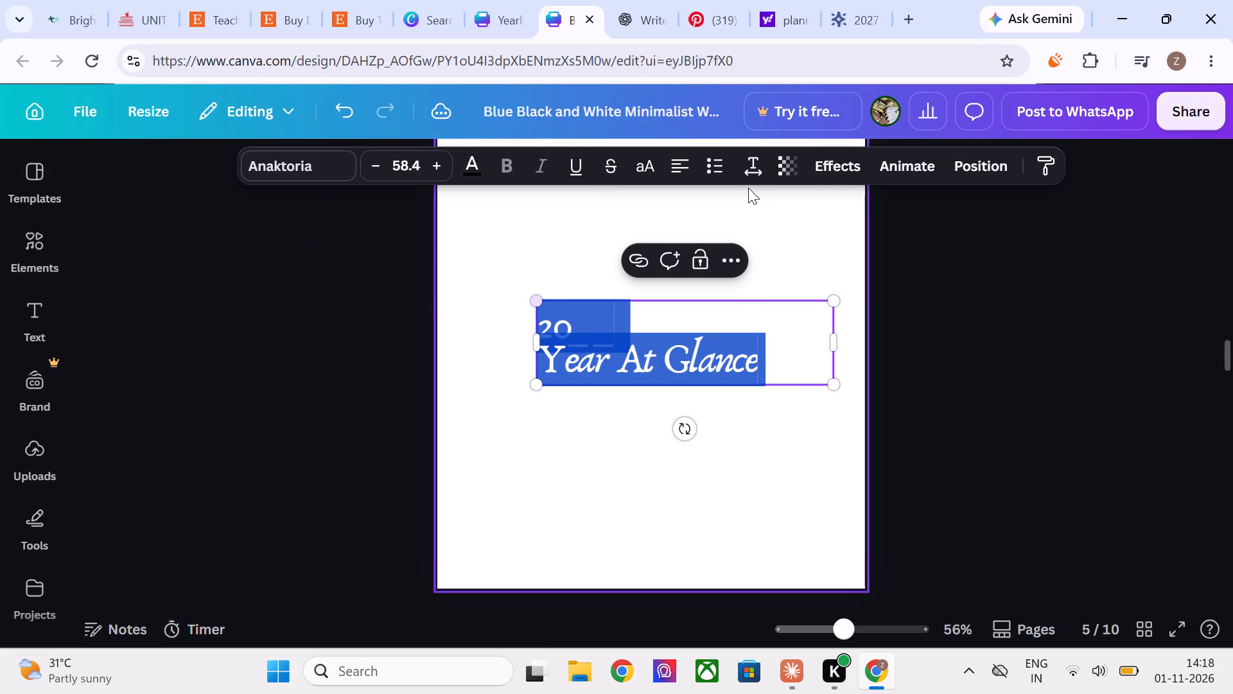
left_click(758, 175)
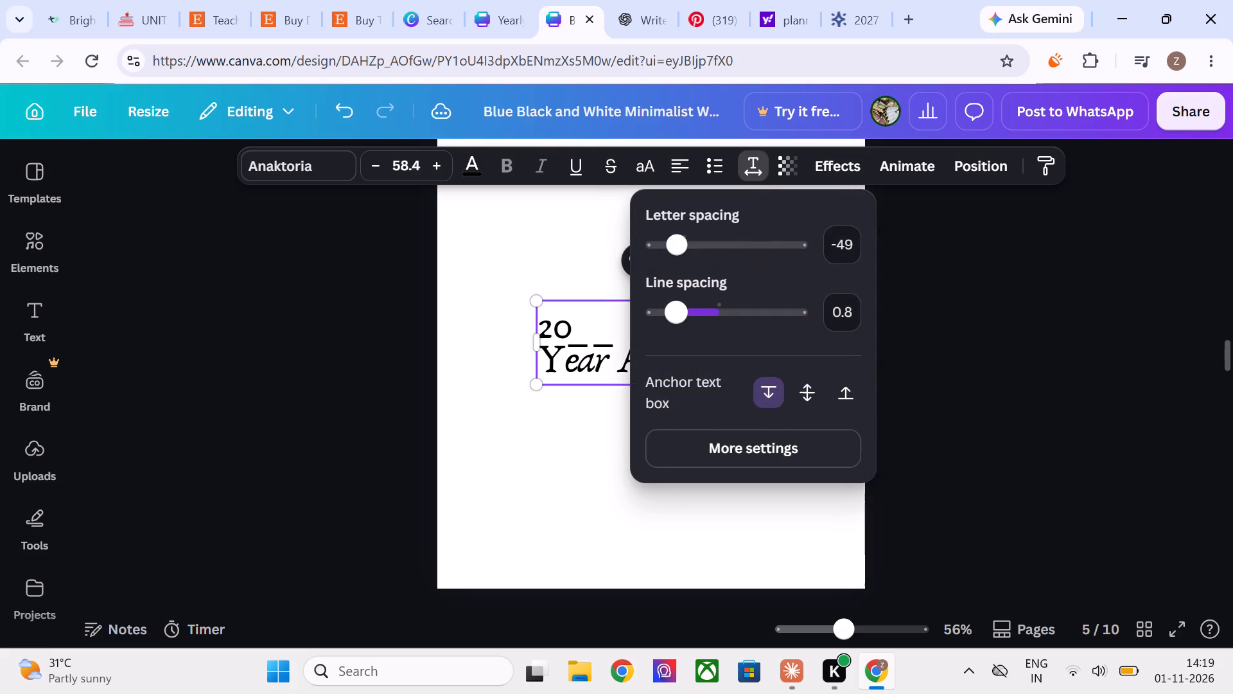
left_click_drag(686, 314, 703, 319)
left_click(1040, 420)
left_click(1042, 420)
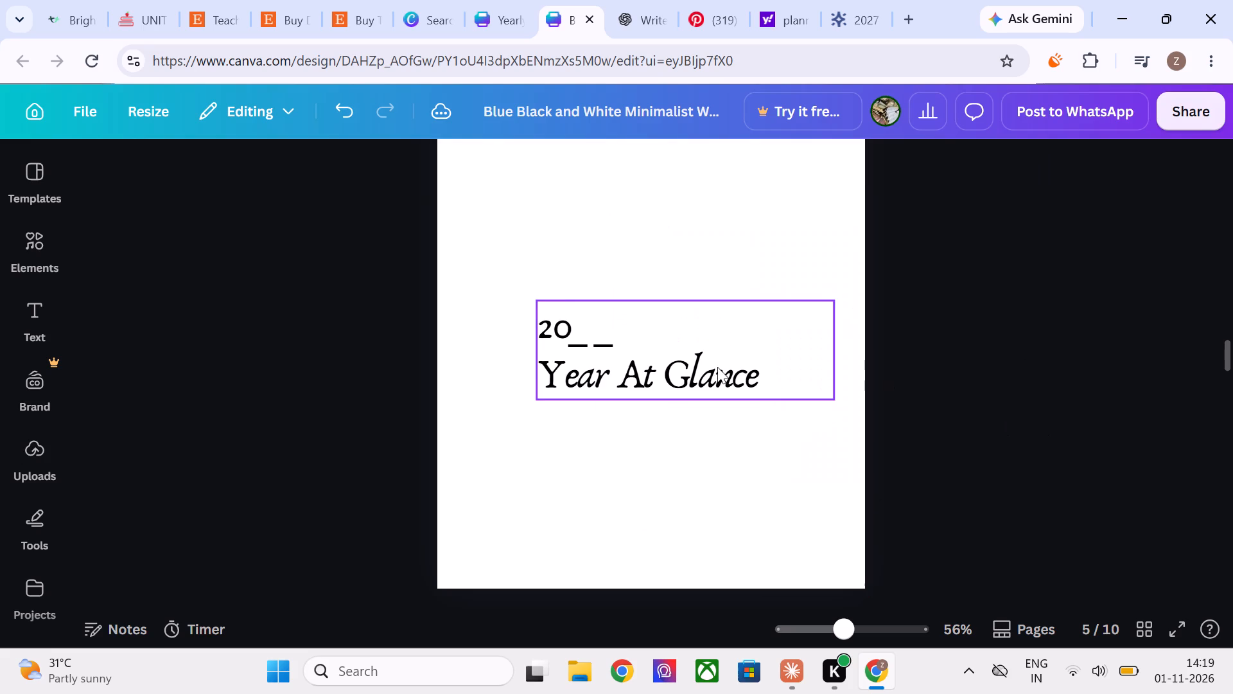
Move the two-line heading up and centre its text box horizontally, slightly above the middle of page 5.
left_click_drag(717, 367, 711, 349)
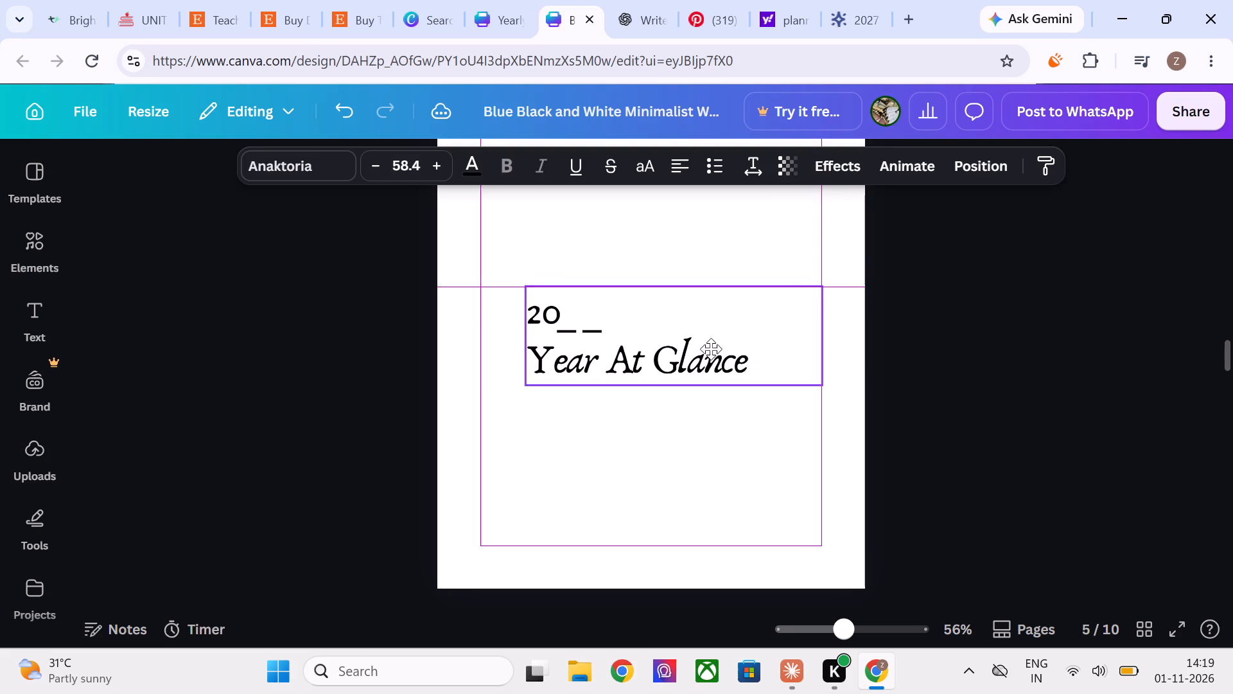
left_click_drag(711, 349, 688, 302)
left_click(961, 350)
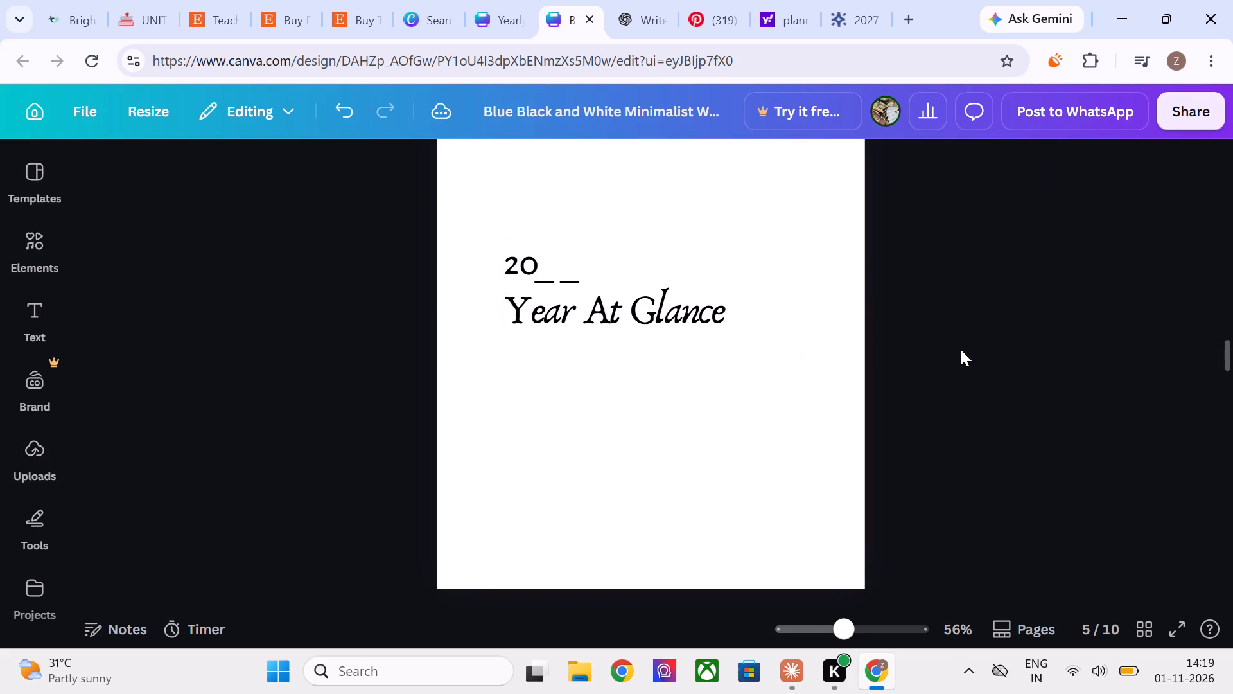
Browse the Planners and Documents rows of the yearly planner template search for a suitable year-at-a-glance layout.
scroll(961, 350, "down", 1)
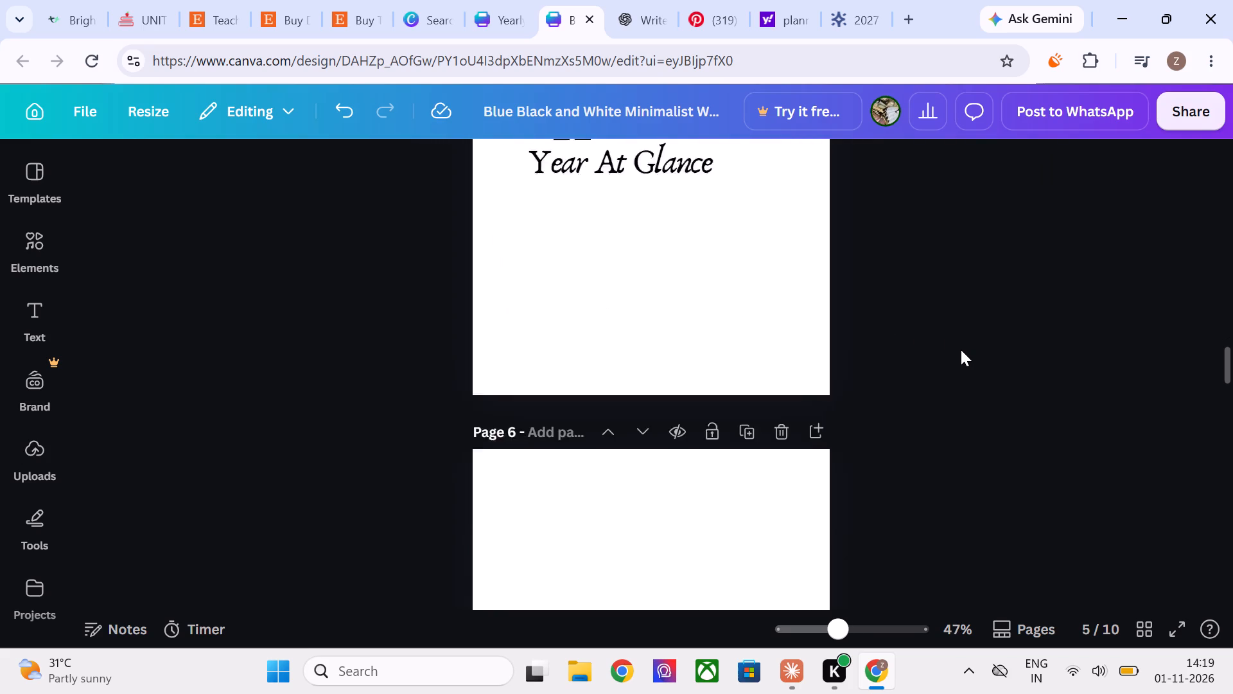
scroll(961, 350, "down", 5)
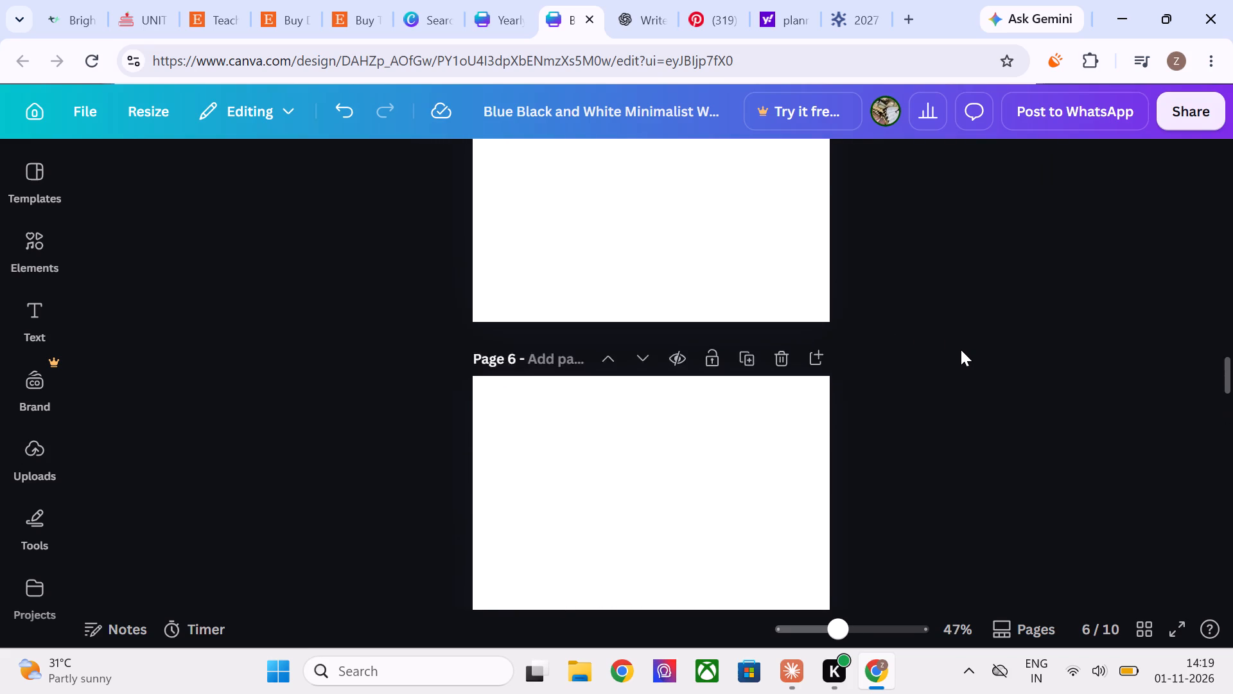
scroll(961, 350, "up", 2)
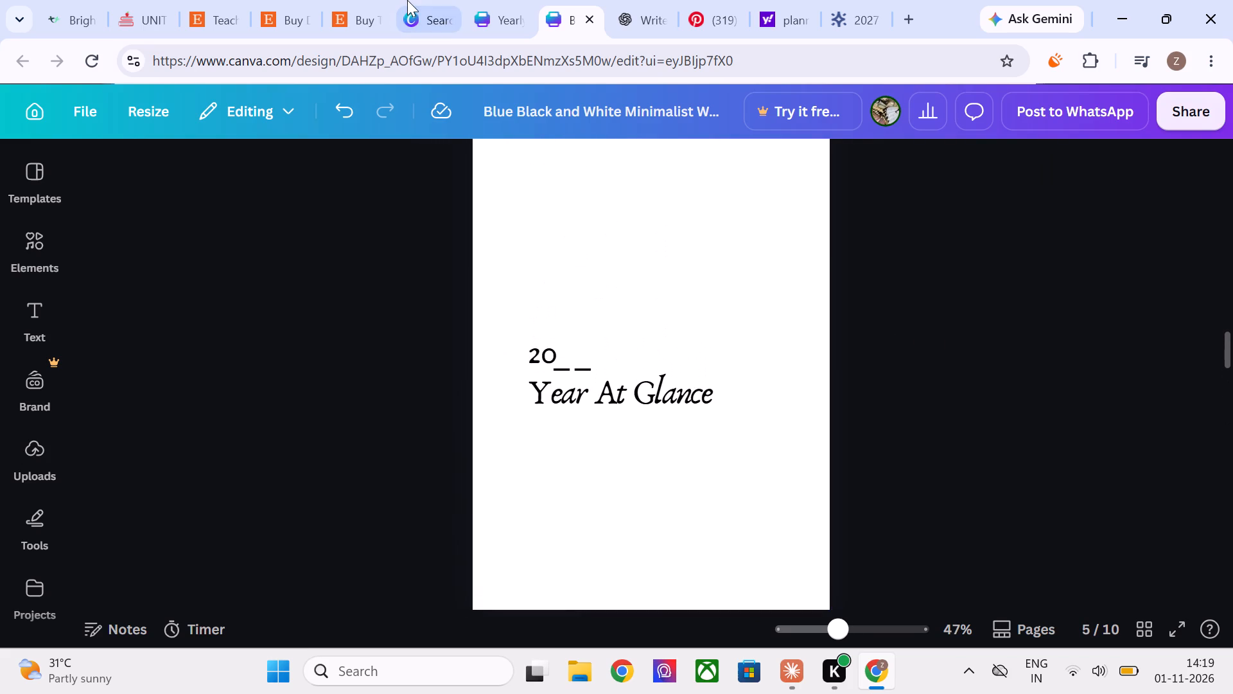
left_click(503, 7)
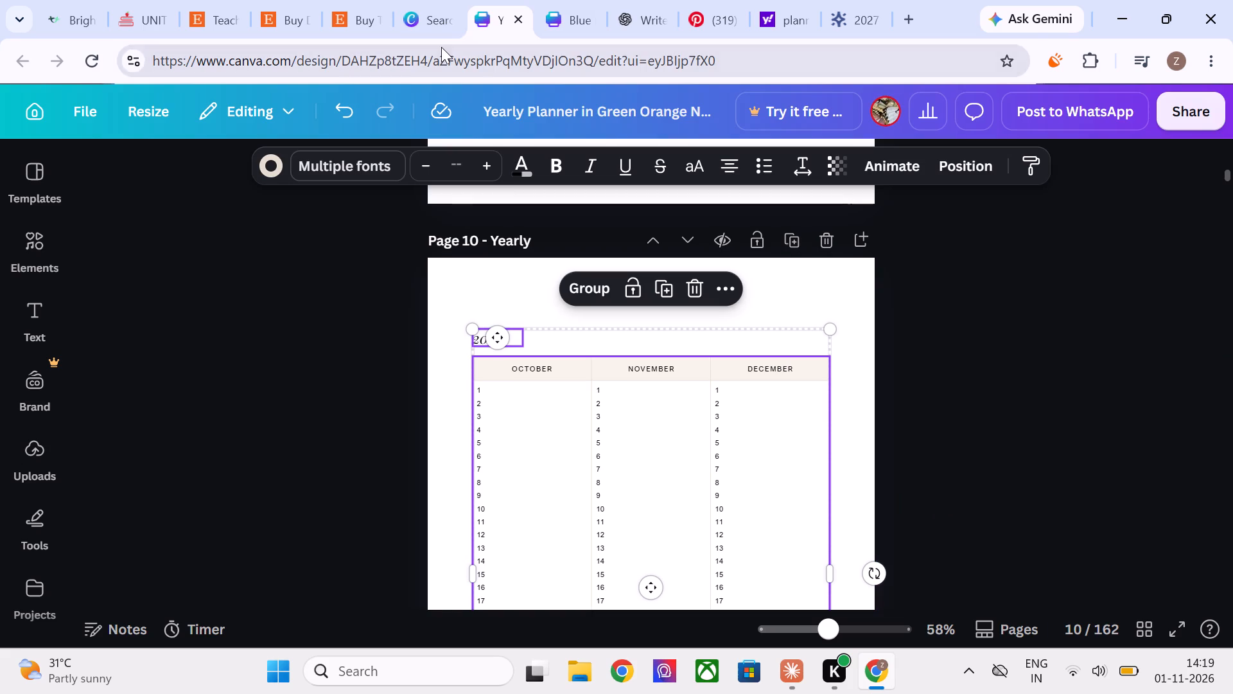
left_click(441, 46)
left_click(427, 7)
left_click(724, 443)
scroll(724, 443, "down", 1)
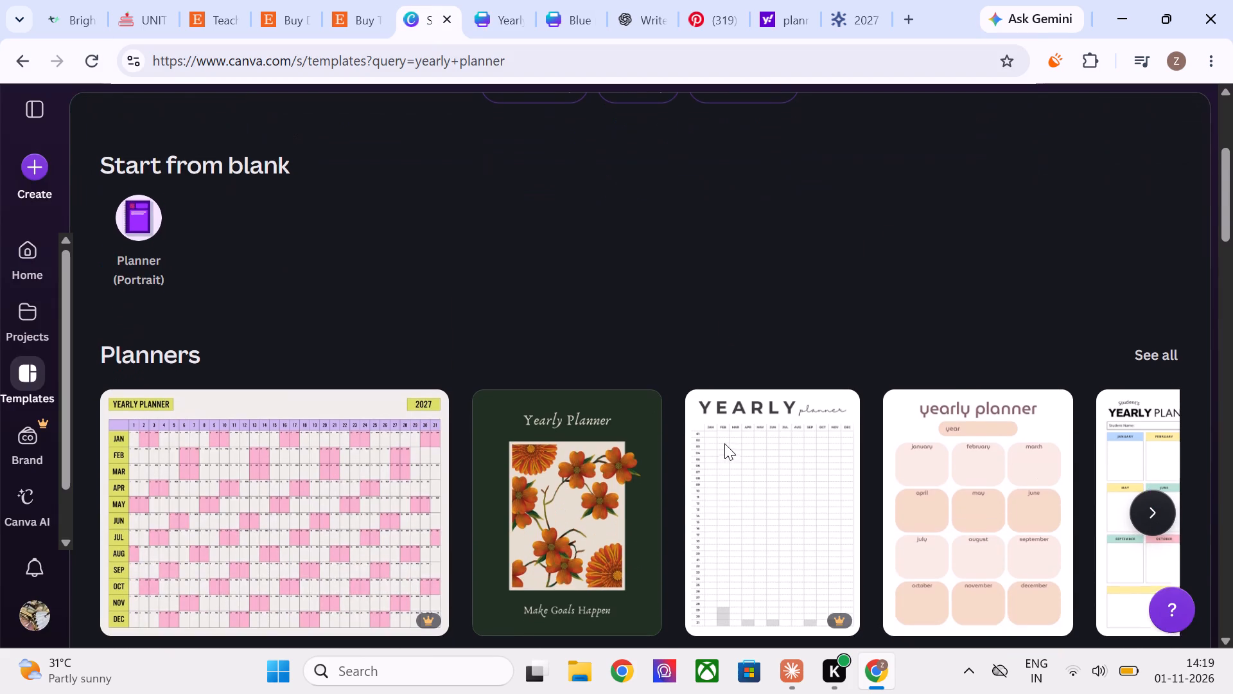
scroll(724, 443, "down", 1)
scroll(845, 501, "left", 3)
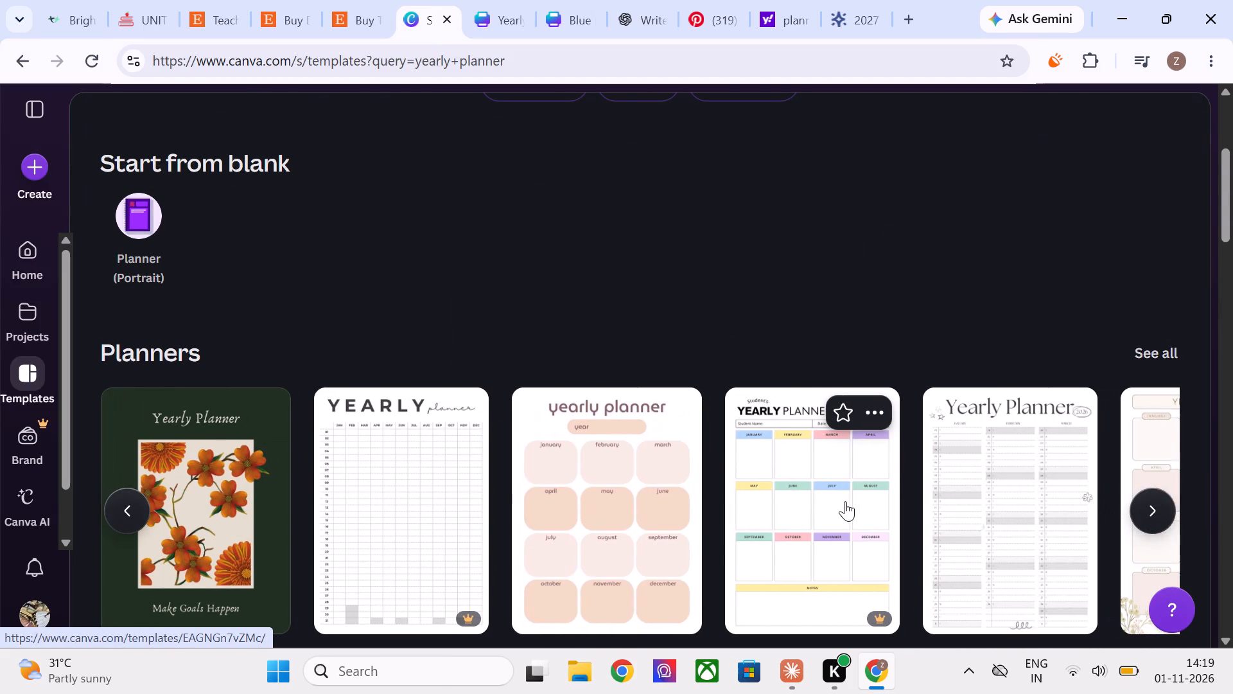
scroll(961, 480, "left", 3)
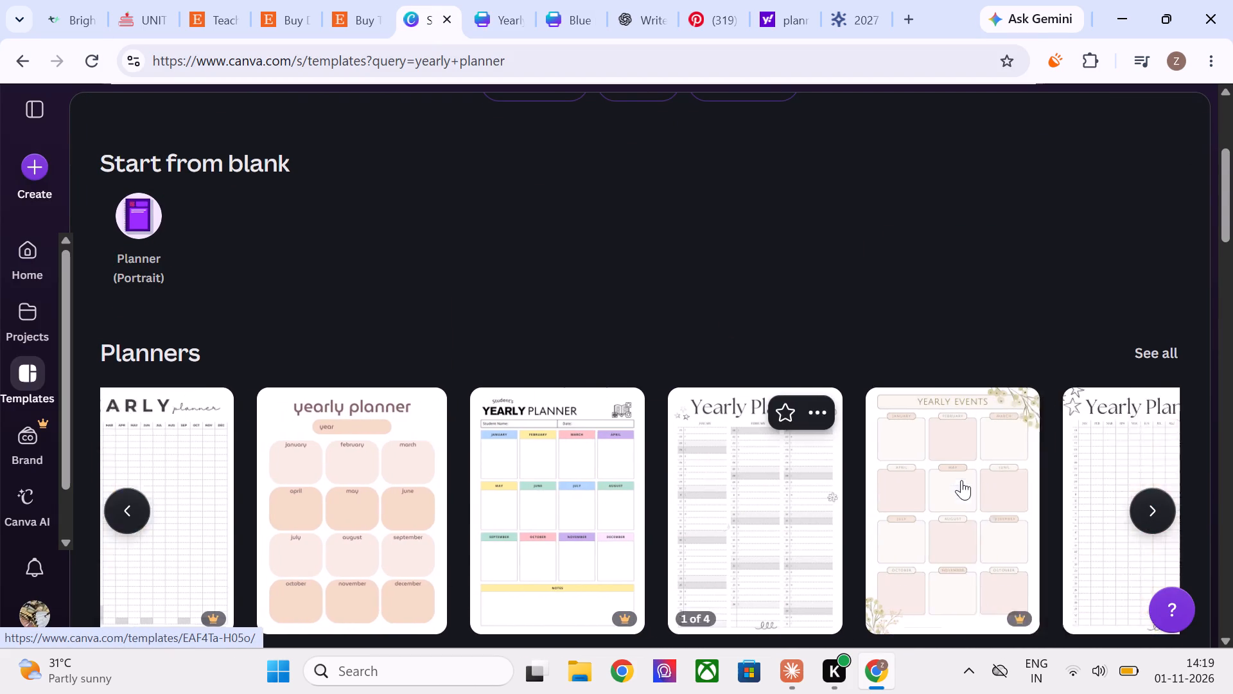
scroll(961, 480, "left", 3)
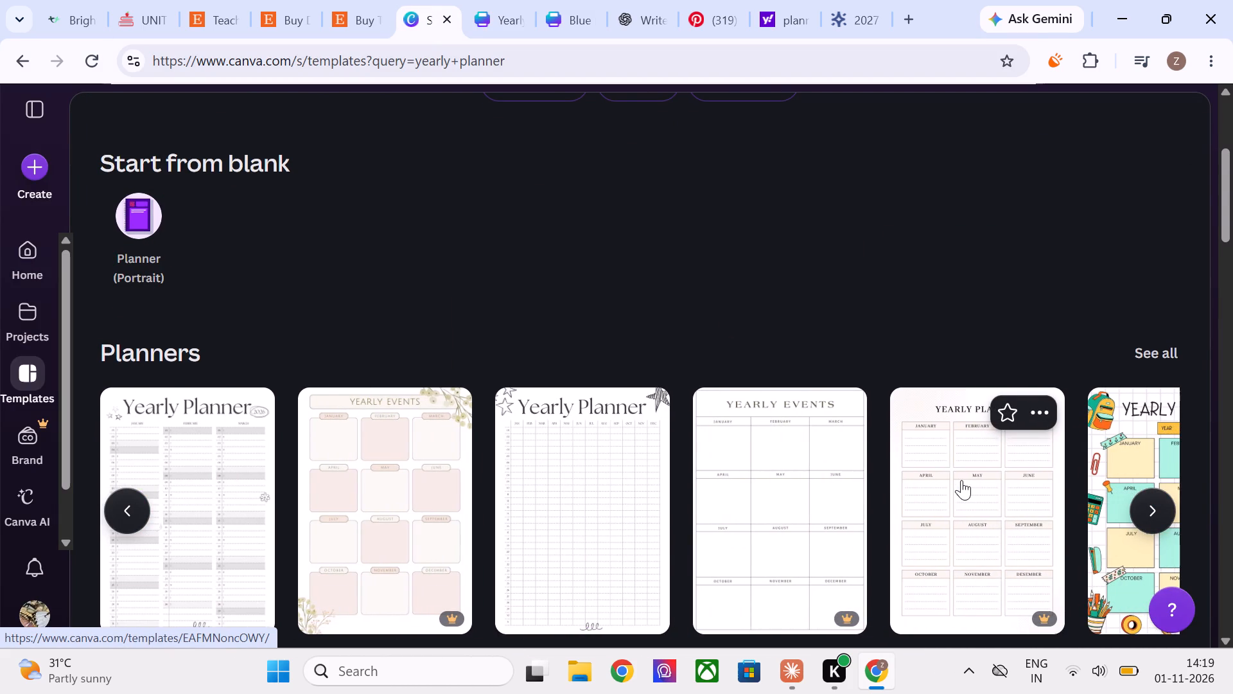
scroll(961, 480, "left", 4)
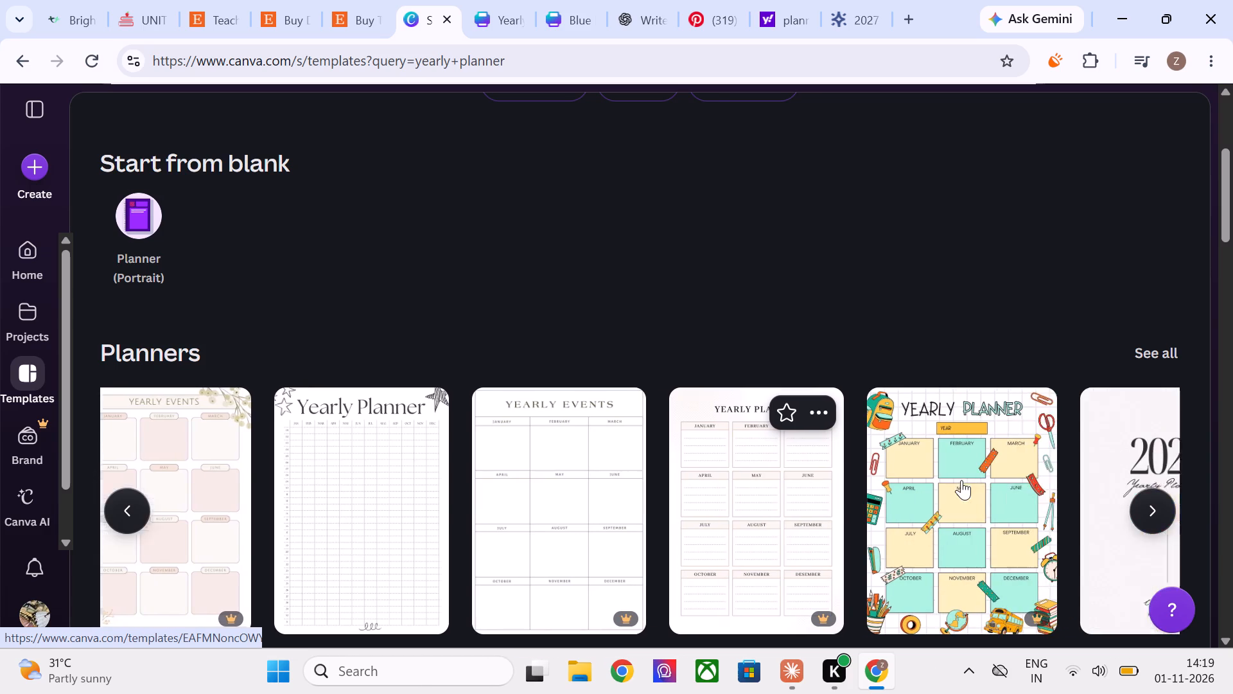
scroll(961, 480, "left", 6)
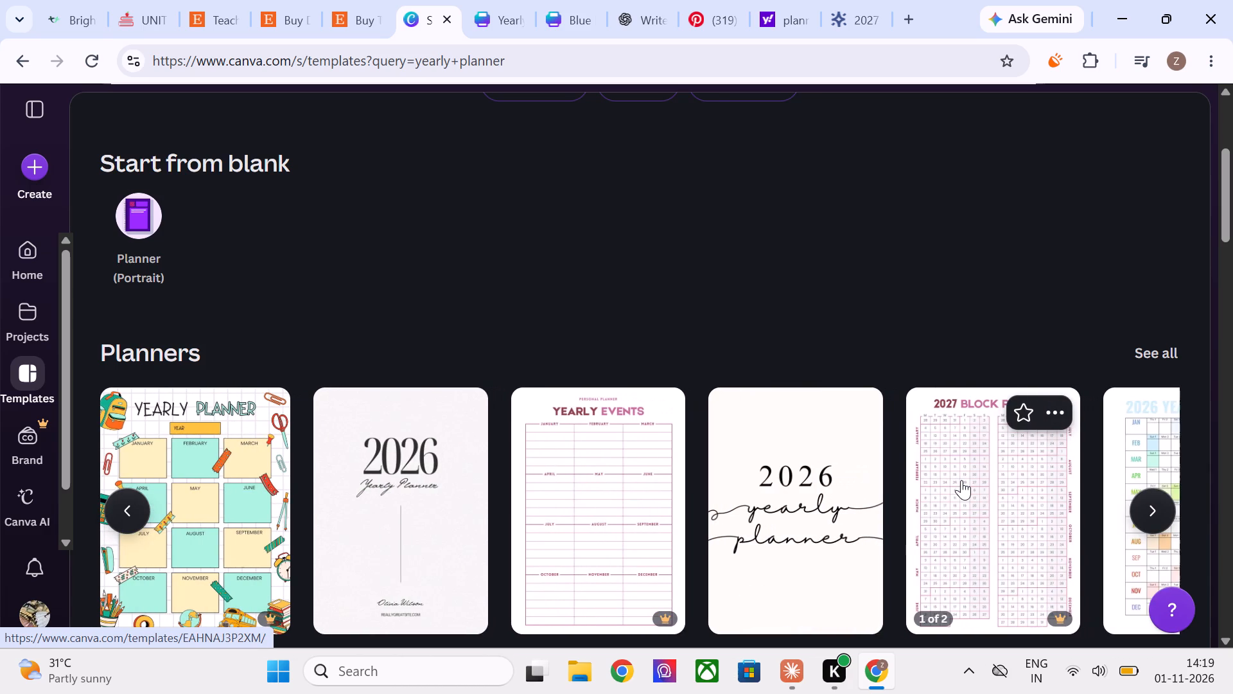
scroll(998, 465, "left", 3)
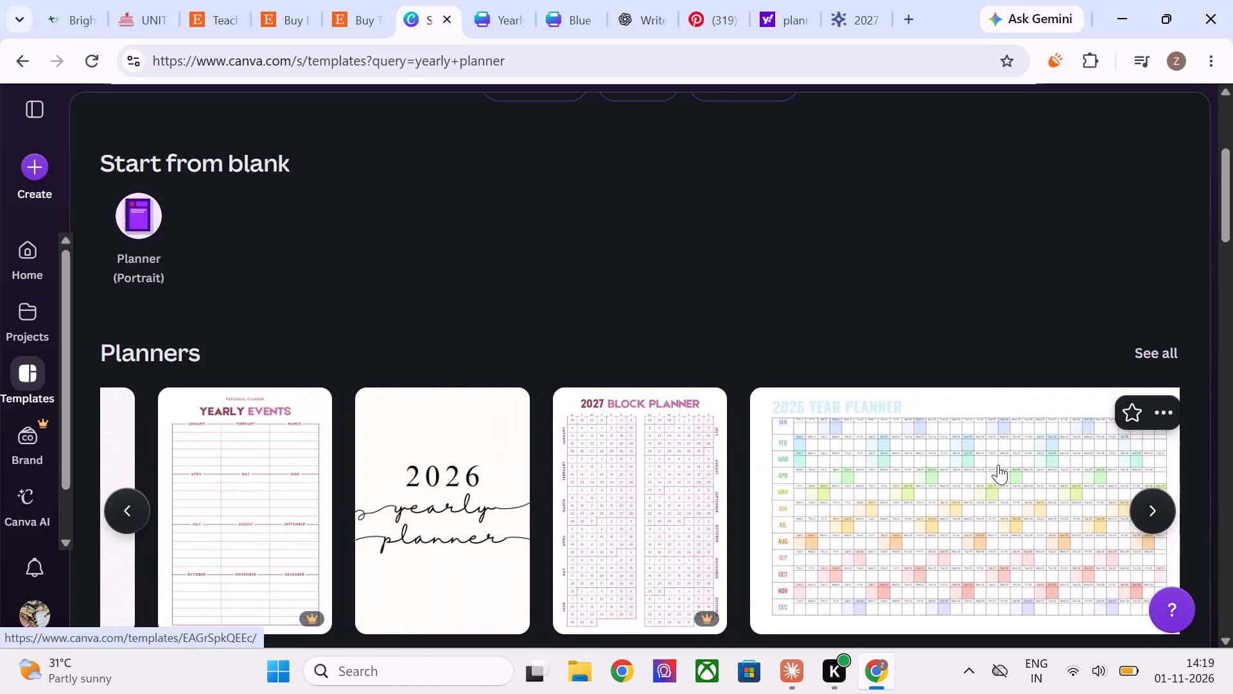
scroll(998, 465, "left", 10)
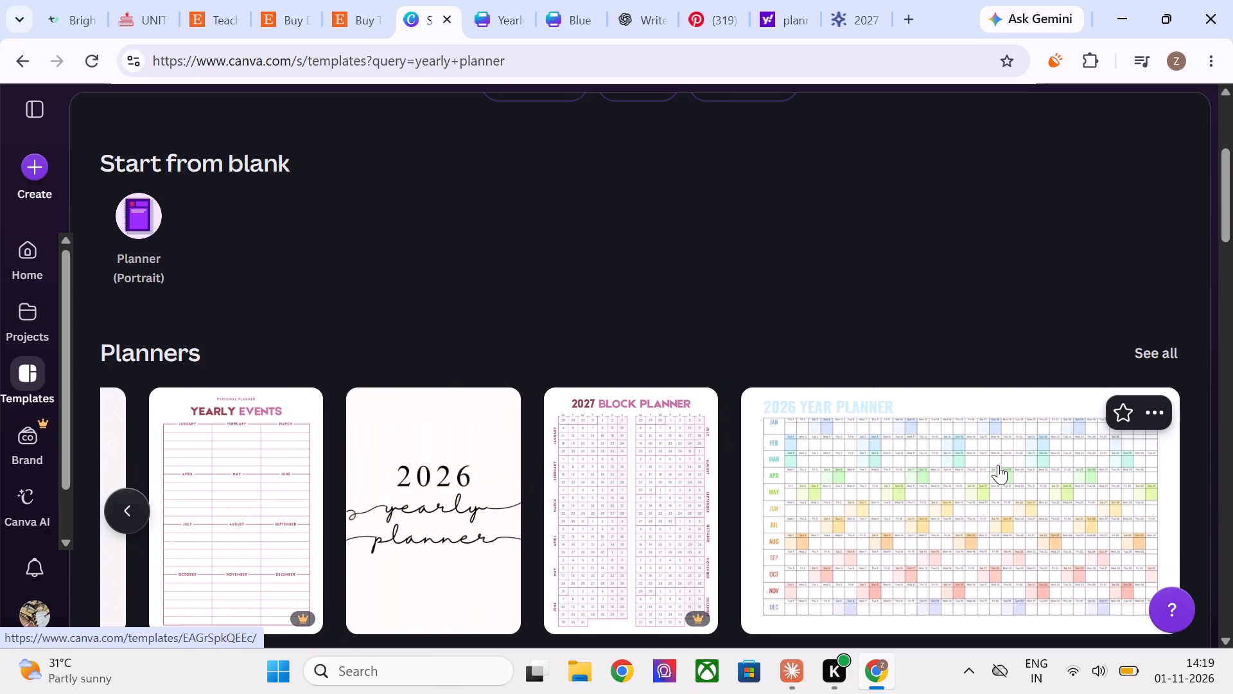
scroll(1142, 392, "down", 3)
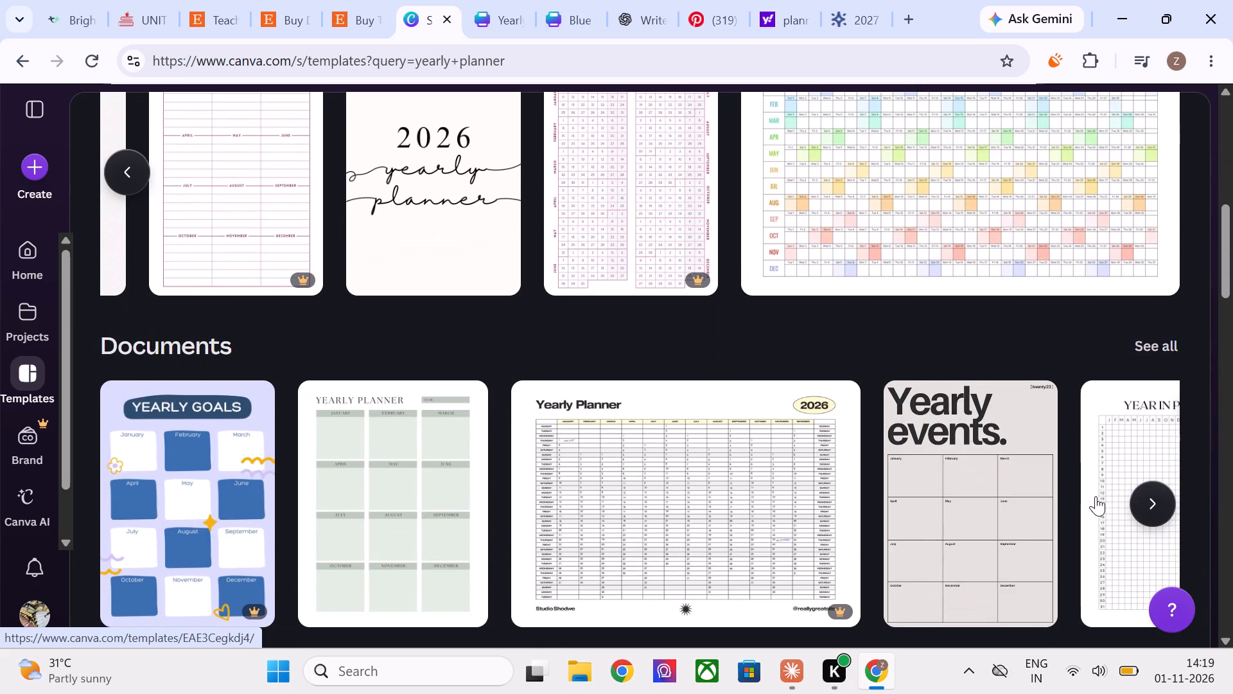
scroll(1096, 496, "left", 8)
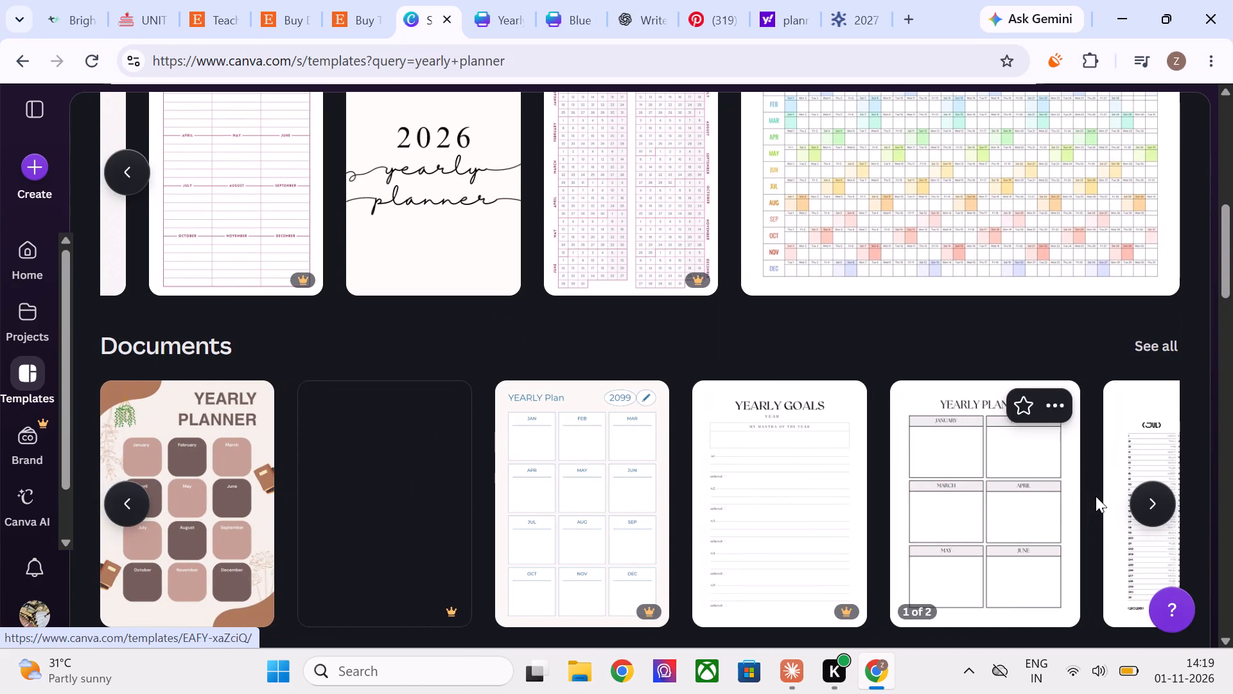
scroll(1096, 496, "left", 4)
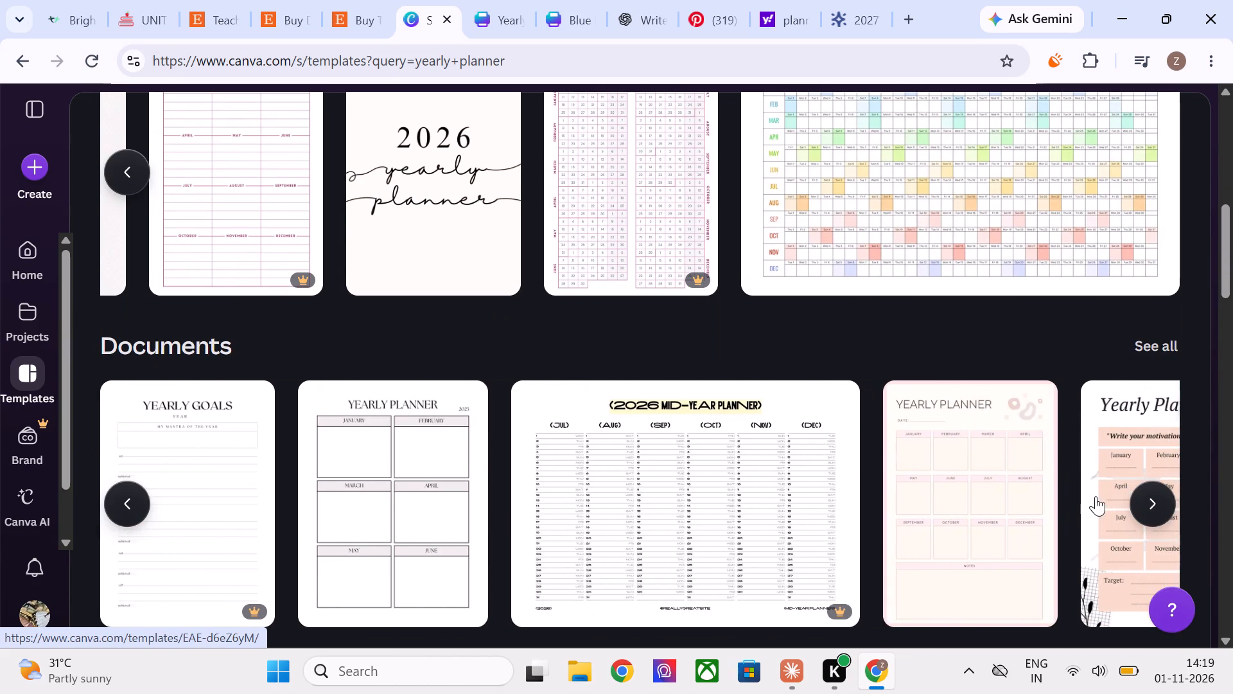
scroll(1096, 496, "left", 4)
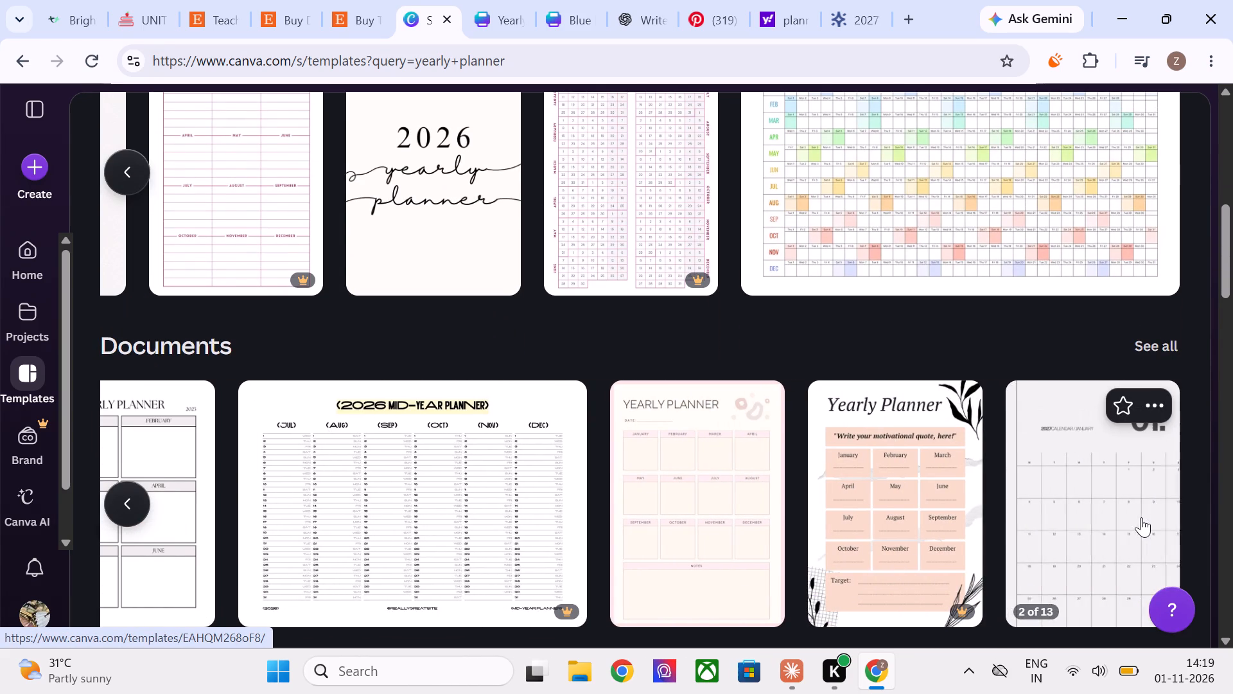
Open the Gray Modern Minimalist 2027 Yearly Calendar template as a design, examine its pages, and close it to return to the template results.
left_click(1062, 520)
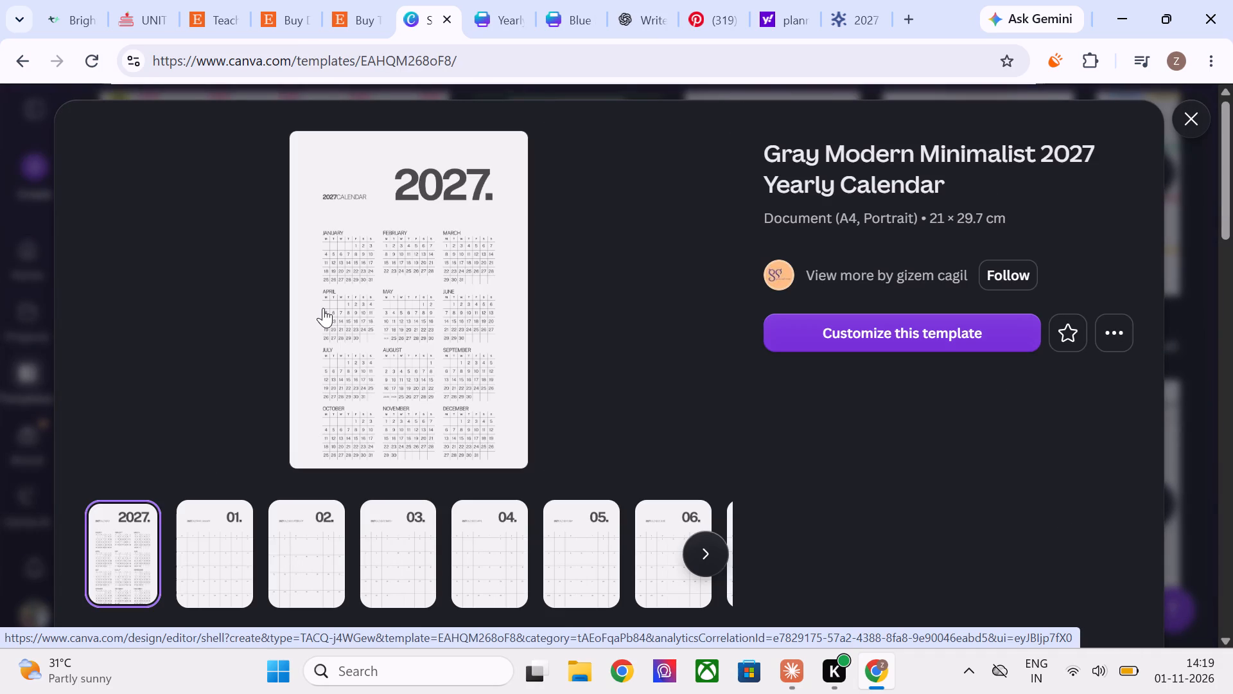
left_click(323, 308)
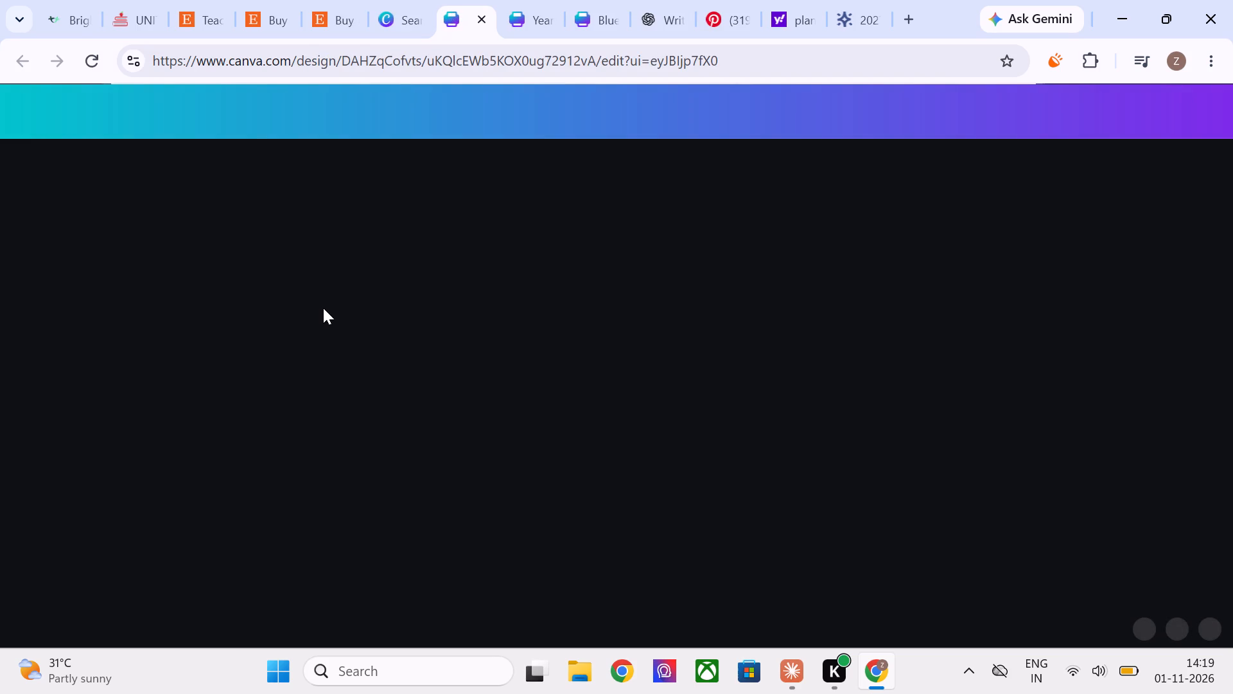
scroll(821, 393, "down", 2)
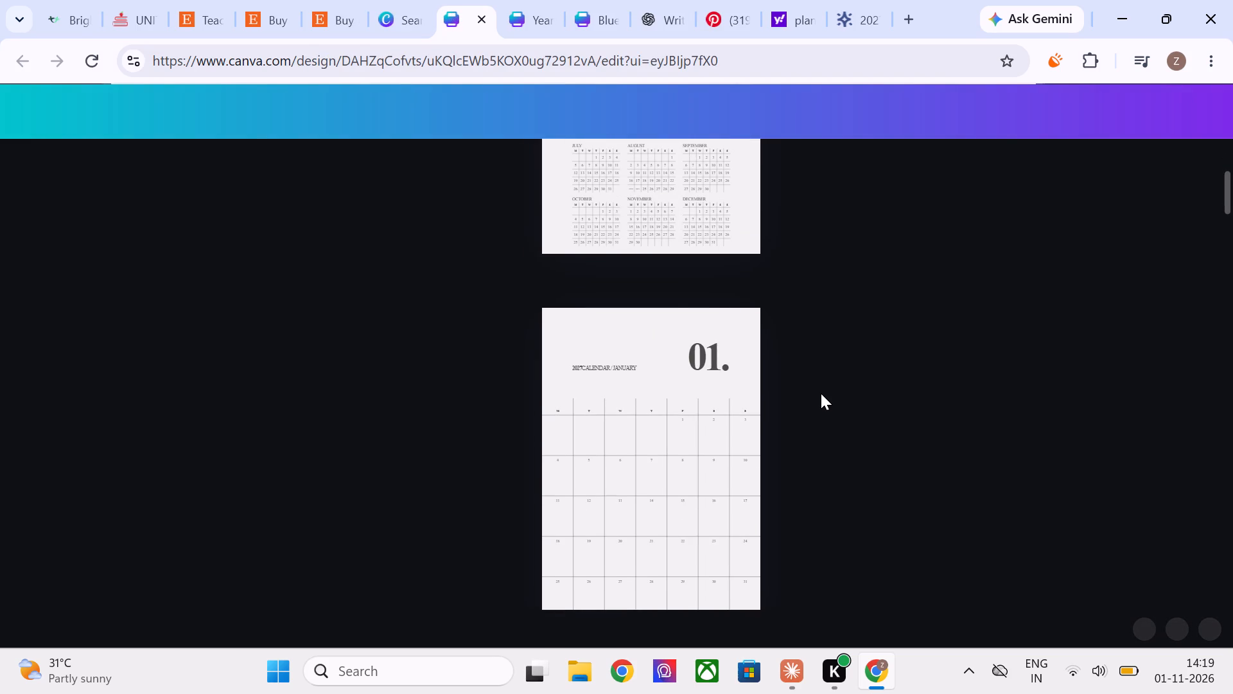
scroll(821, 393, "down", 11)
scroll(821, 393, "up", 10)
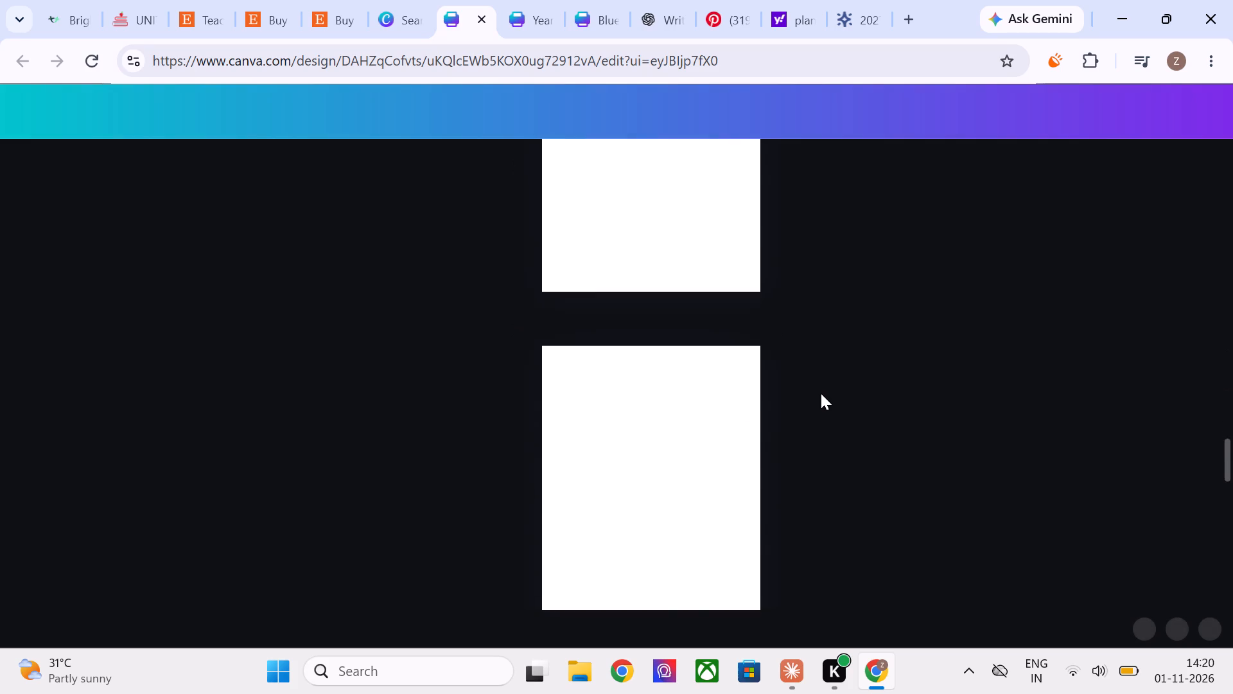
scroll(821, 393, "up", 10)
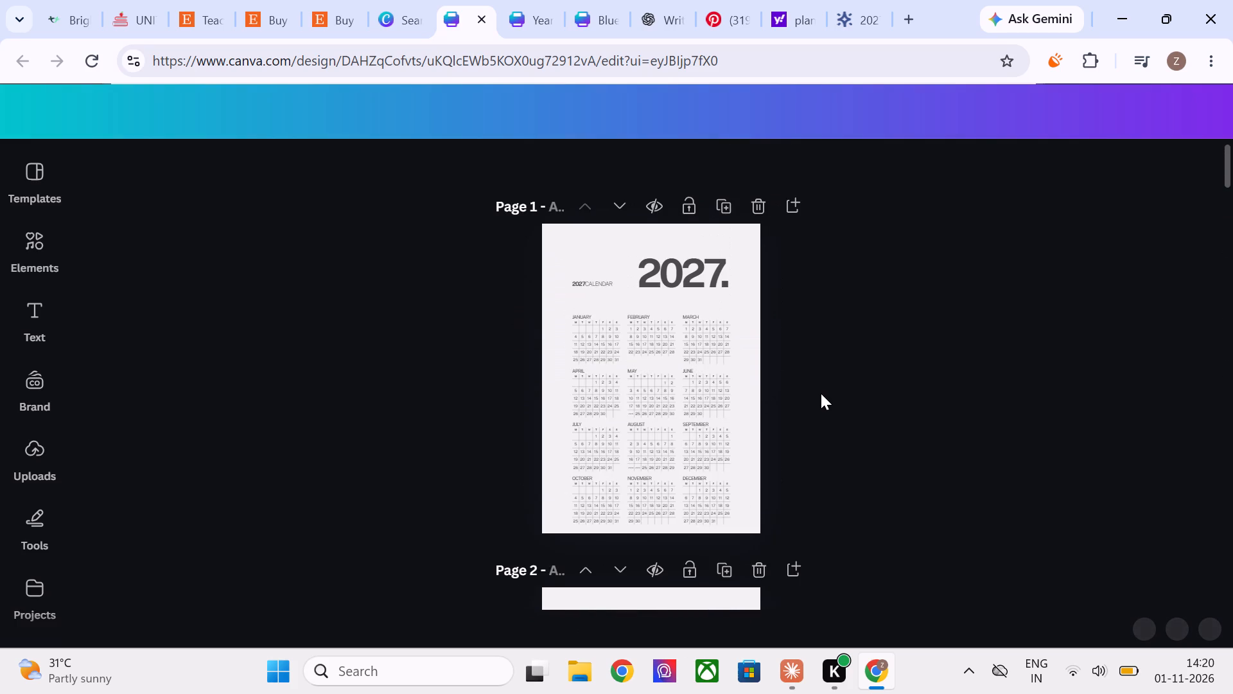
scroll(821, 393, "down", 1)
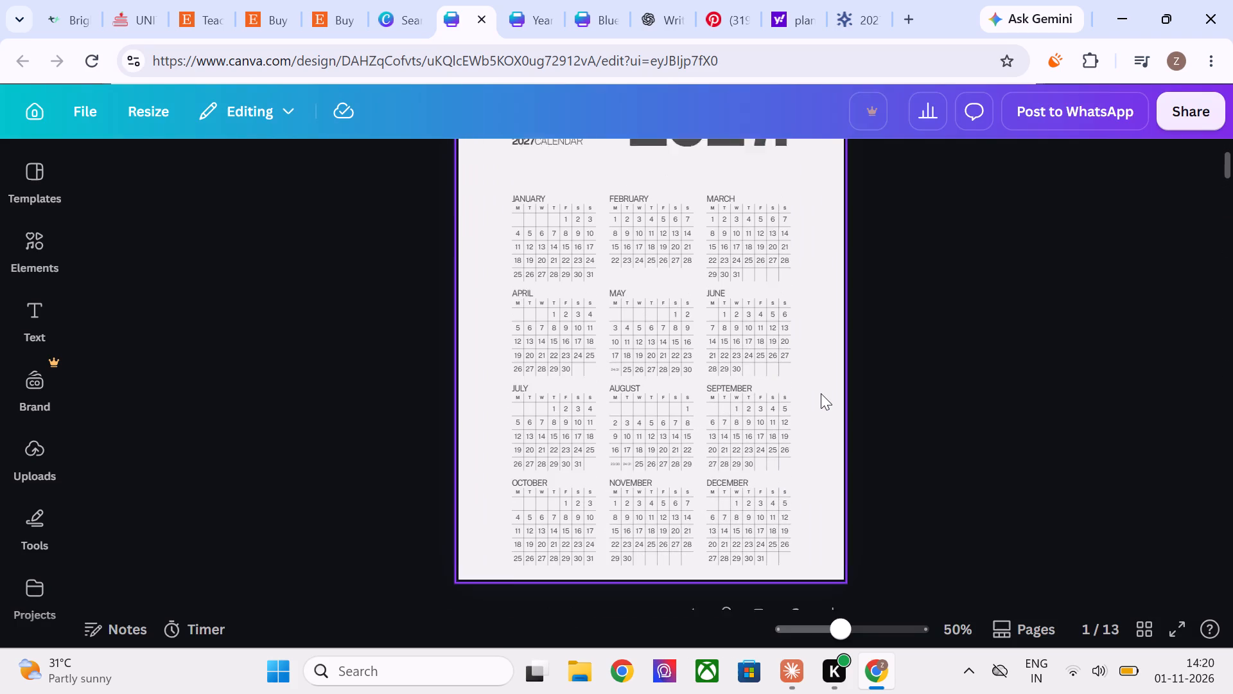
scroll(821, 393, "down", 2)
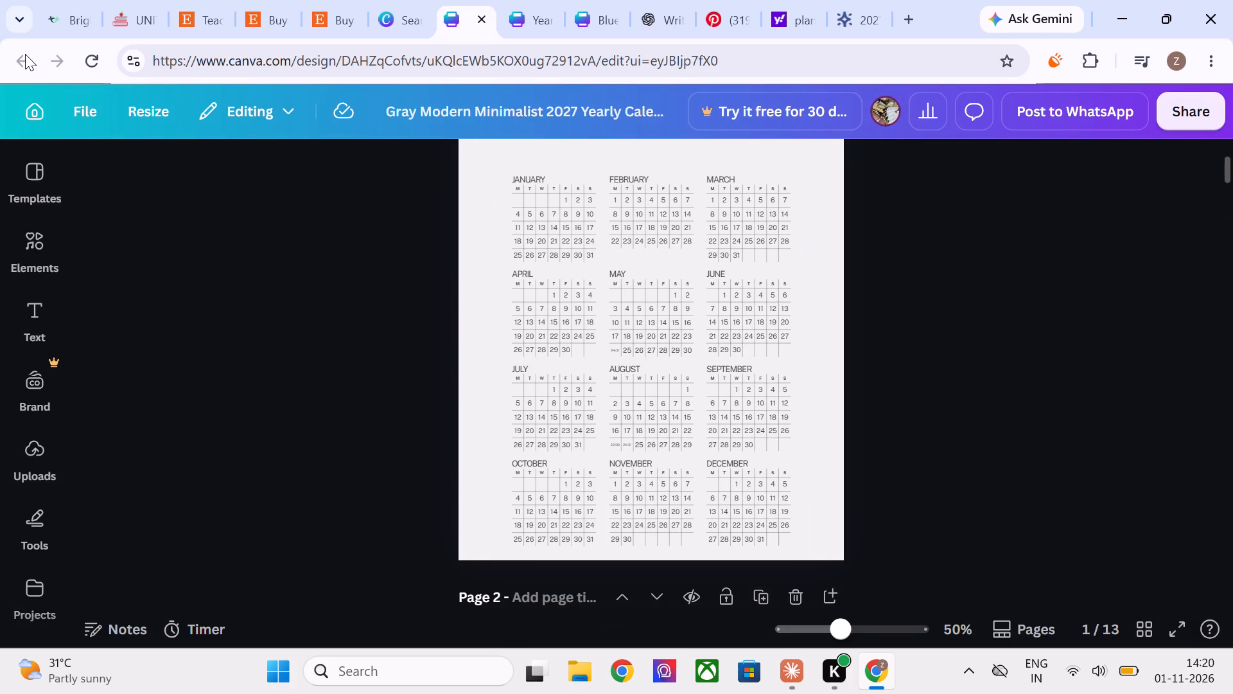
left_click(482, 15)
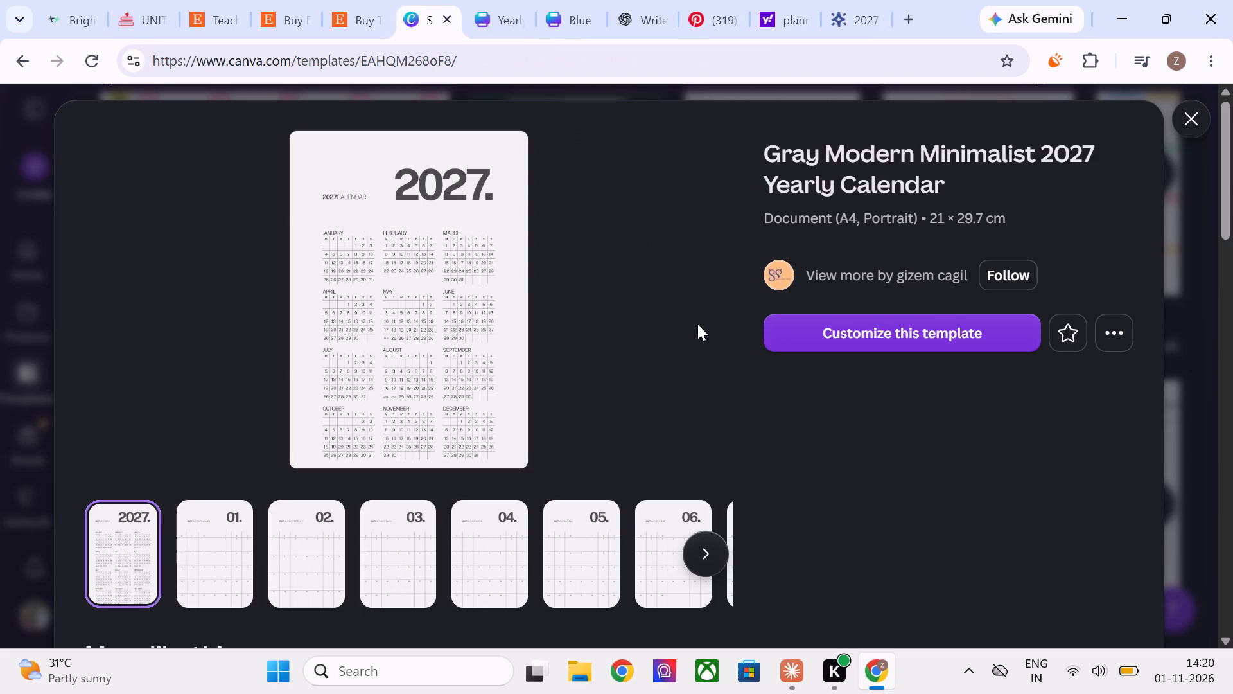
left_click(1193, 117)
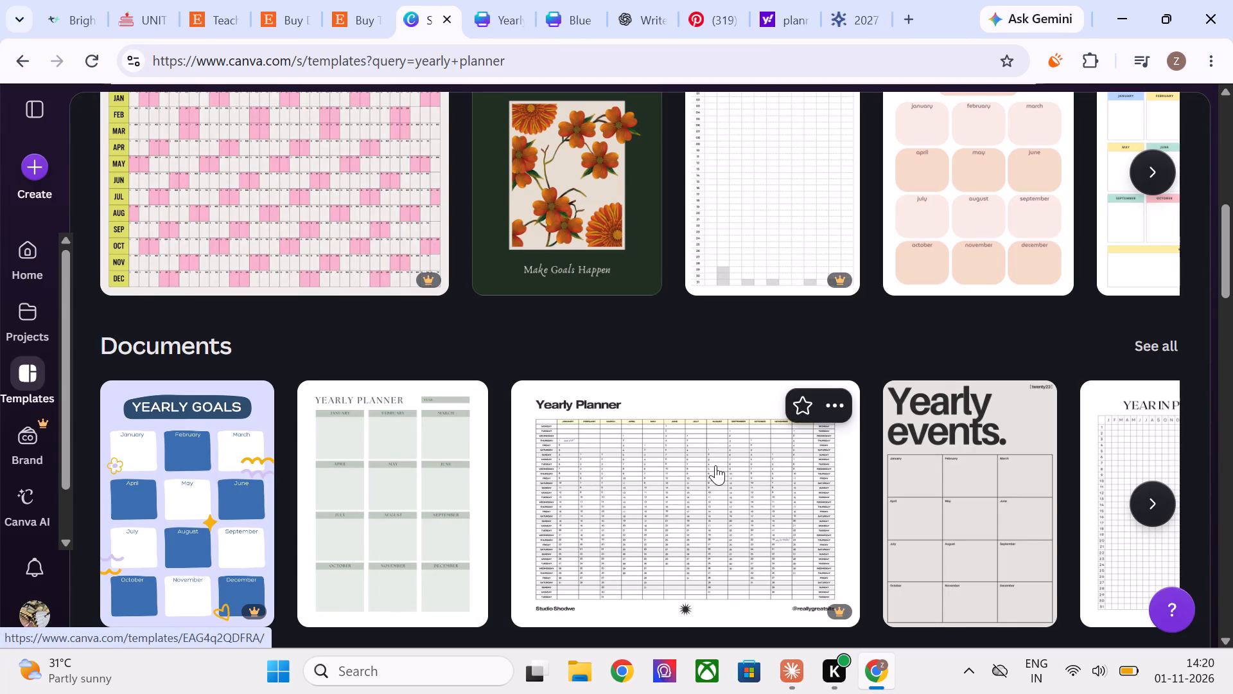
Open the sage-green "Yearly Planner" document template with twelve month boxes as a new editable design.
left_click(342, 468)
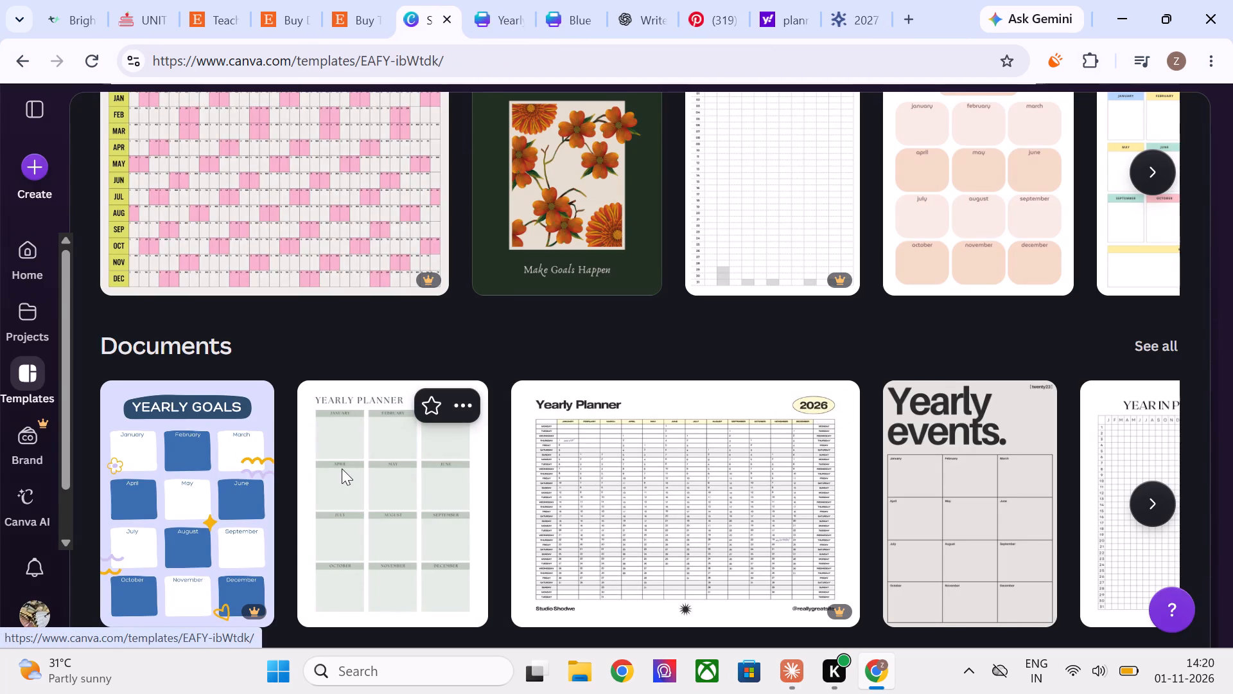
left_click(865, 332)
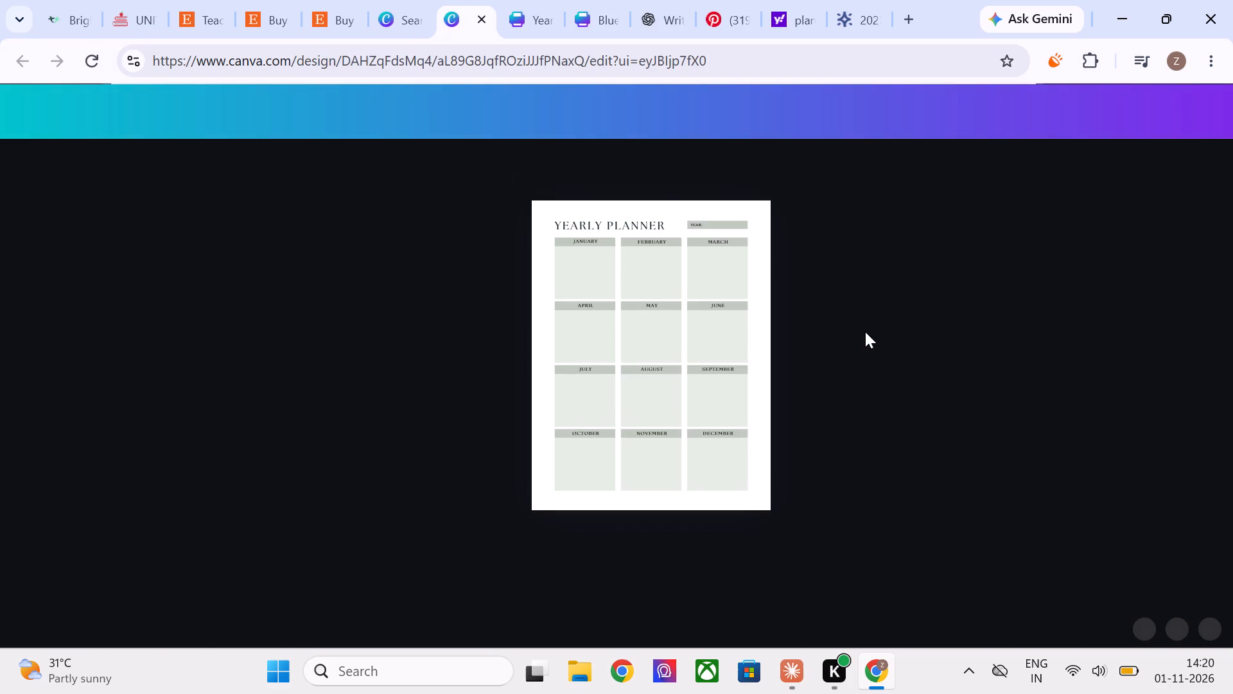
left_click(846, 329)
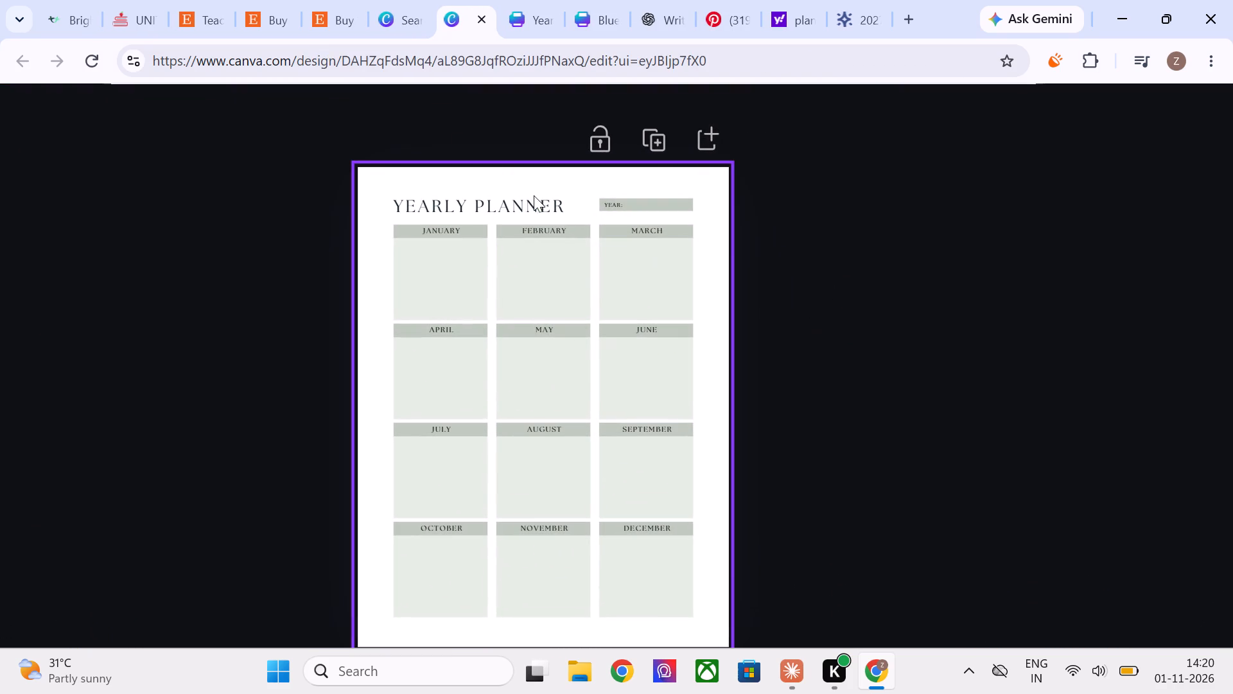
Move the "Yearly Planner" title off the page, clearing the space above the January and February boxes.
left_click_drag(543, 202, 253, 220)
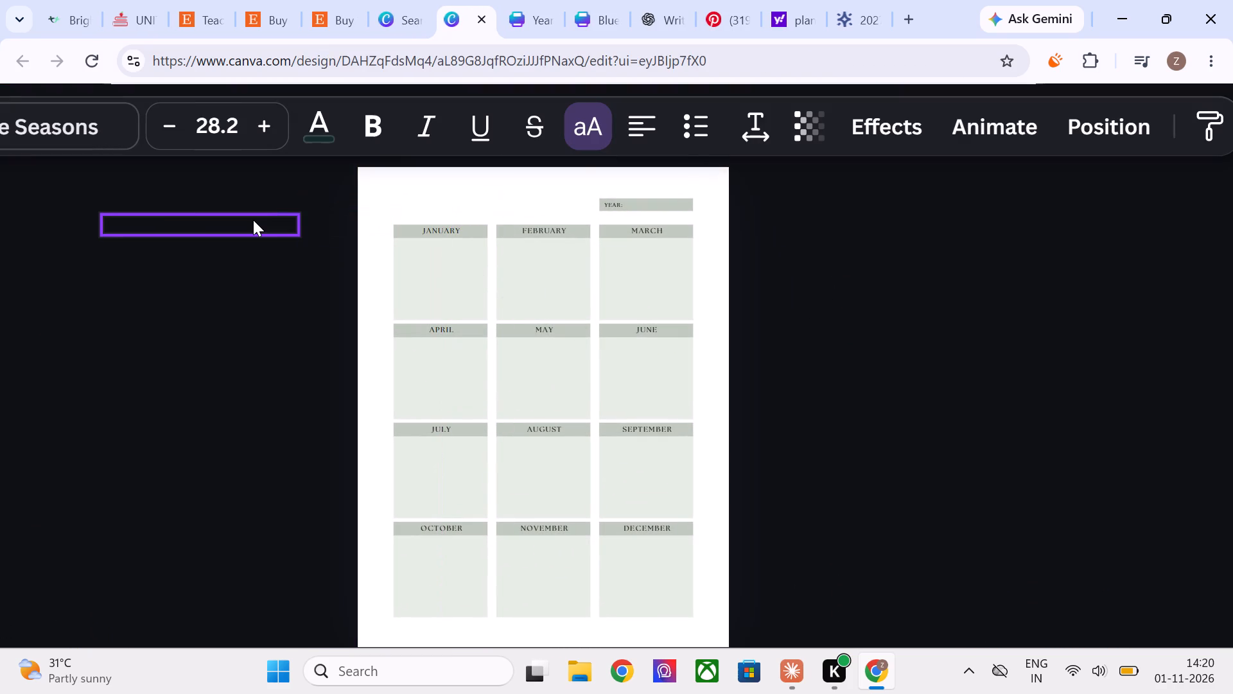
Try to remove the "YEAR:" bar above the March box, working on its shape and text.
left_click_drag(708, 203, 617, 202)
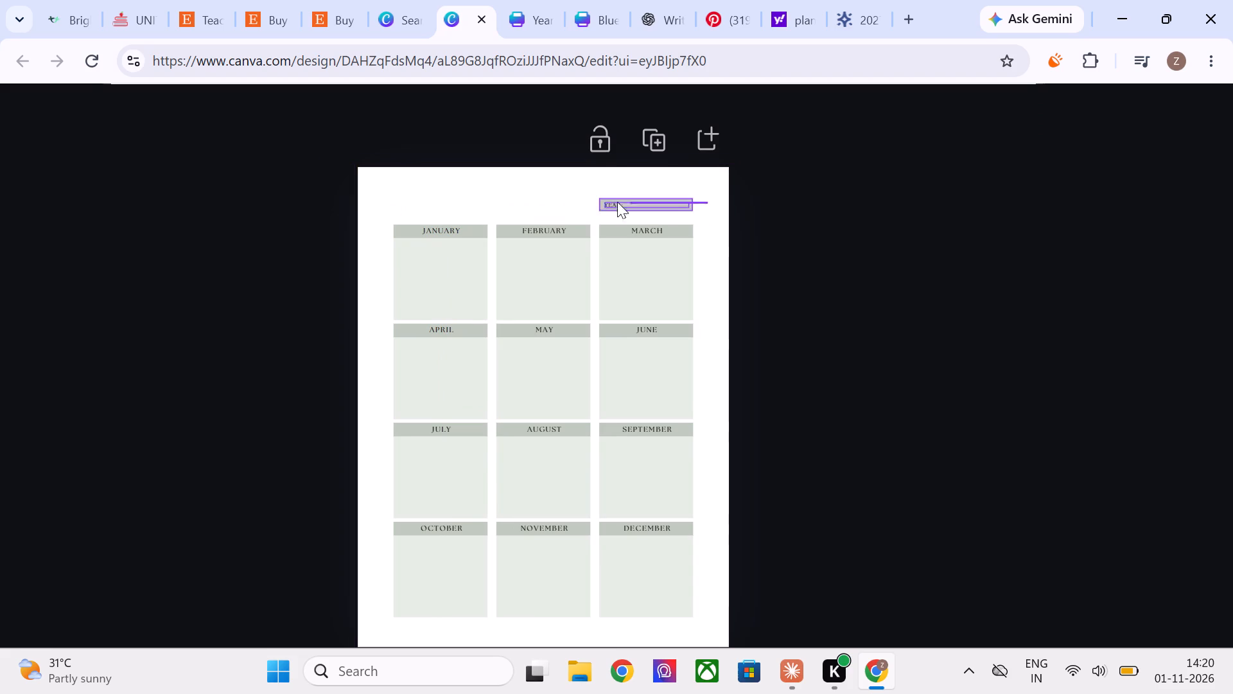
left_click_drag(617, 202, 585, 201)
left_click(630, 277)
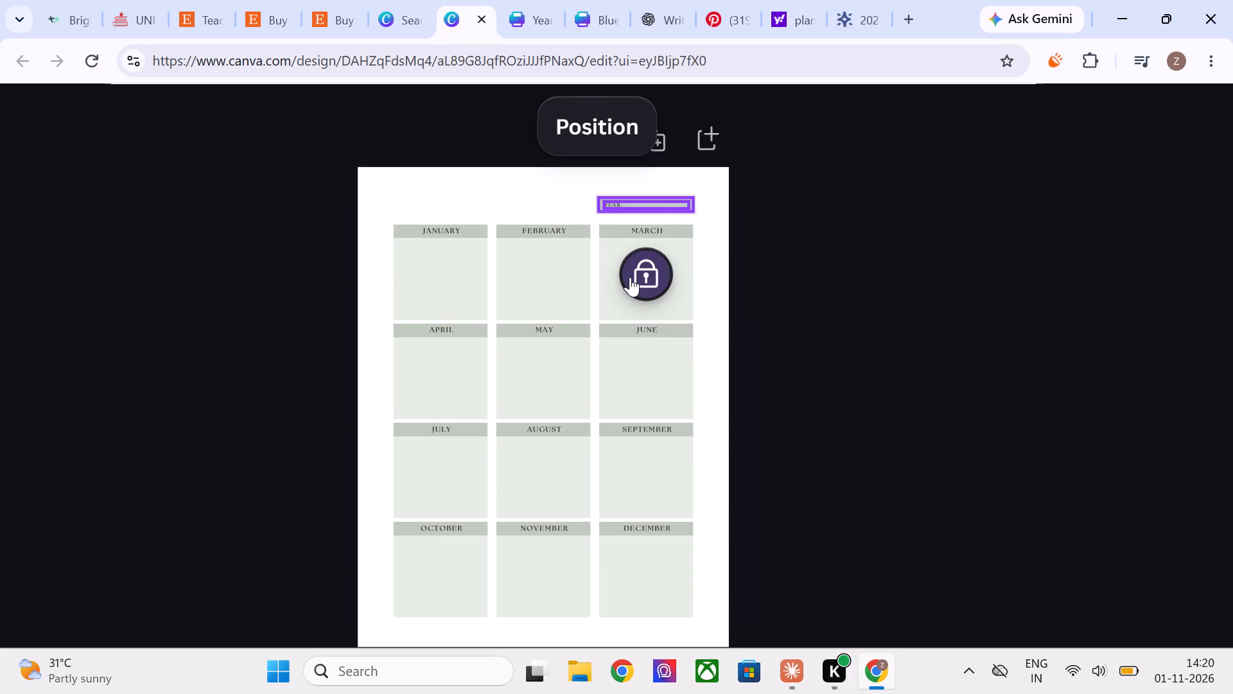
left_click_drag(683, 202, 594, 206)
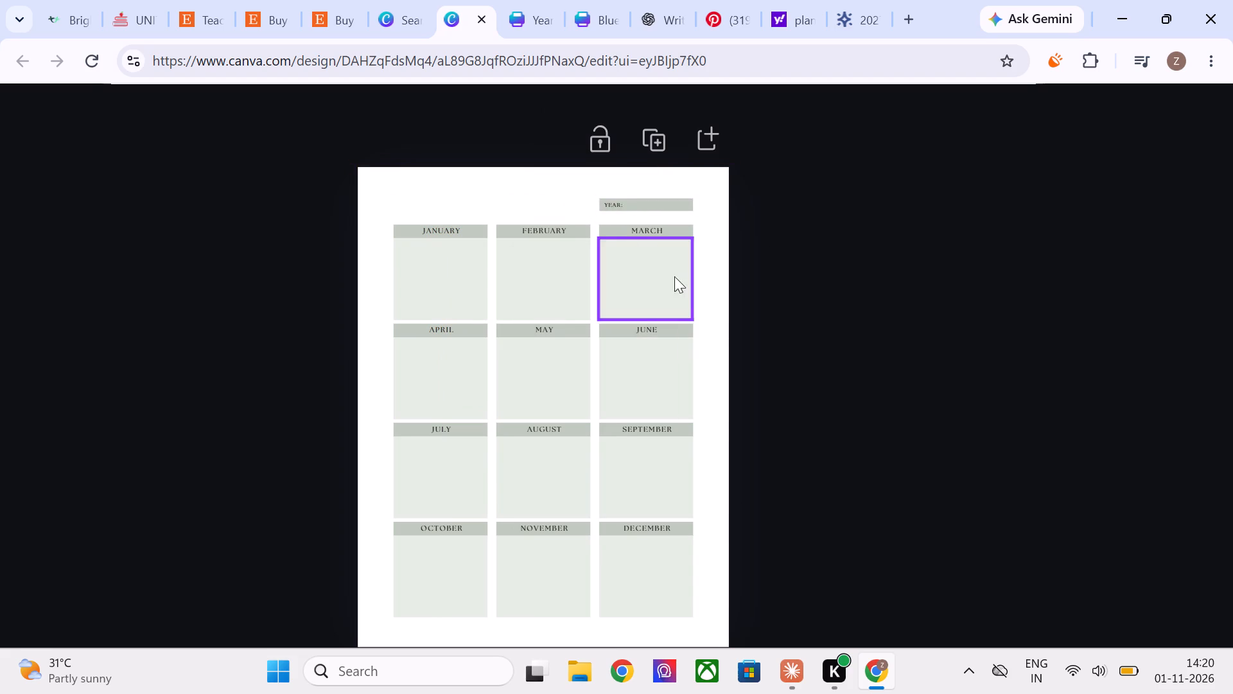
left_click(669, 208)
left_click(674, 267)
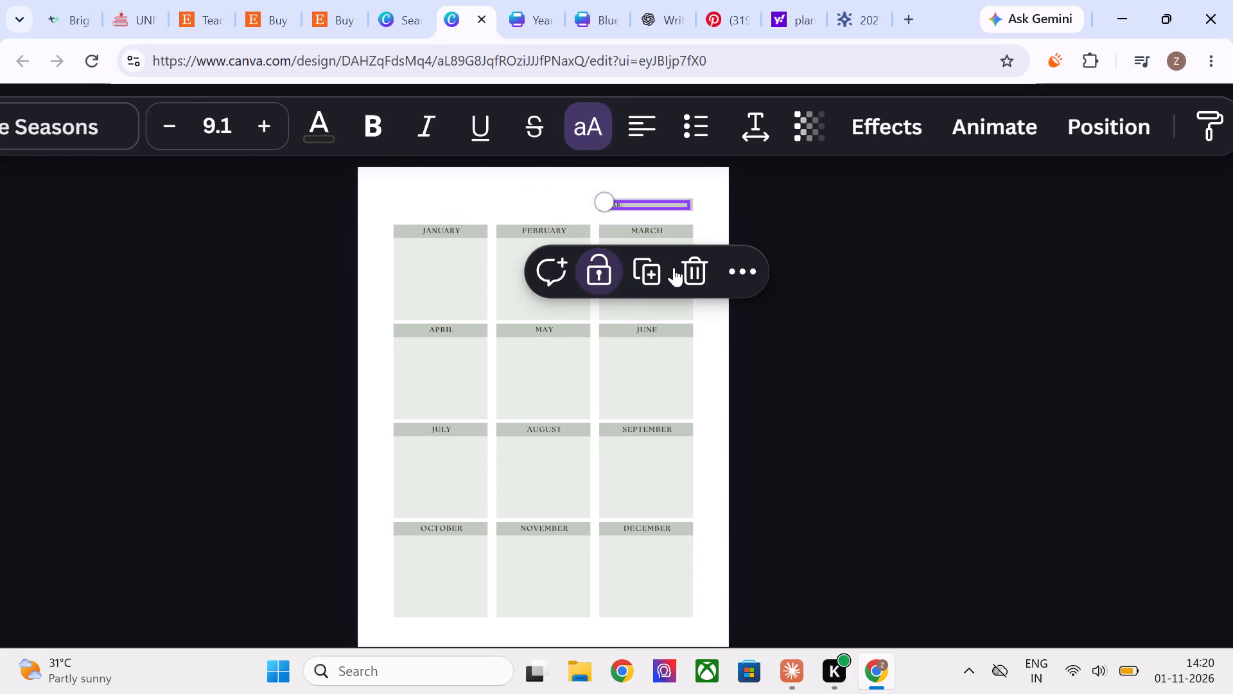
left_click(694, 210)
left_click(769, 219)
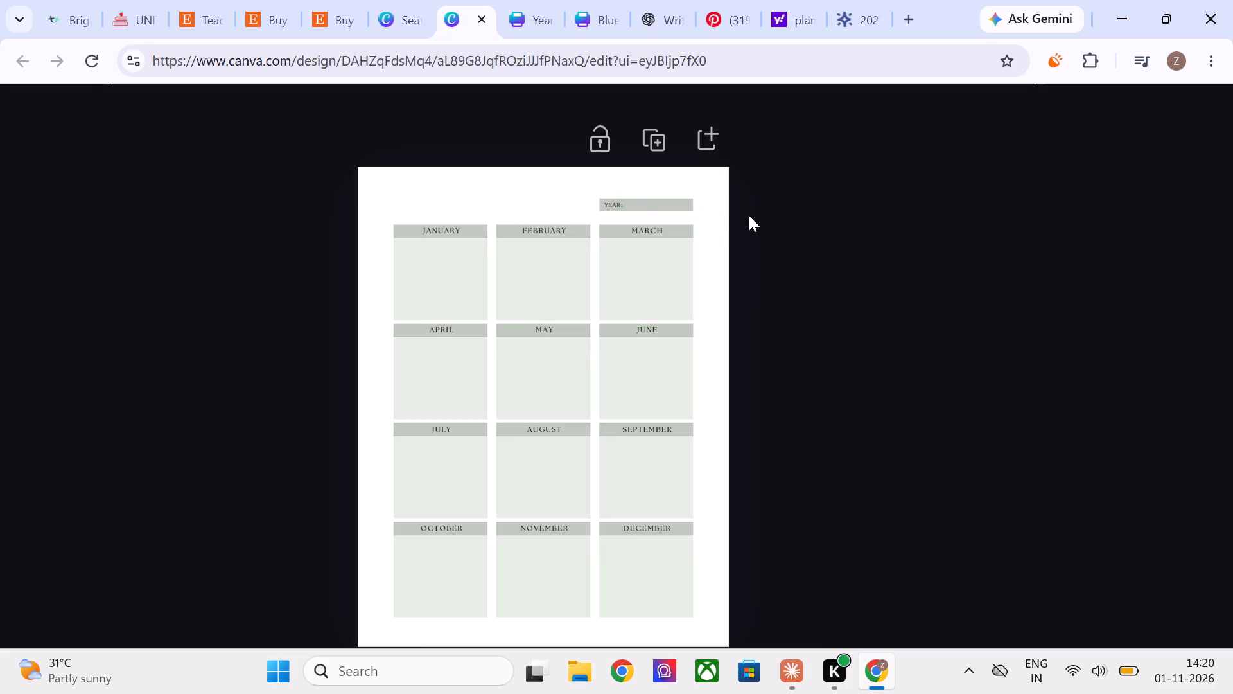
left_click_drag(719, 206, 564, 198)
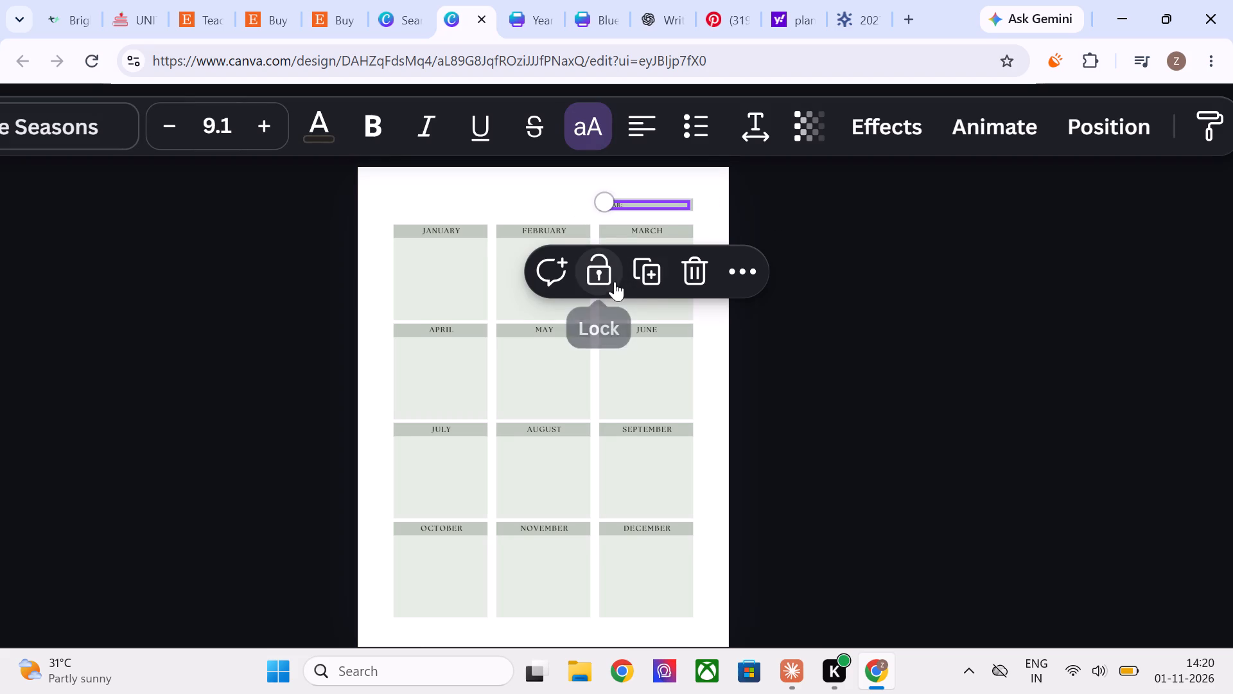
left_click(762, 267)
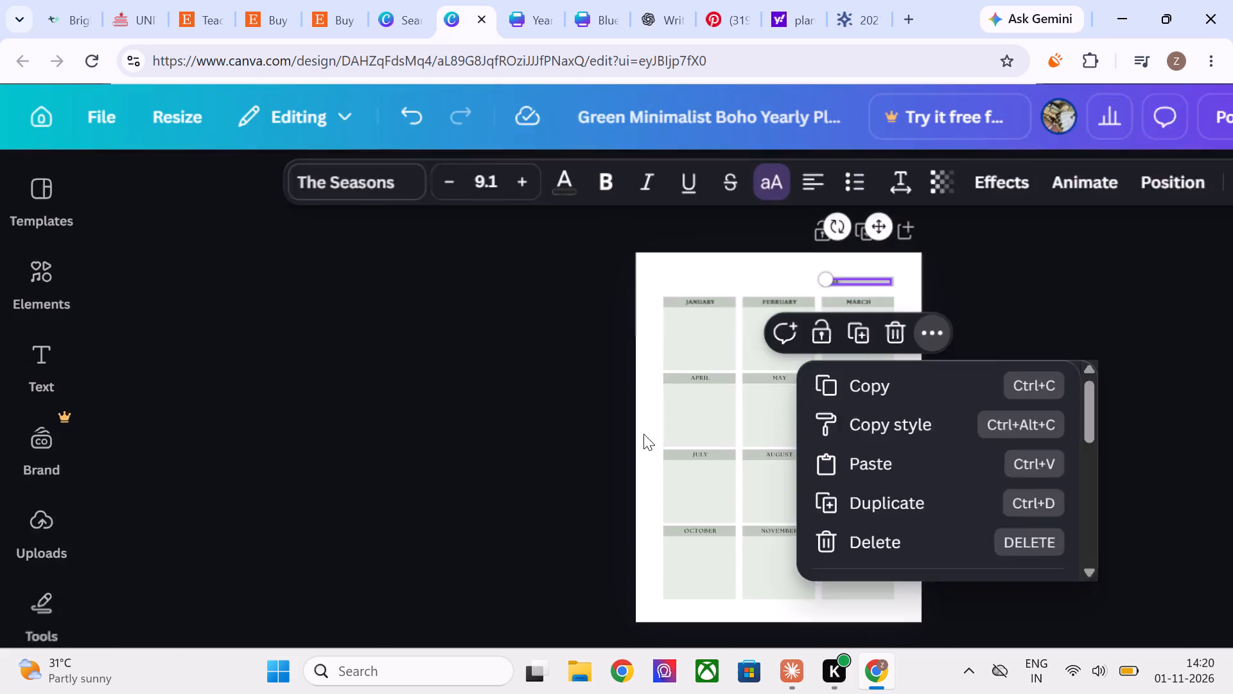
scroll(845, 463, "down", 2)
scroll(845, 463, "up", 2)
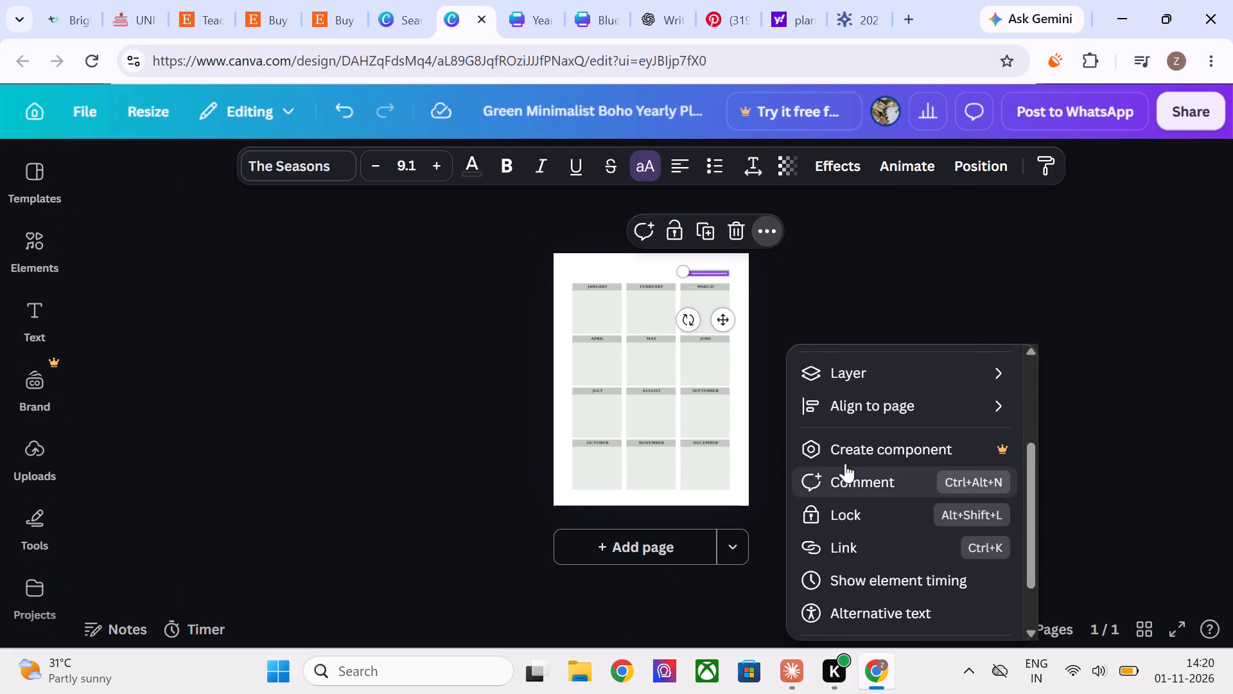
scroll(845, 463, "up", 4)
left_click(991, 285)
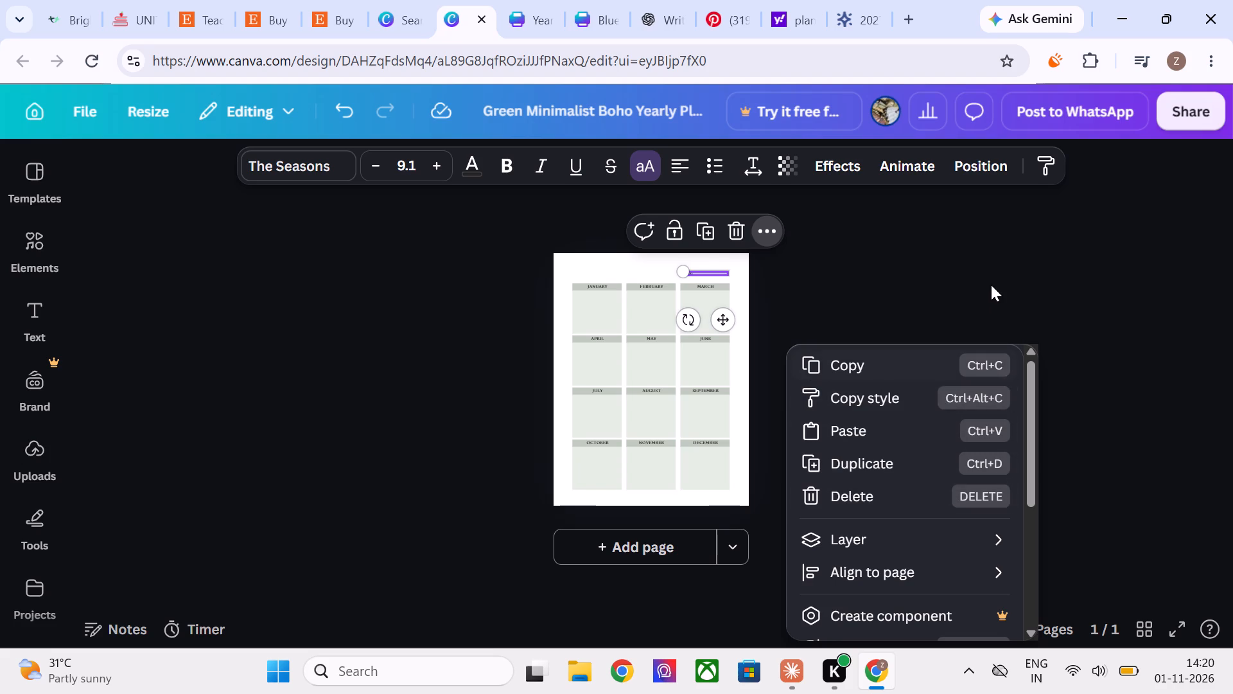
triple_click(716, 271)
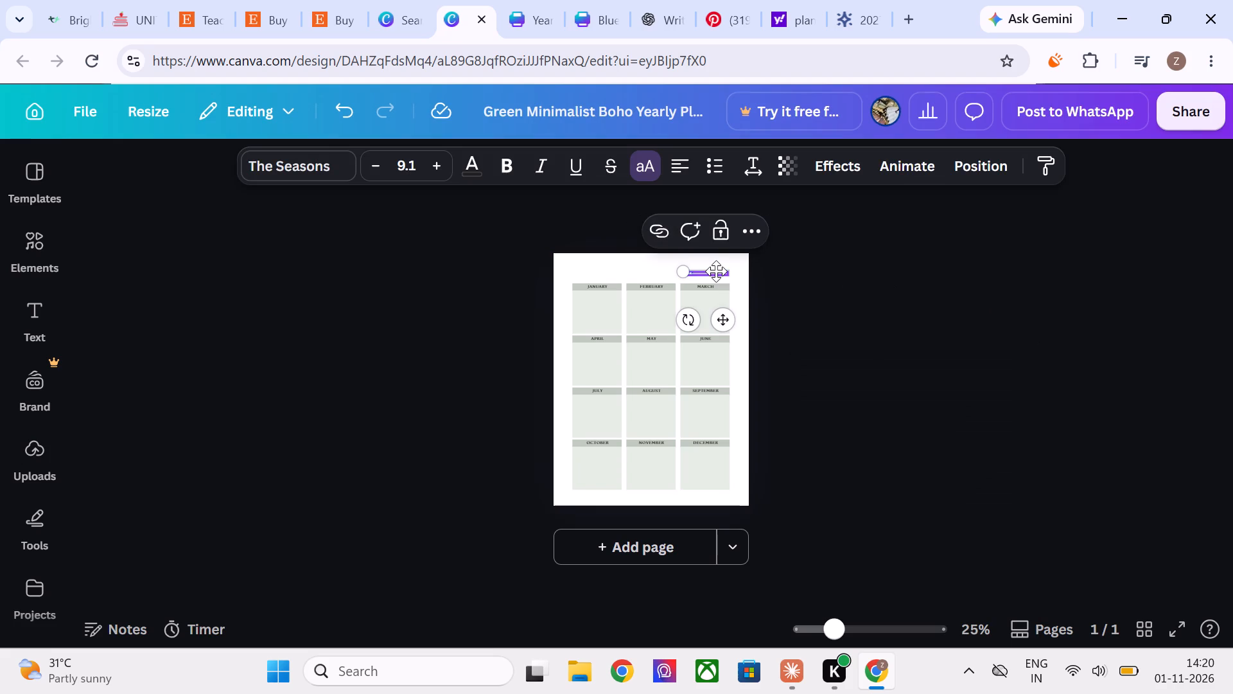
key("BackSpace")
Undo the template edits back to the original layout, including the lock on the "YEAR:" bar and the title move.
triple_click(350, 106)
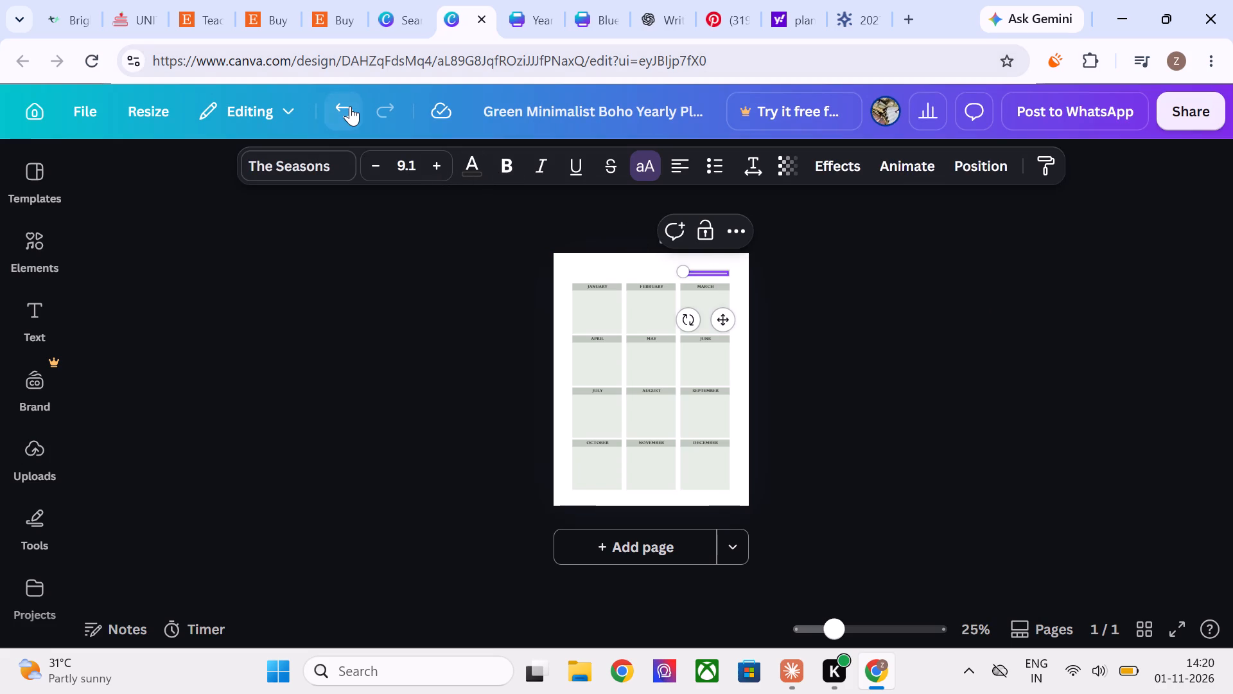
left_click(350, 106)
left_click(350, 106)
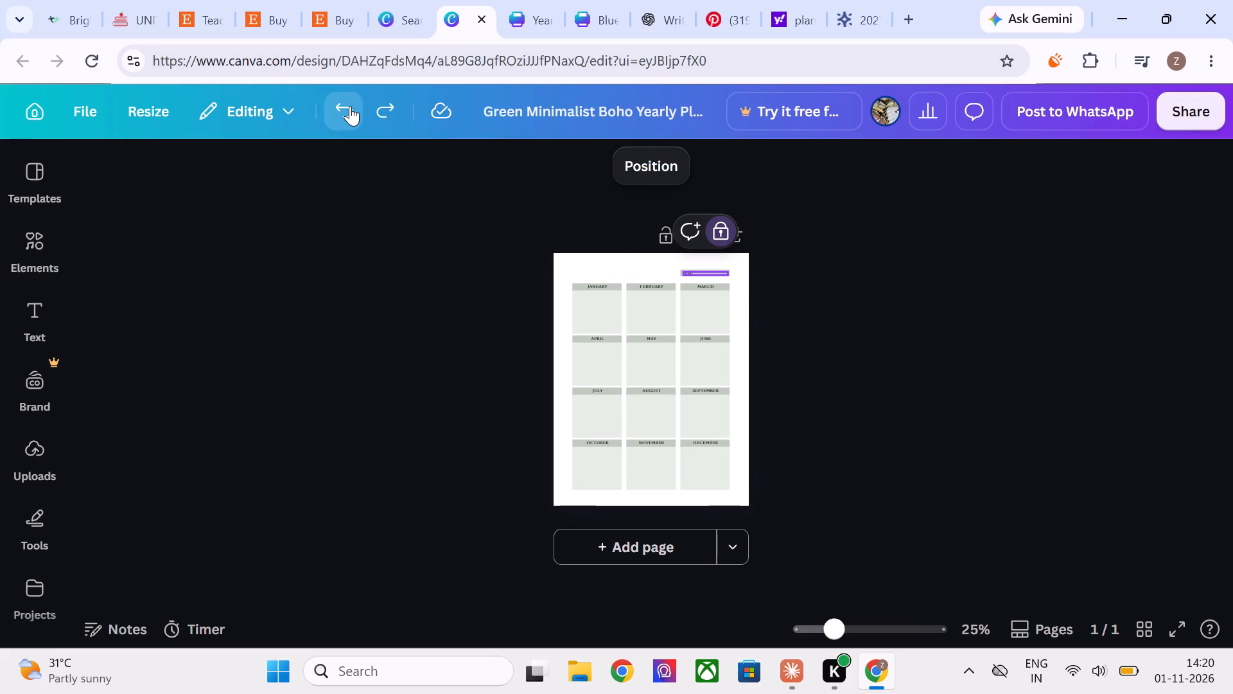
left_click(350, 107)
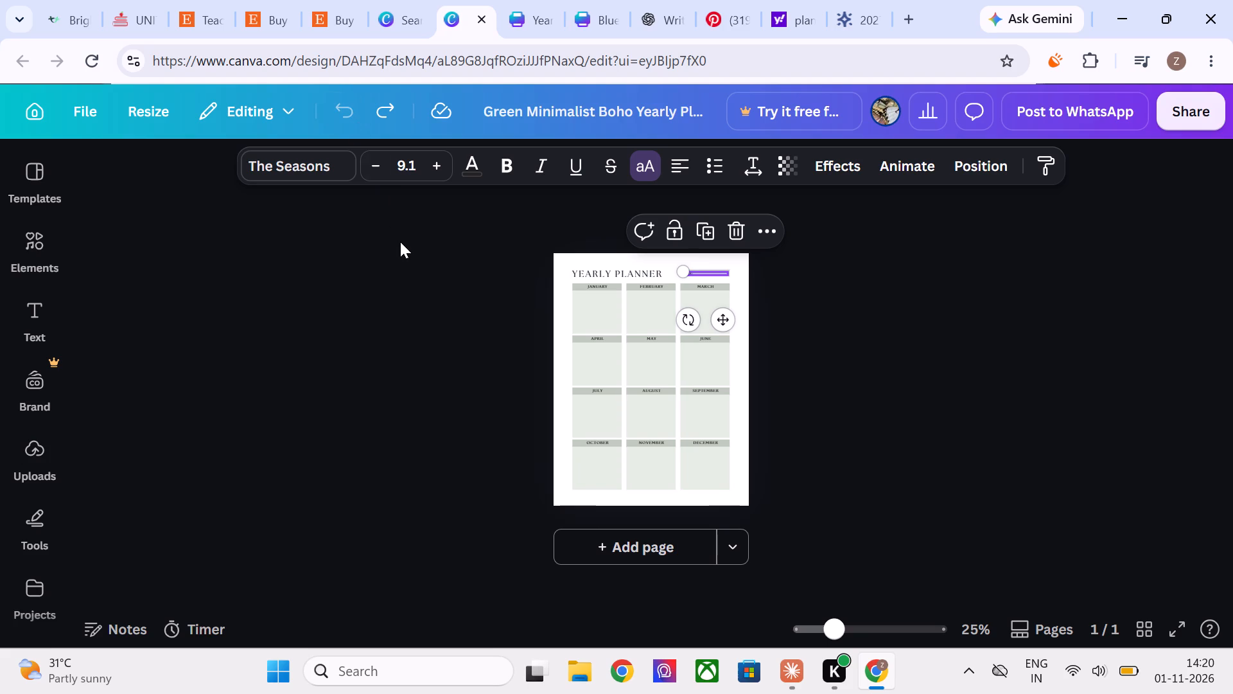
Delete the "Yearly Planner" title and the "YEAR:" bar with its text from above the month boxes.
left_click(400, 242)
left_click(552, 252)
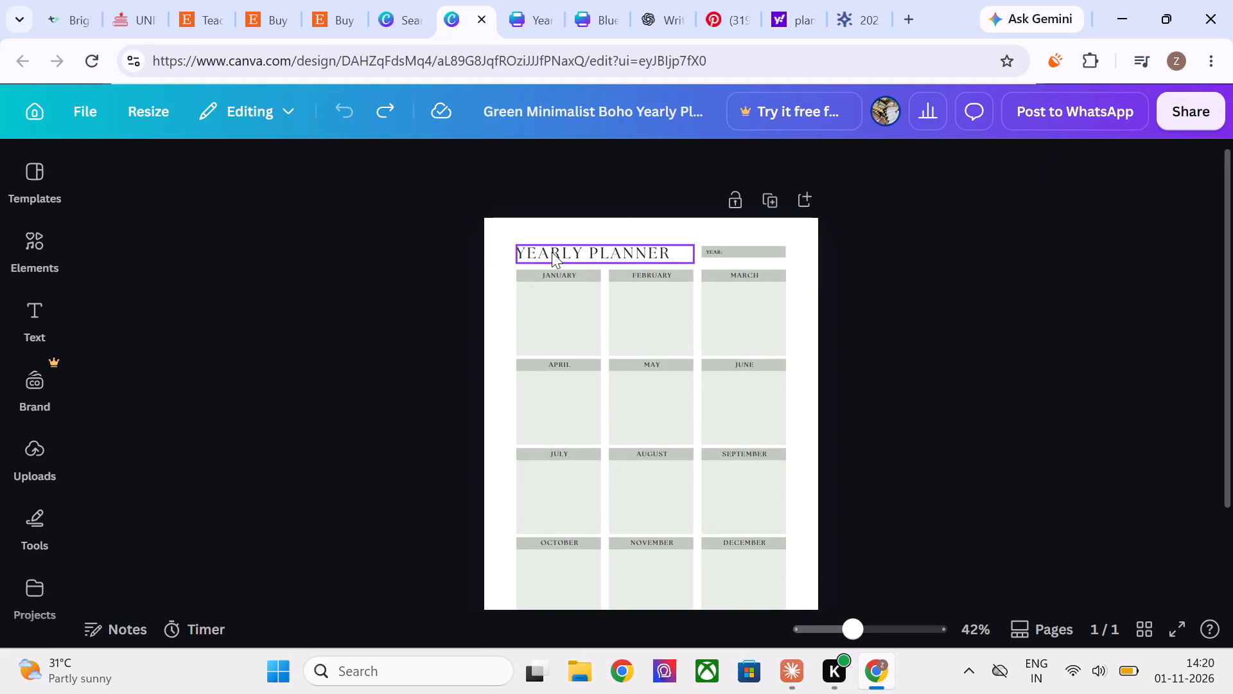
key("BackSpace")
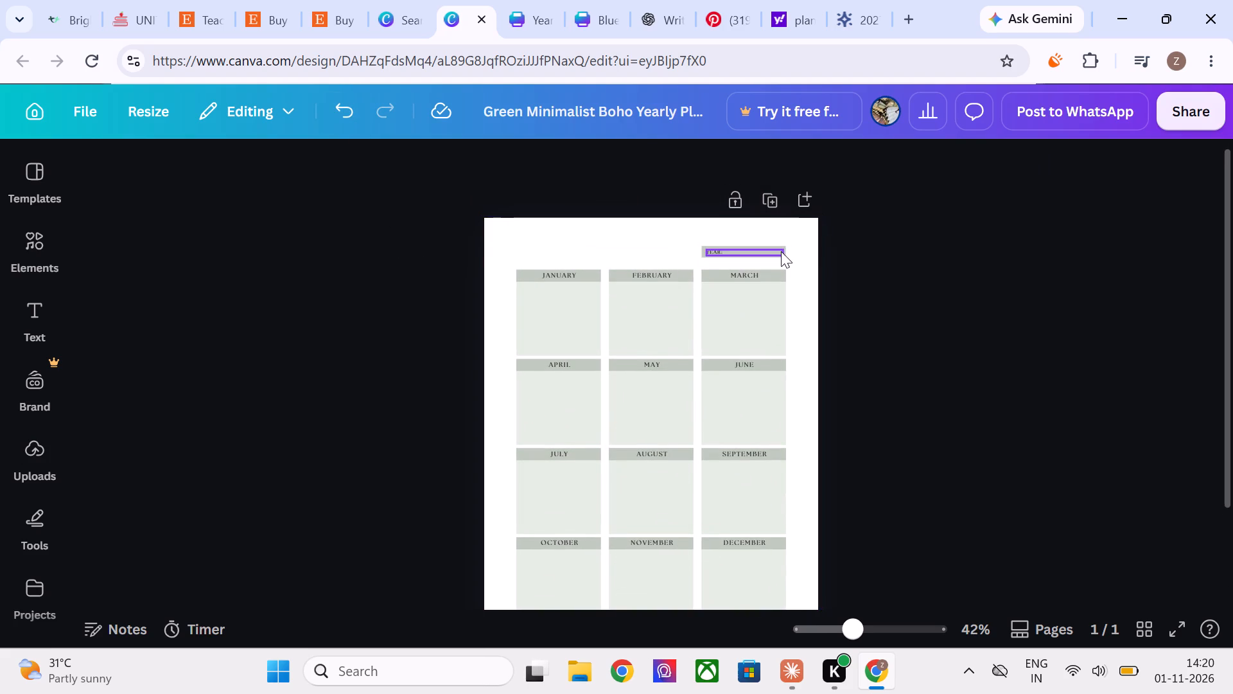
left_click_drag(826, 252, 682, 244)
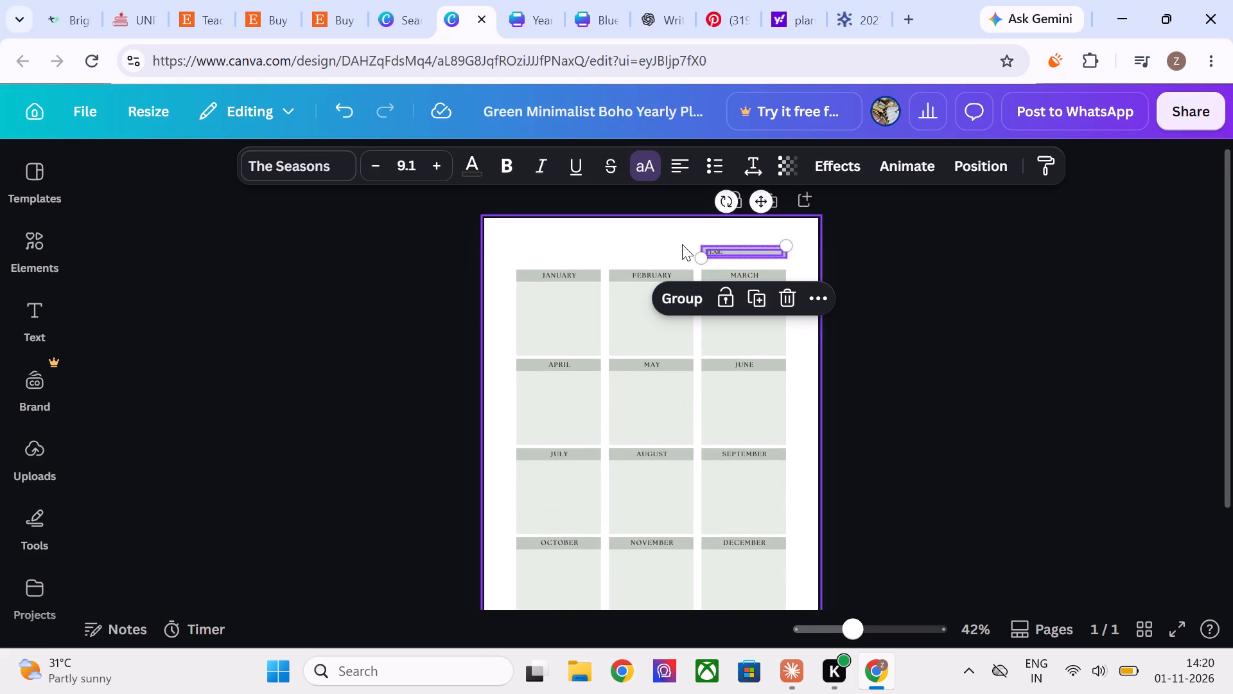
key("BackSpace")
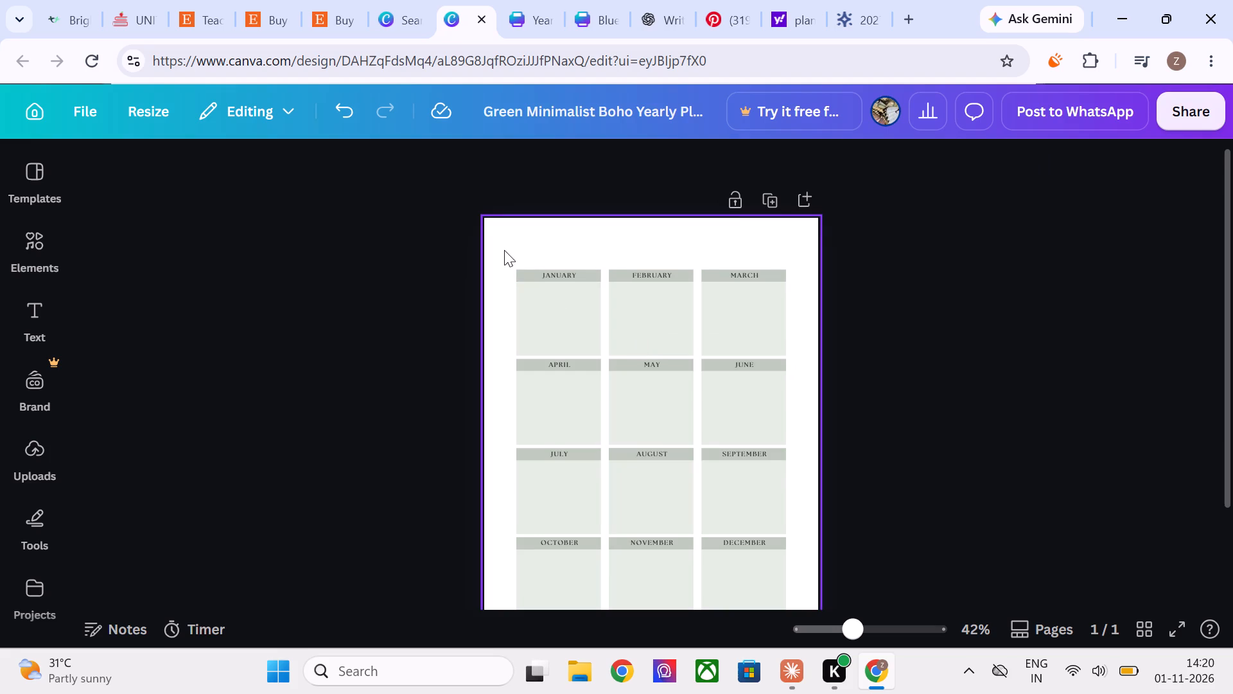
Copy all twelve month boxes into the planner design, on a new page directly after the "20_ _ Year At Glance" divider.
left_click_drag(503, 254, 795, 675)
scroll(795, 675, "down", 2)
scroll(823, 500, "down", 1)
key("ctrl+c")
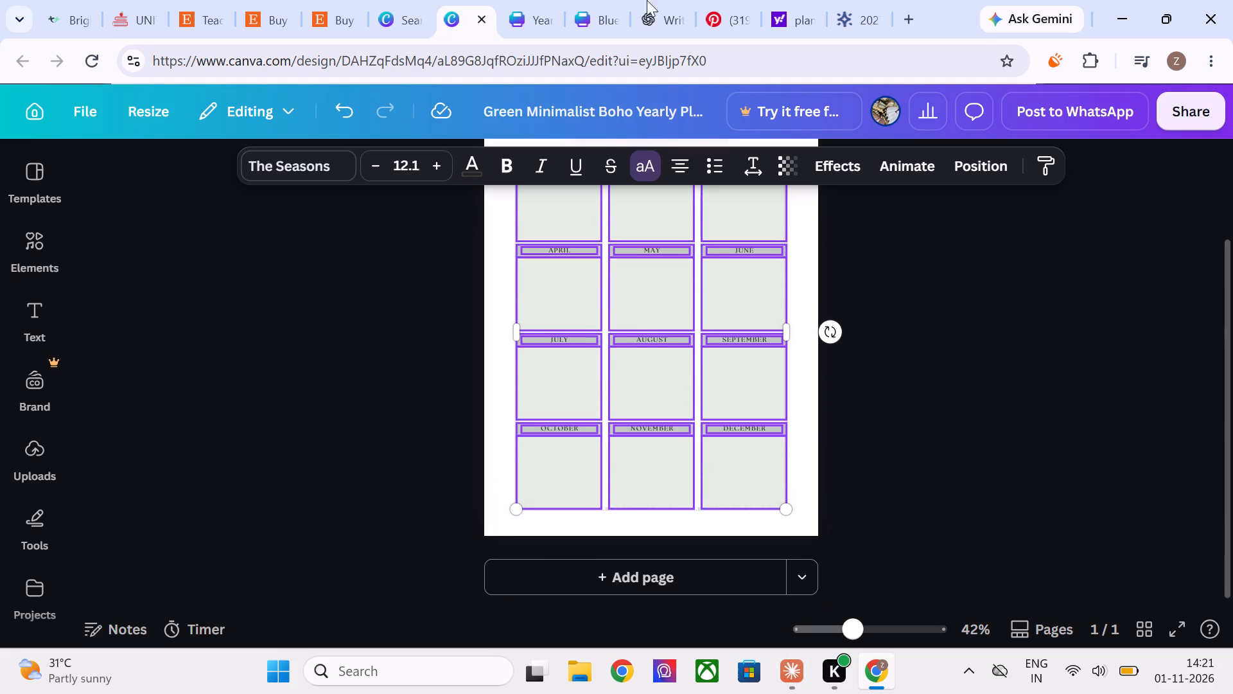
left_click(583, 0)
scroll(685, 544, "down", 3)
scroll(685, 544, "up", 2)
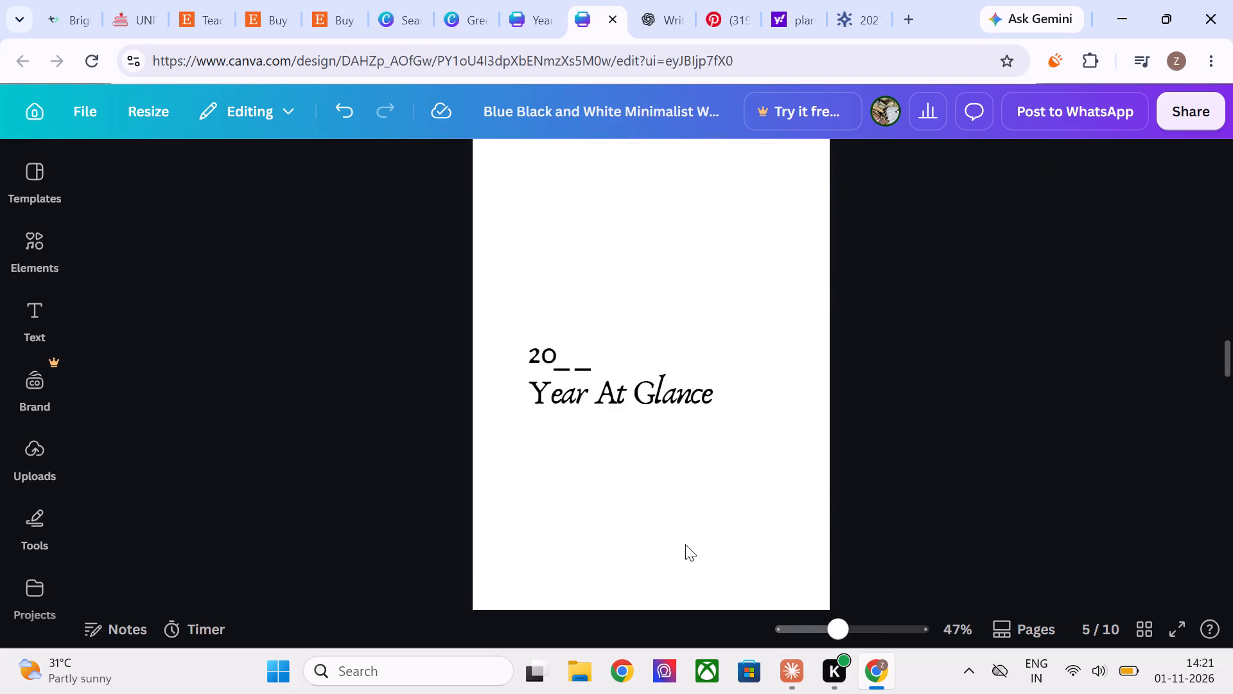
scroll(685, 544, "up", 1)
left_click(810, 319)
scroll(882, 462, "down", 1)
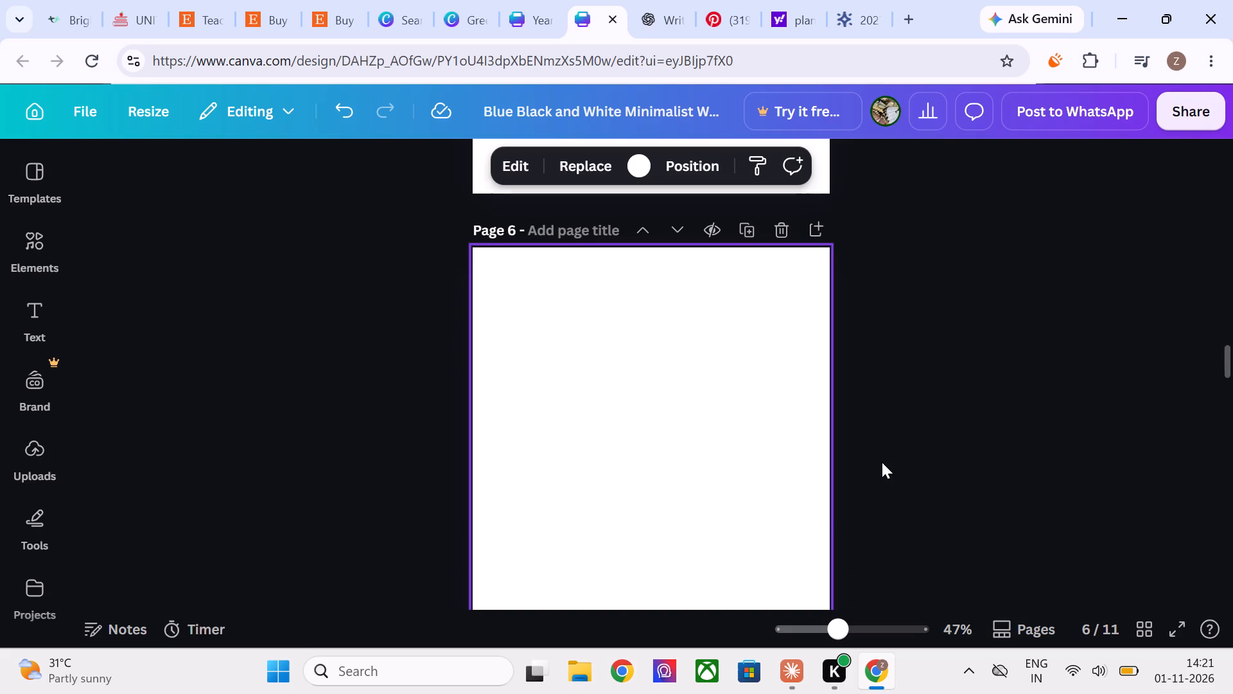
scroll(882, 462, "down", 1)
key("ctrl+v")
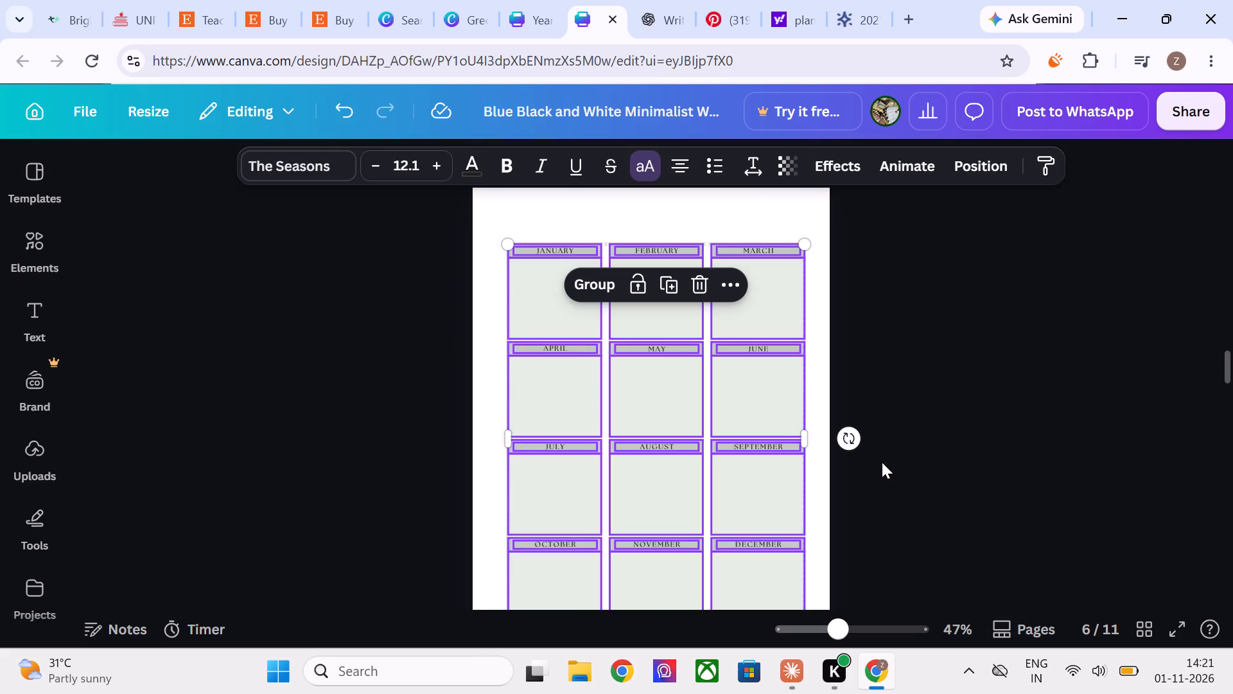
left_click(1058, 466)
Copy the "20_ _" label from page 8 to page 6 and position it just above the January box.
scroll(1058, 466, "down", 7)
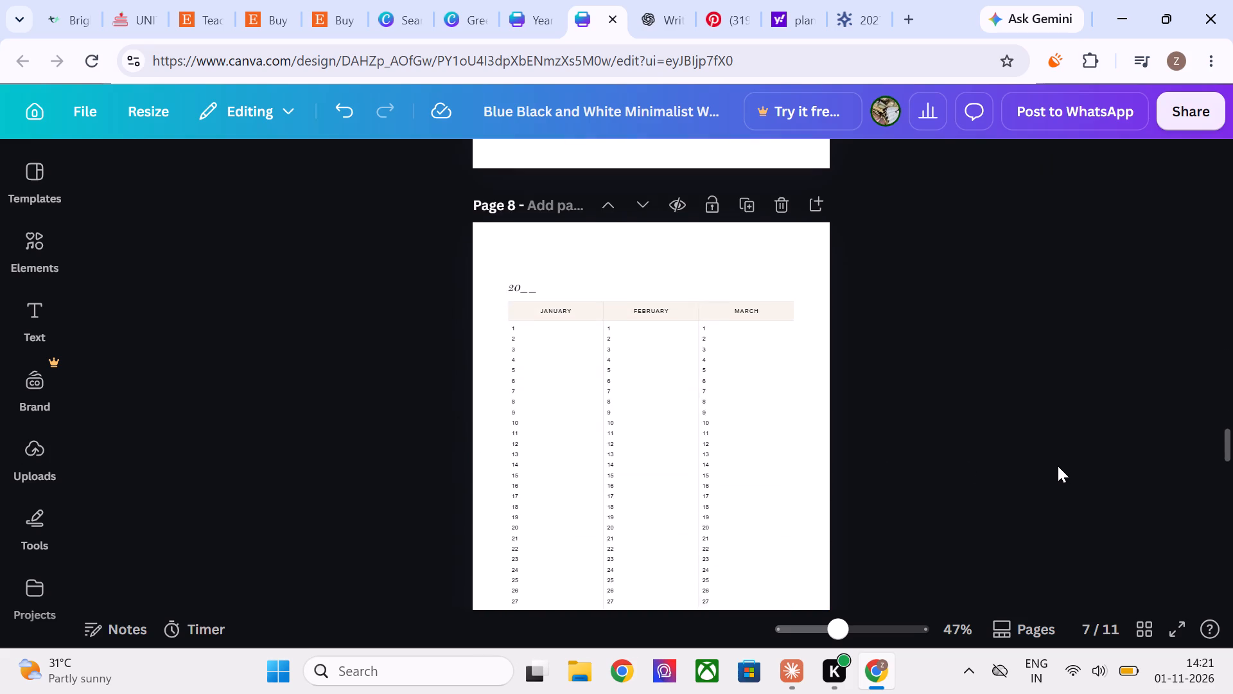
scroll(1058, 466, "down", 2)
left_click_drag(577, 287, 504, 281)
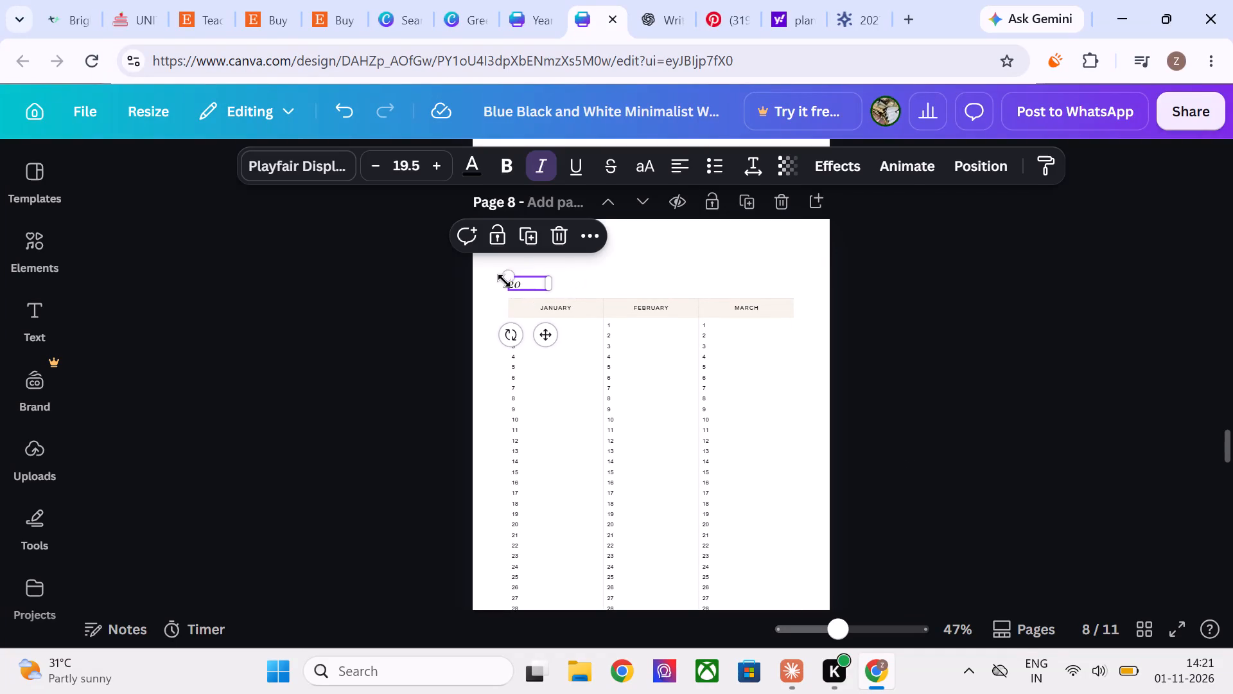
key("ctrl+c")
scroll(504, 281, "up", 5)
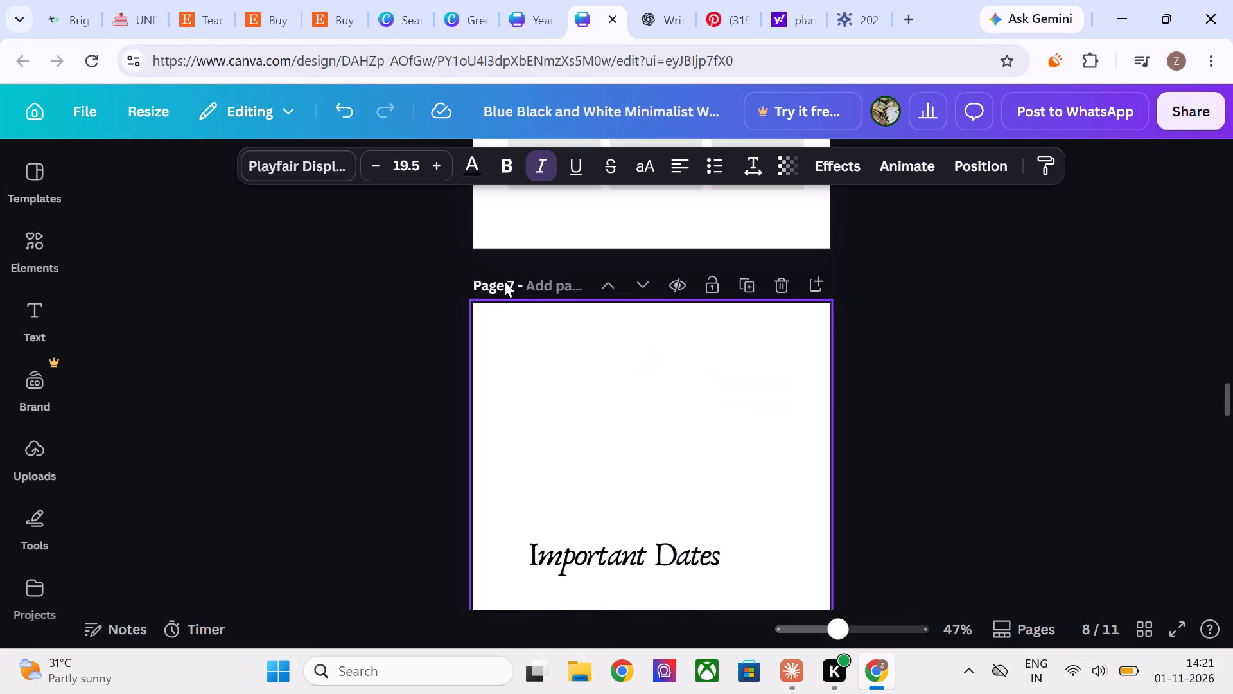
scroll(504, 281, "up", 3)
scroll(504, 281, "down", 5)
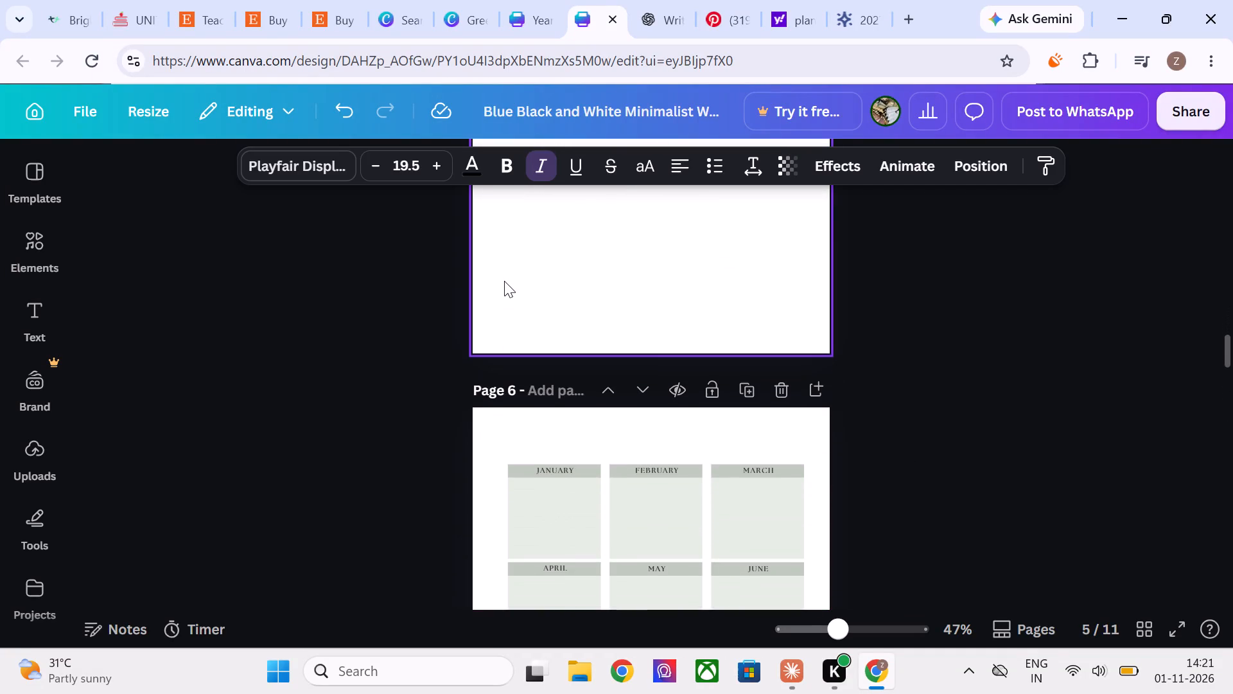
left_click(541, 422)
key("ctrl+v")
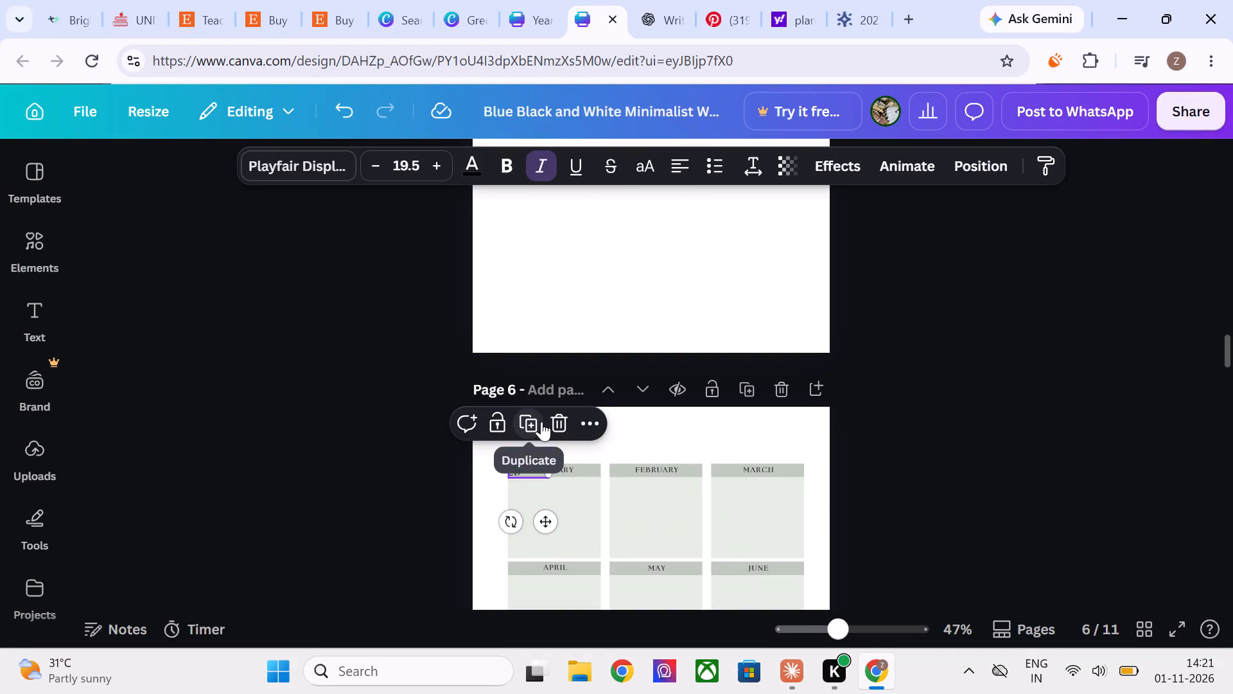
left_click_drag(551, 520, 552, 484)
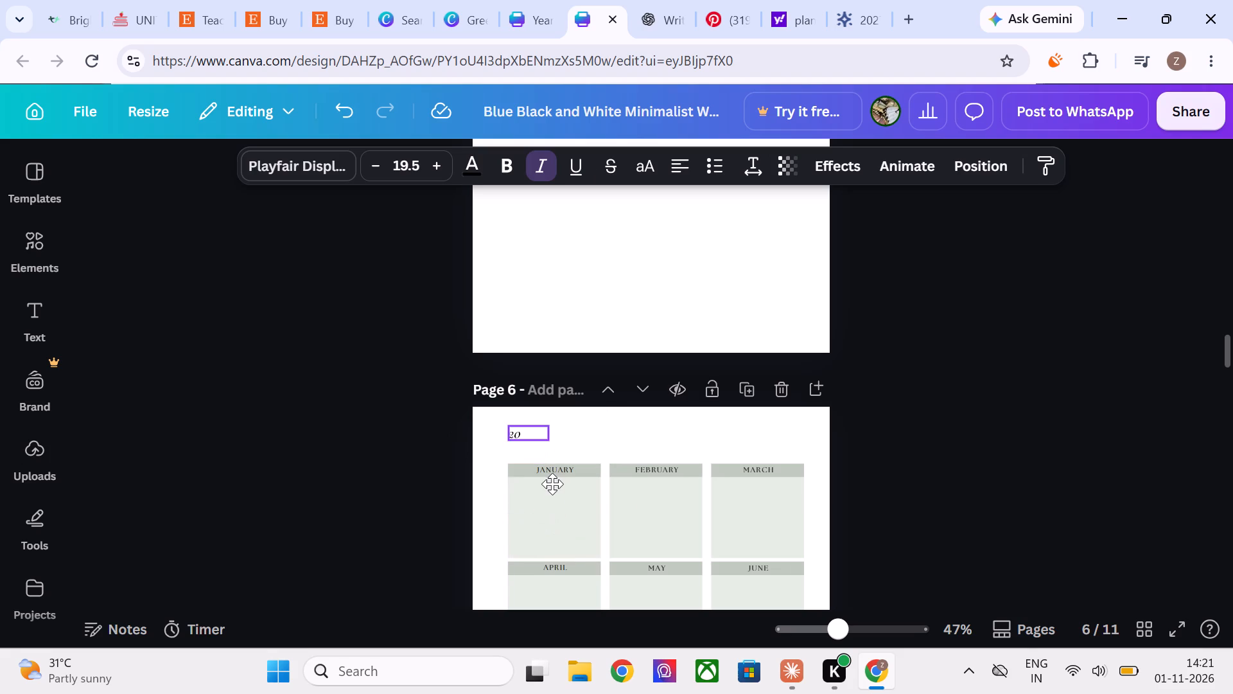
left_click_drag(552, 484, 553, 500)
left_click(947, 505)
scroll(947, 505, "down", 3)
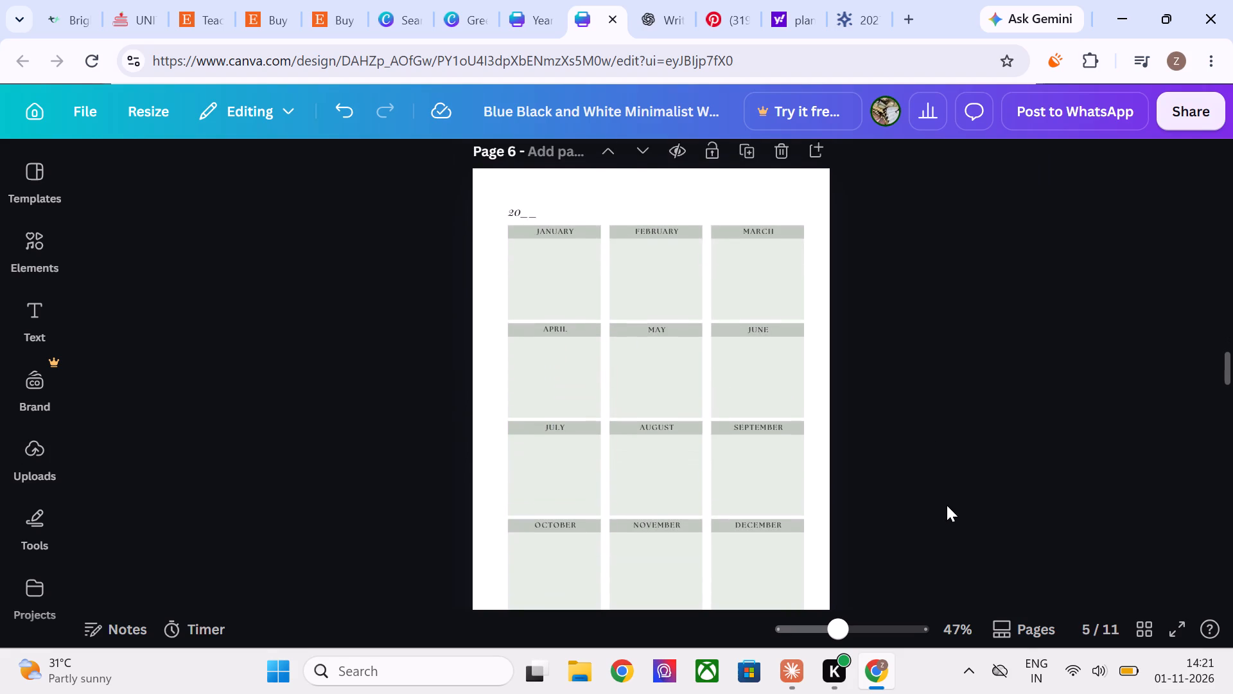
scroll(947, 505, "down", 10)
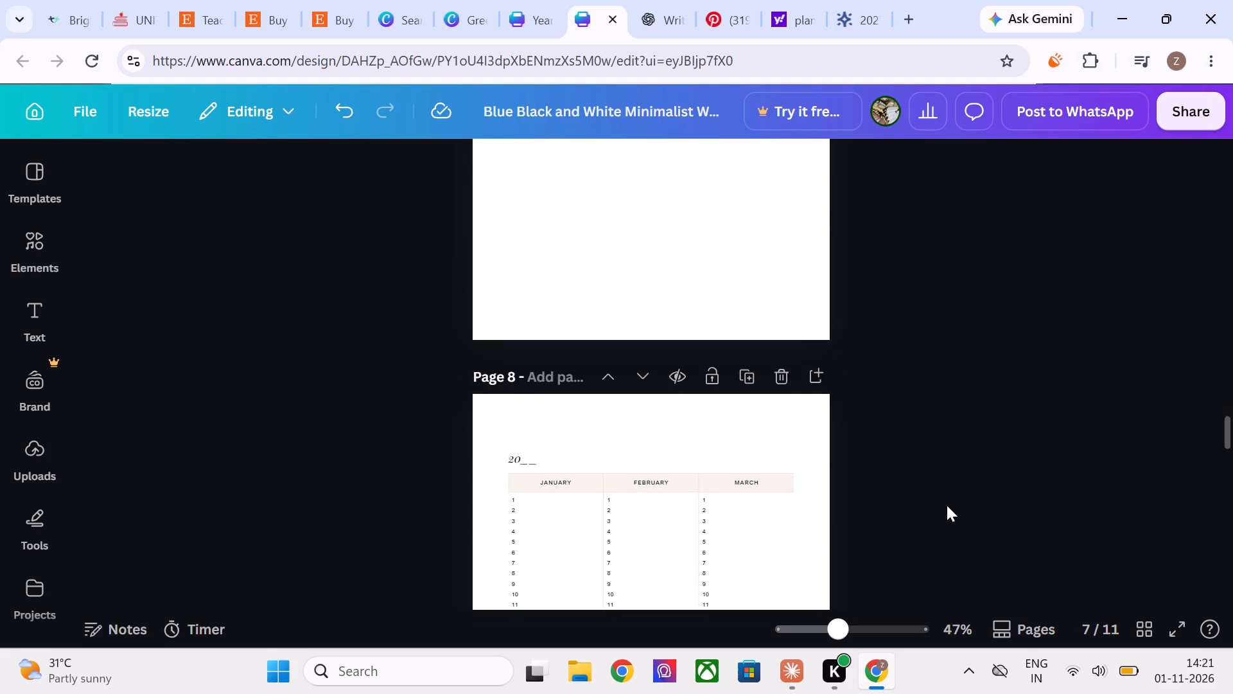
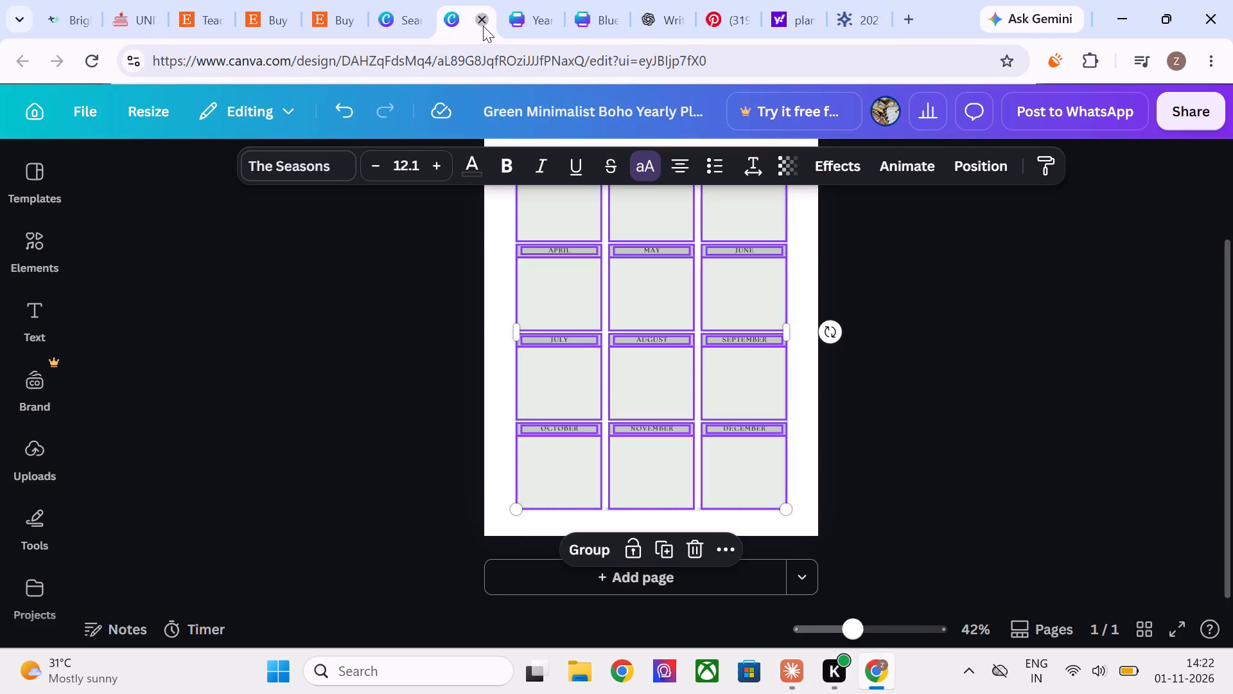
left_click(419, 26)
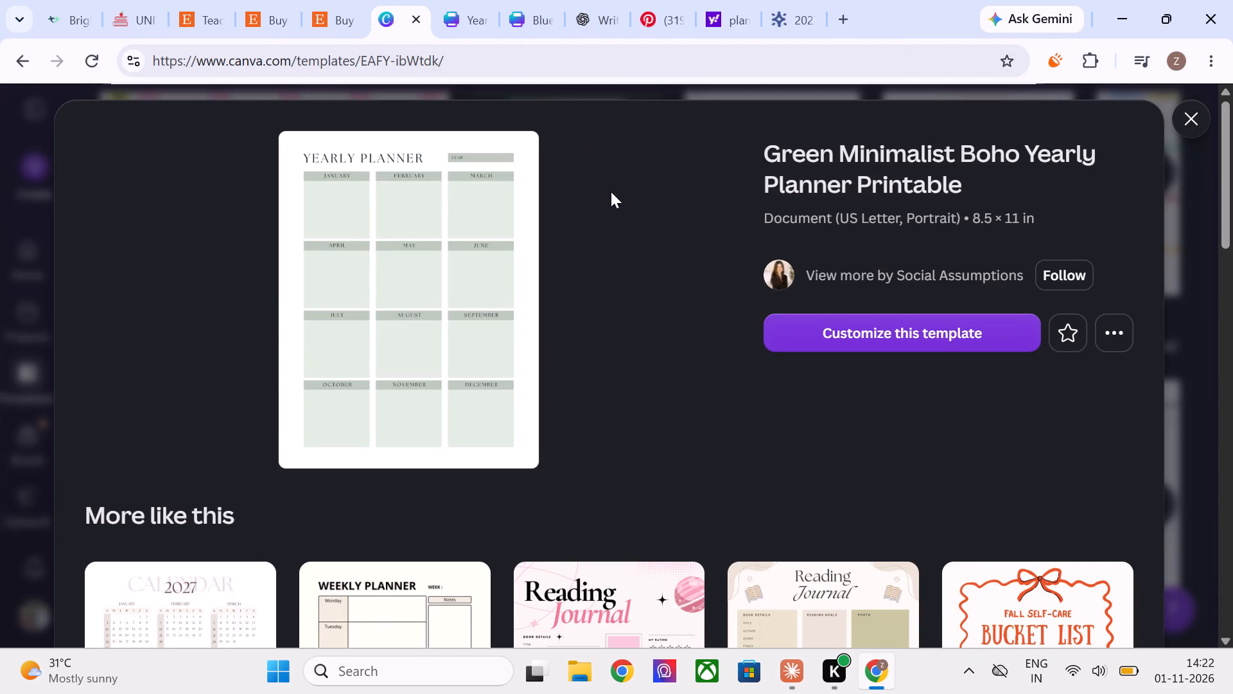
left_click(1189, 114)
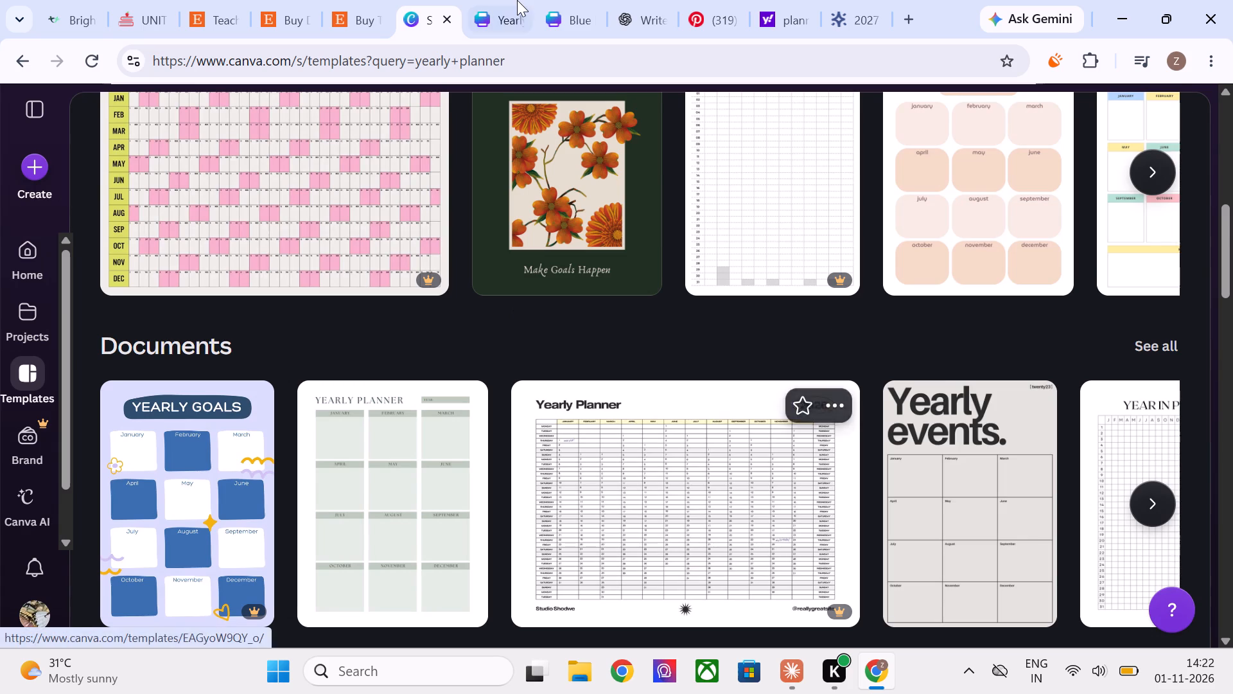
Examine the early pages of the Yearly Planner in Green Orange design, especially the two-page Goal-Setting Worksheet, for a Yearly Goals layout.
left_click(517, 0)
left_click(689, 410)
scroll(689, 410, "up", 11)
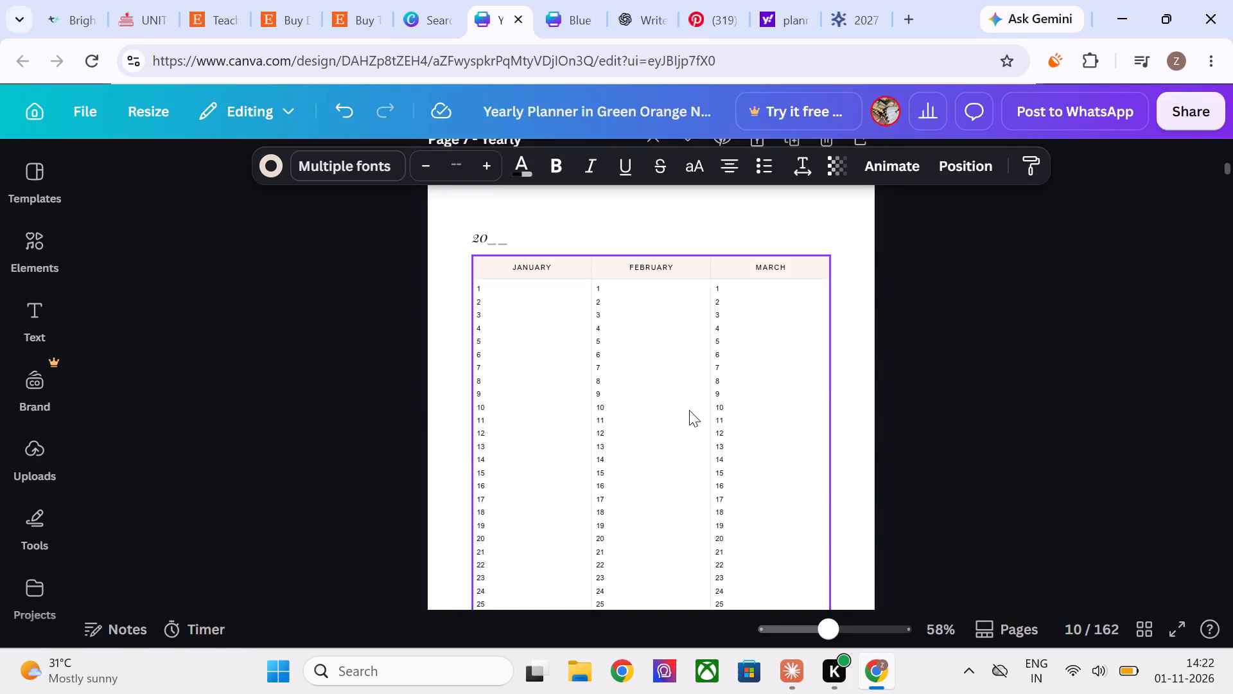
scroll(689, 410, "up", 5)
scroll(689, 410, "down", 3)
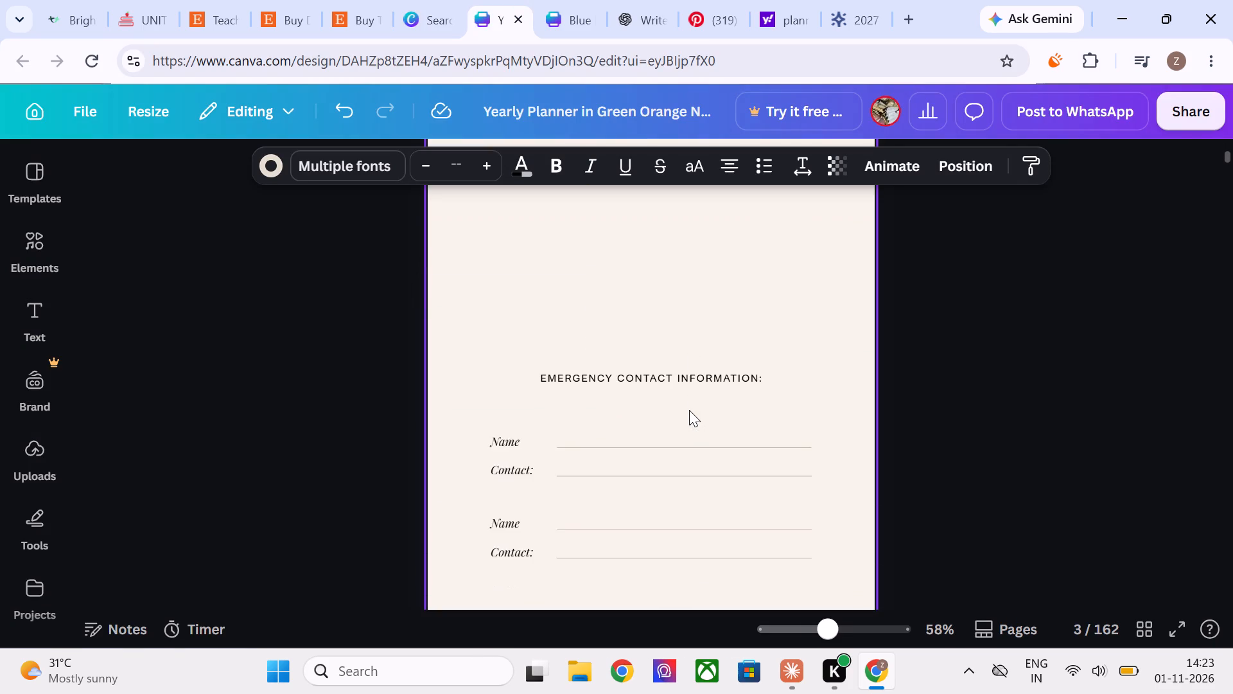
scroll(689, 410, "down", 6)
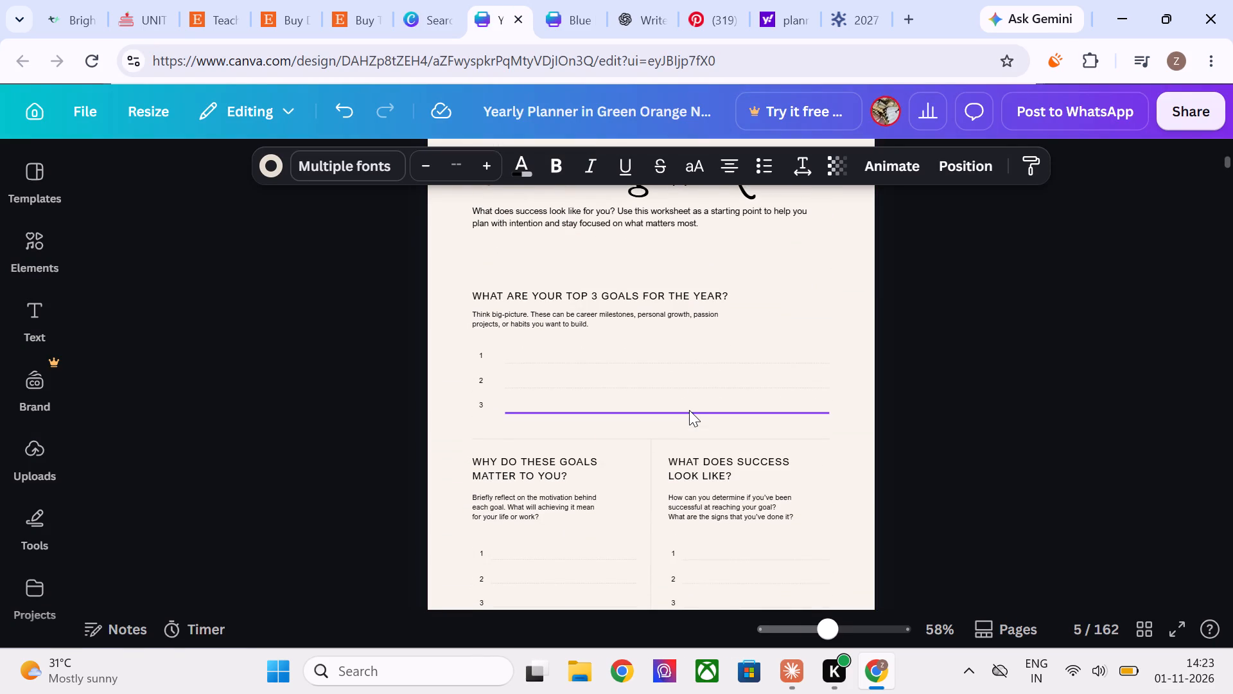
scroll(689, 410, "down", 4)
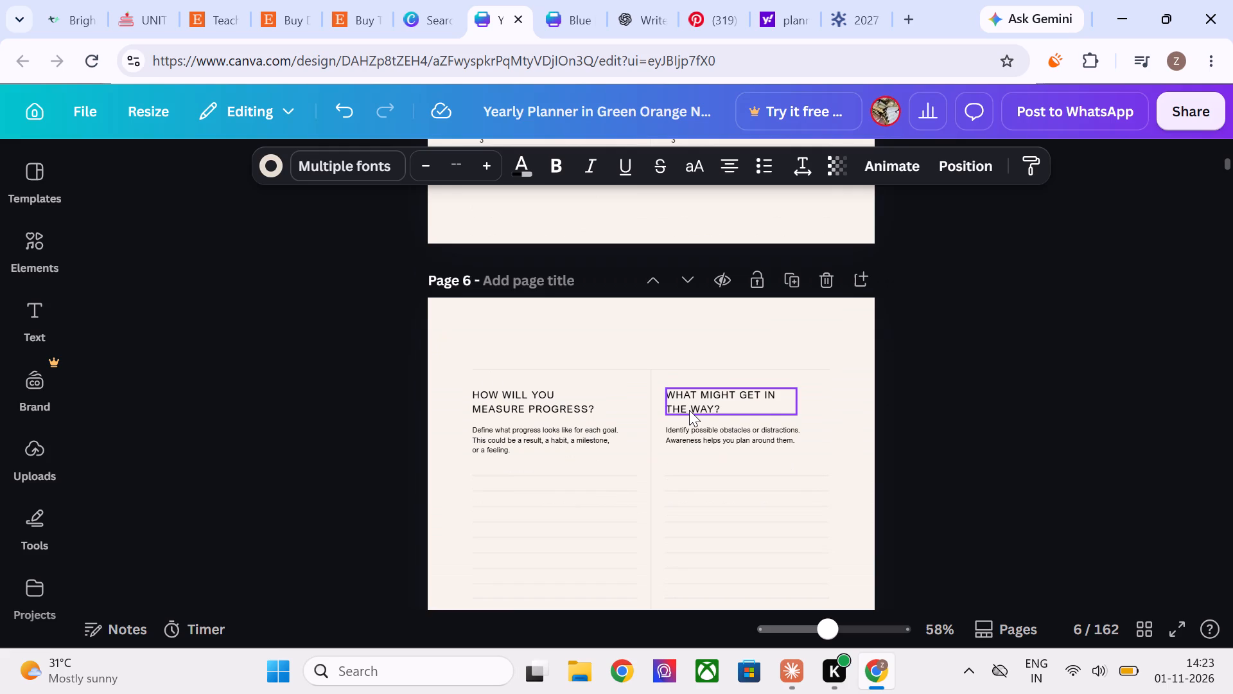
left_click(1026, 415)
scroll(1026, 415, "down", 2)
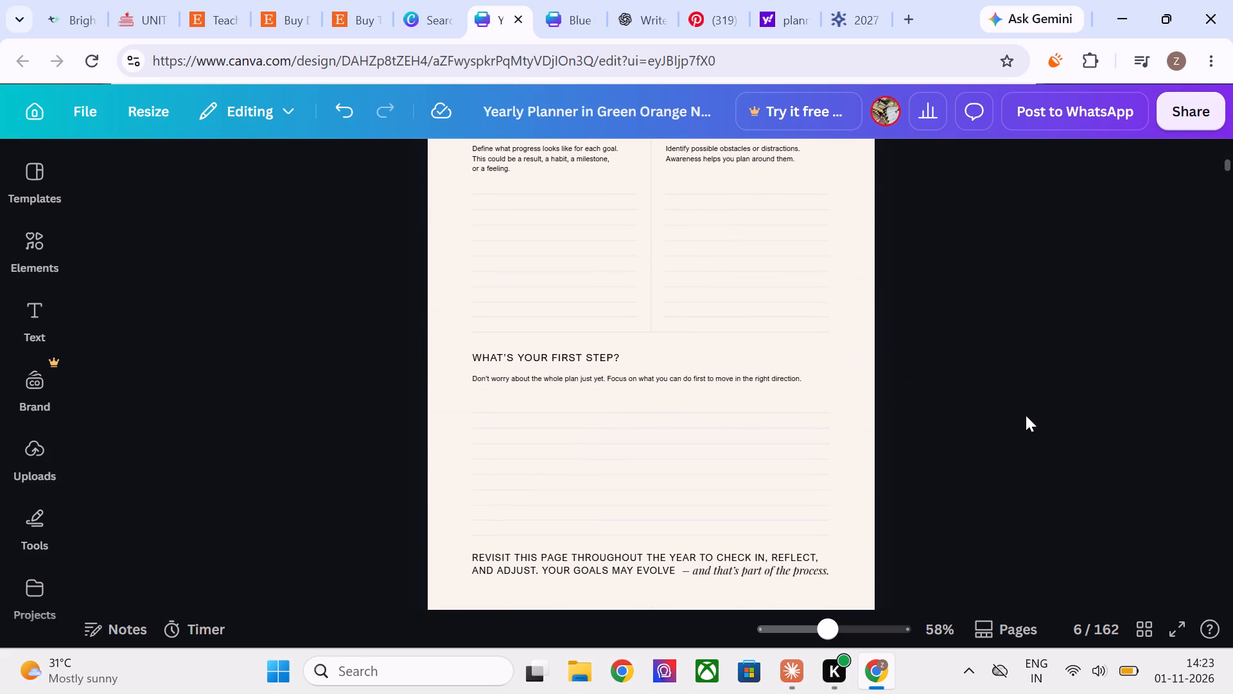
scroll(1029, 439, "up", 6)
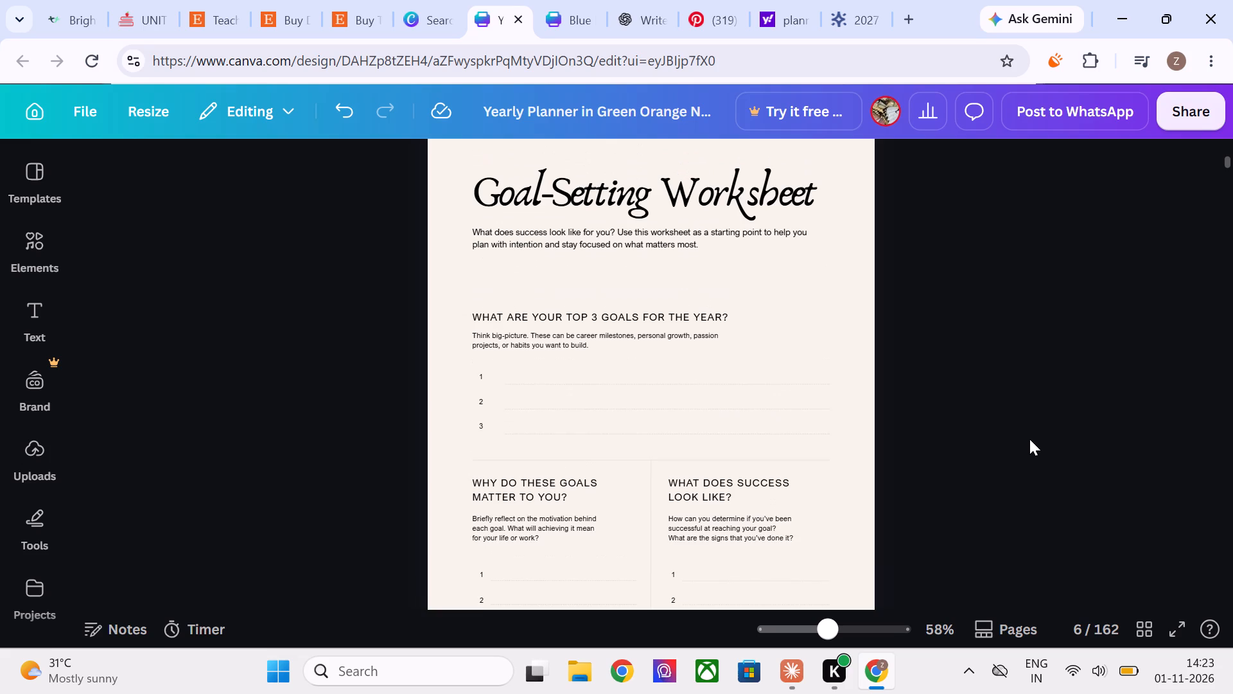
scroll(1029, 439, "up", 2)
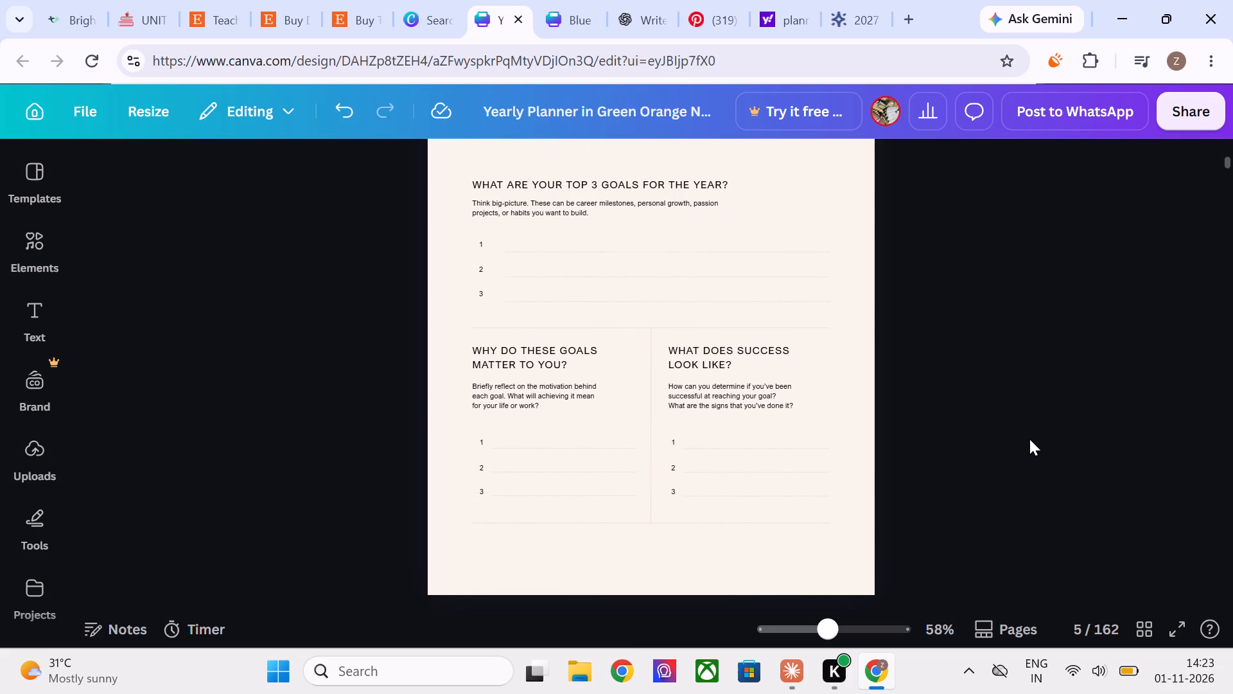
scroll(1029, 439, "up", 1)
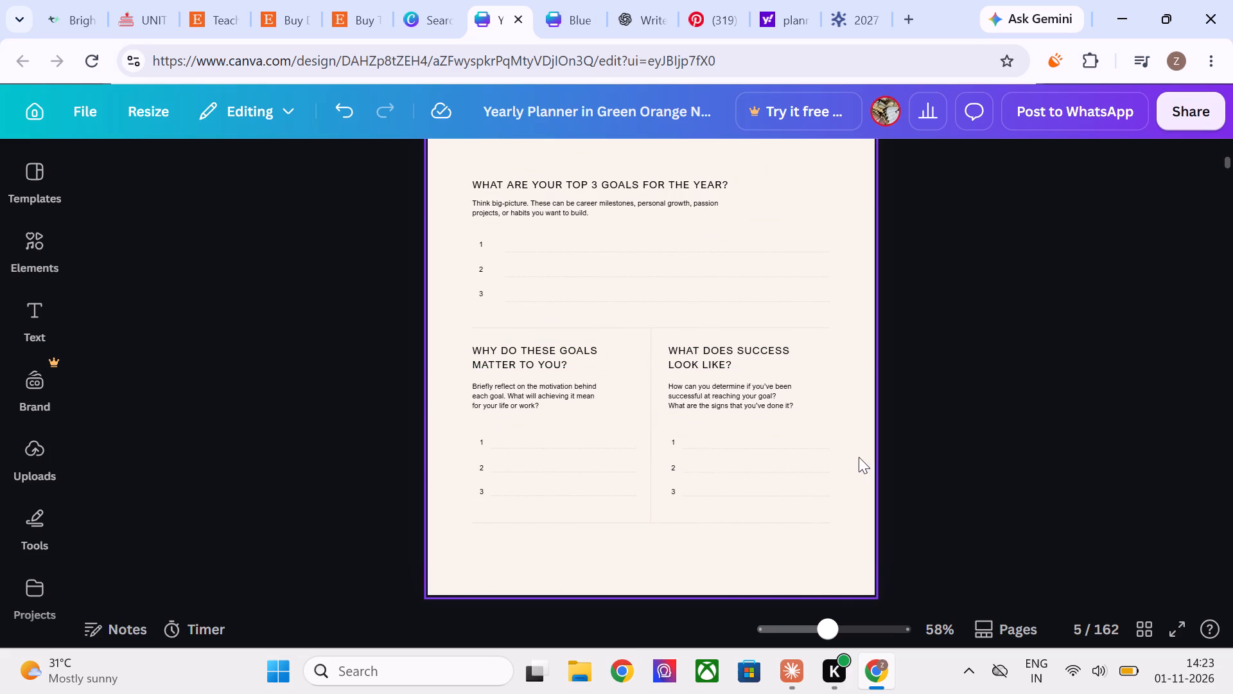
scroll(859, 457, "up", 4)
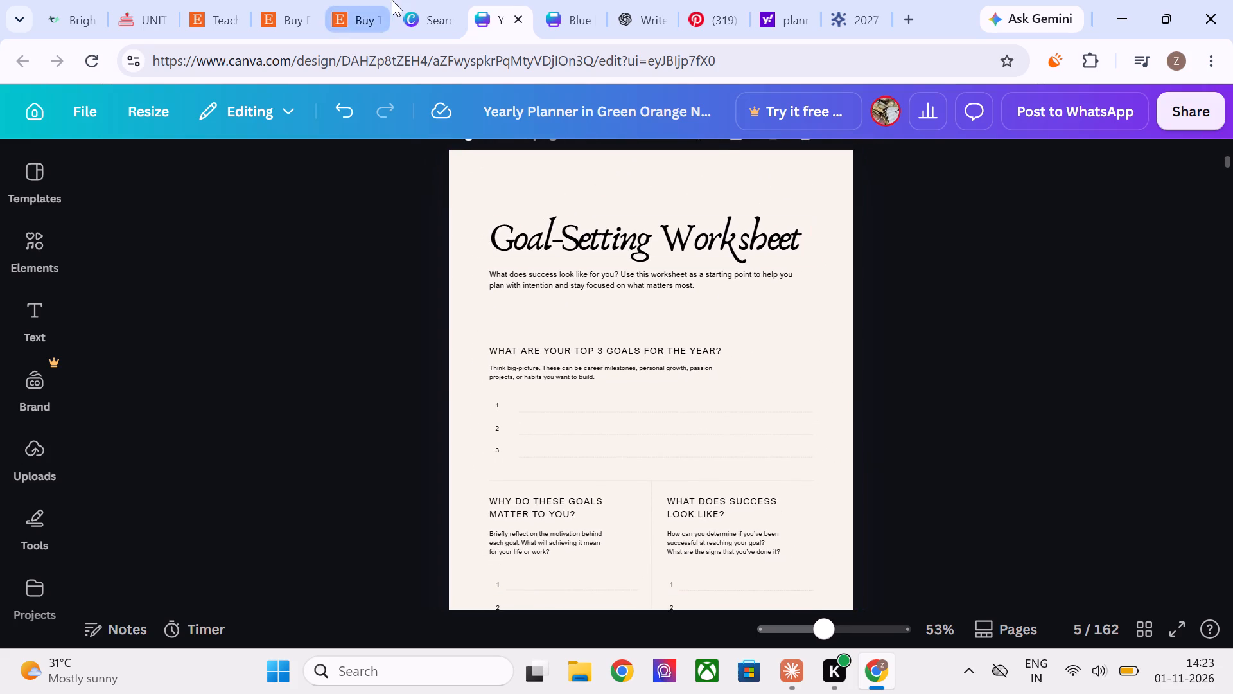
Search the Canva templates for "goal planner".
left_click(425, 13)
scroll(617, 217, "up", 9)
left_click(670, 334)
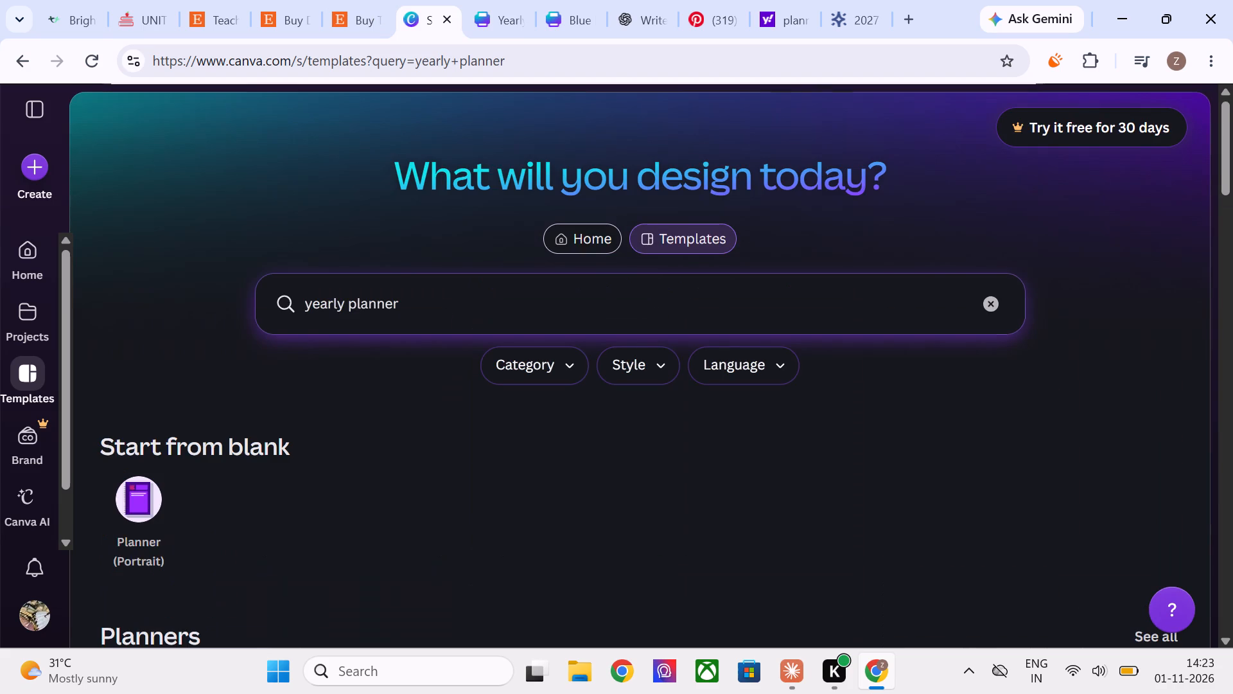
left_click_drag(350, 301, 259, 310)
key("BackSpace")
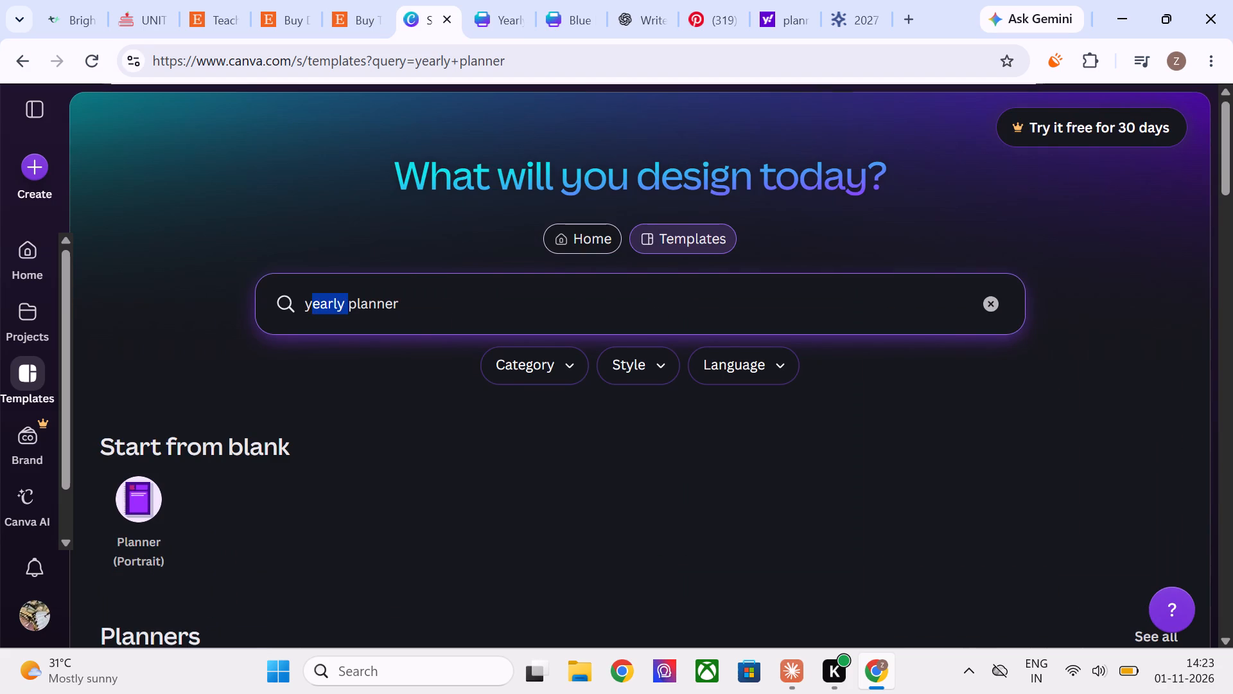
type("goap")
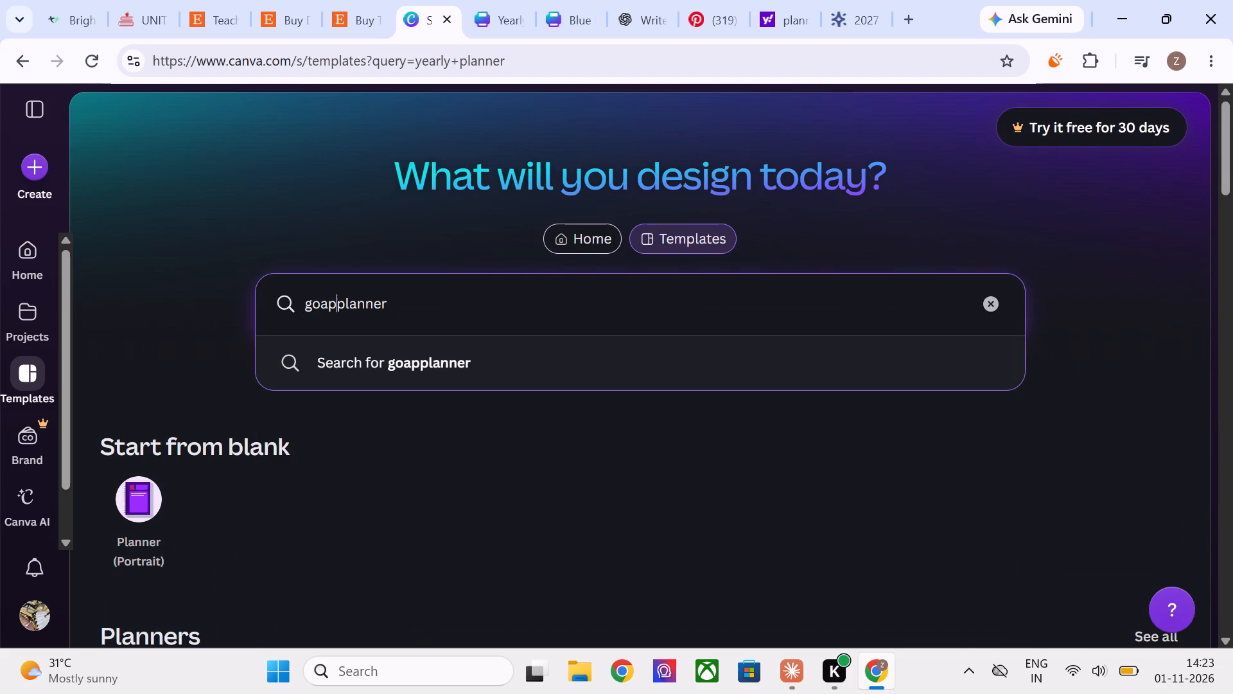
key("BackSpace")
type("l")
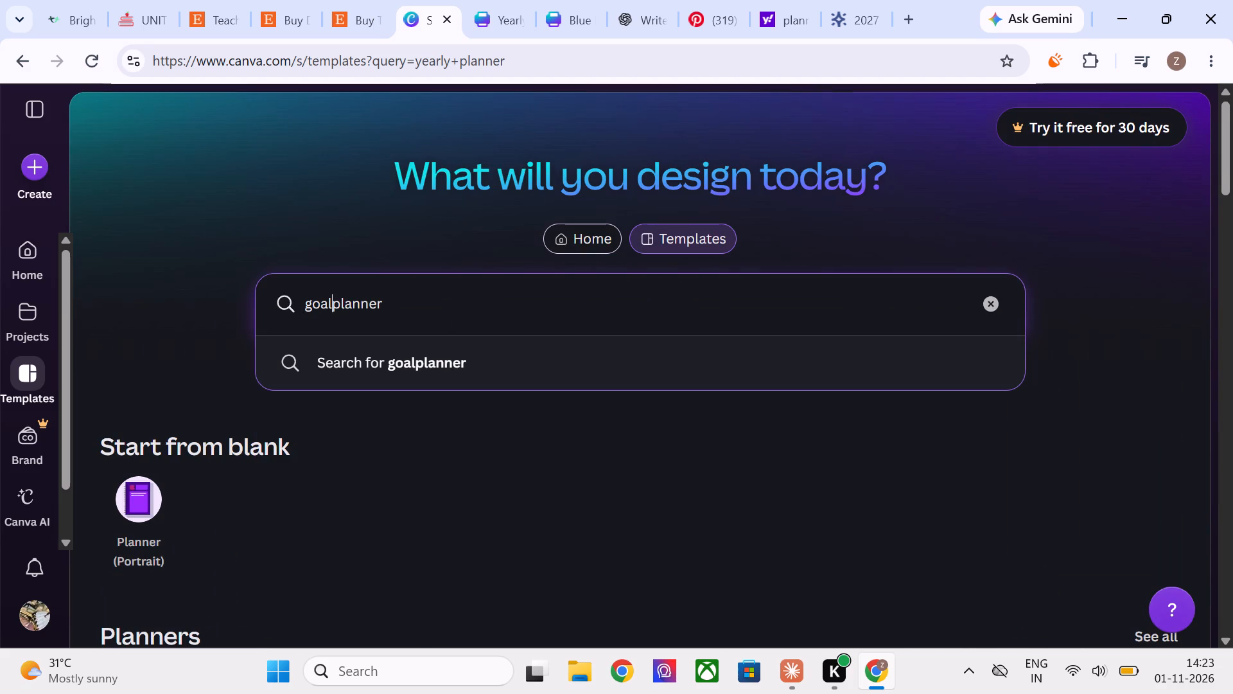
key("space")
key("Return")
key("backslash")
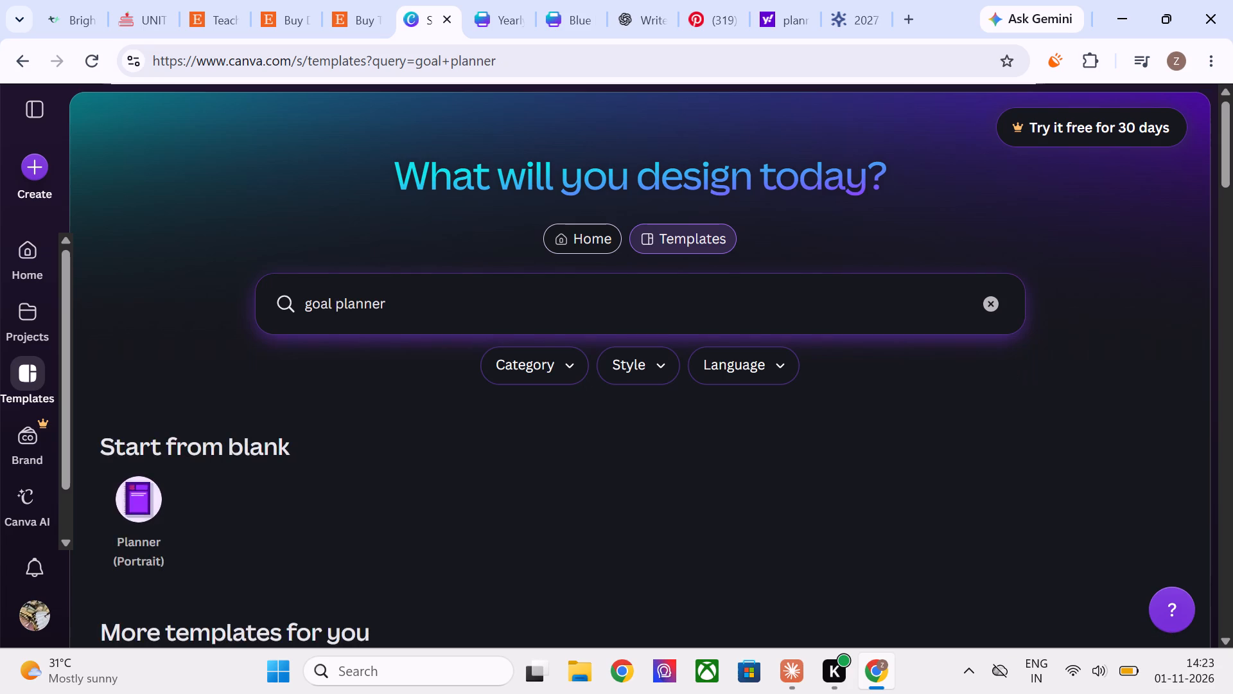
Examine the goal planner template results, comparing the goal tracker, monthly goals, yearly goals and three-goal page layouts up close.
scroll(367, 401, "down", 2)
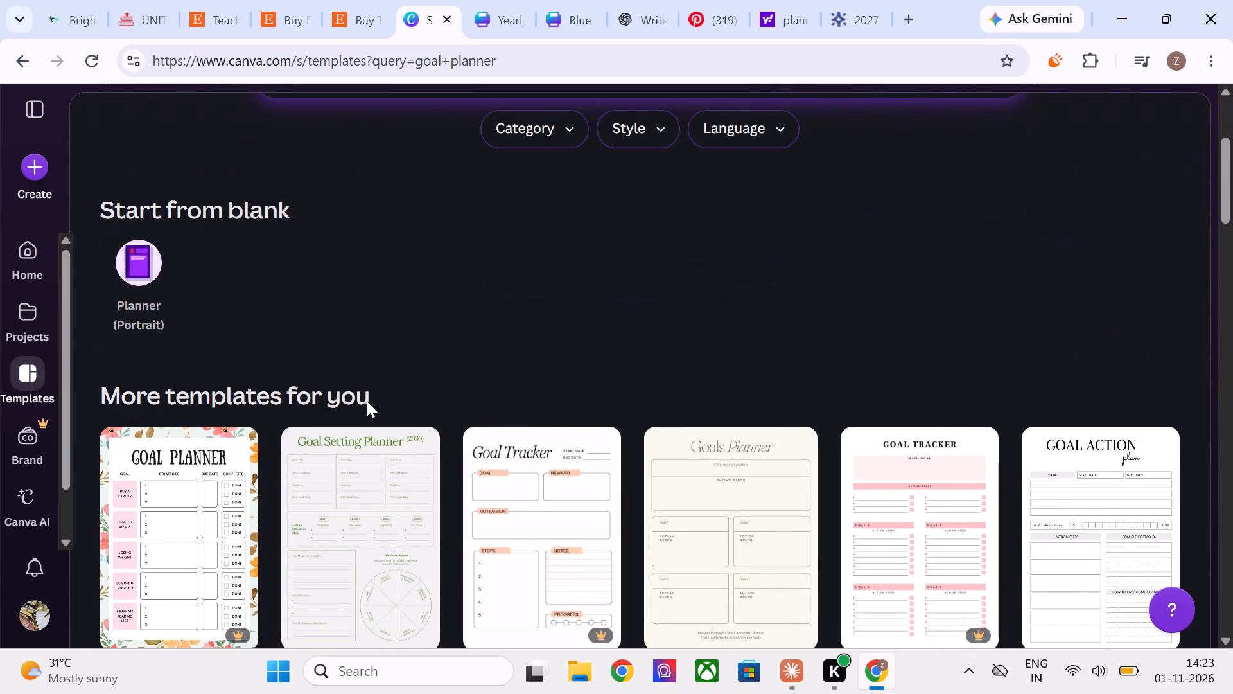
scroll(367, 401, "down", 3)
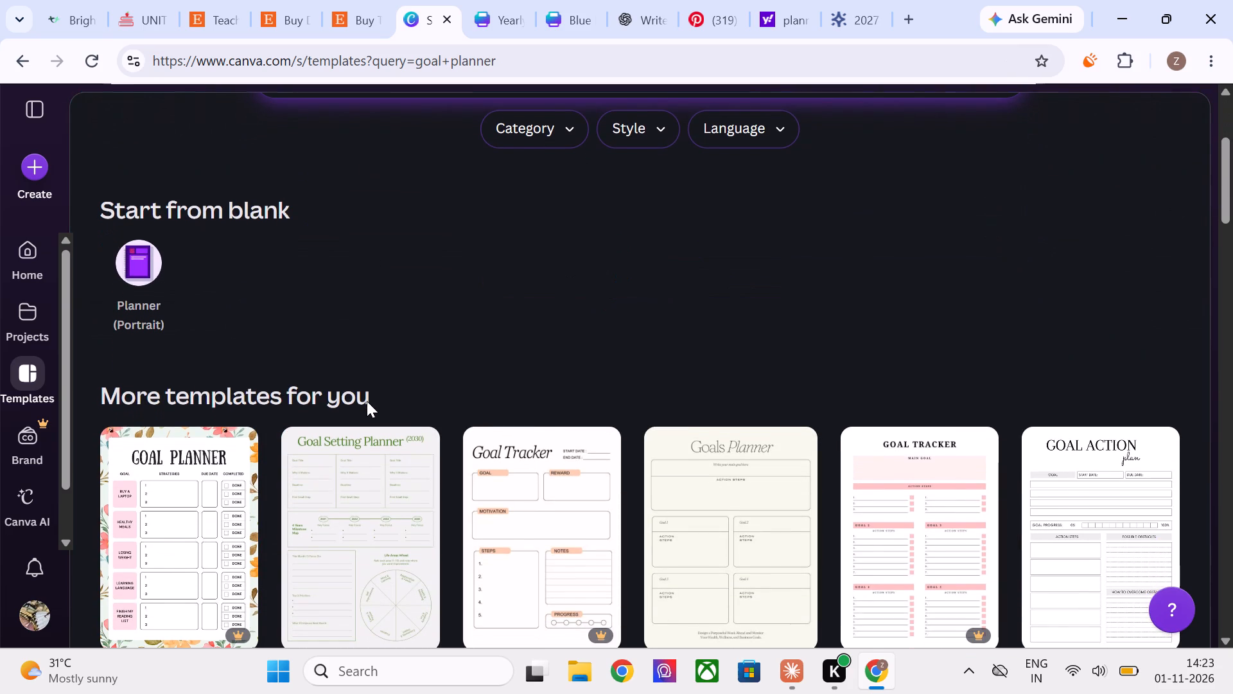
scroll(367, 401, "down", 4)
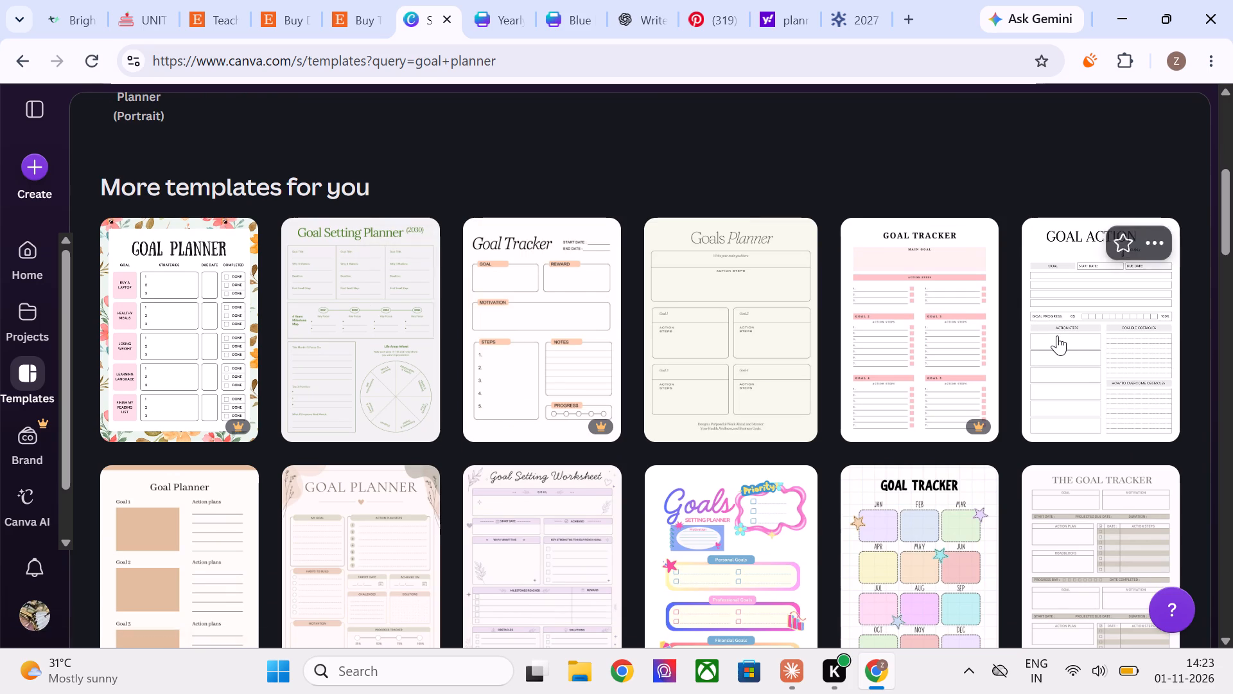
scroll(1057, 335, "left", 3)
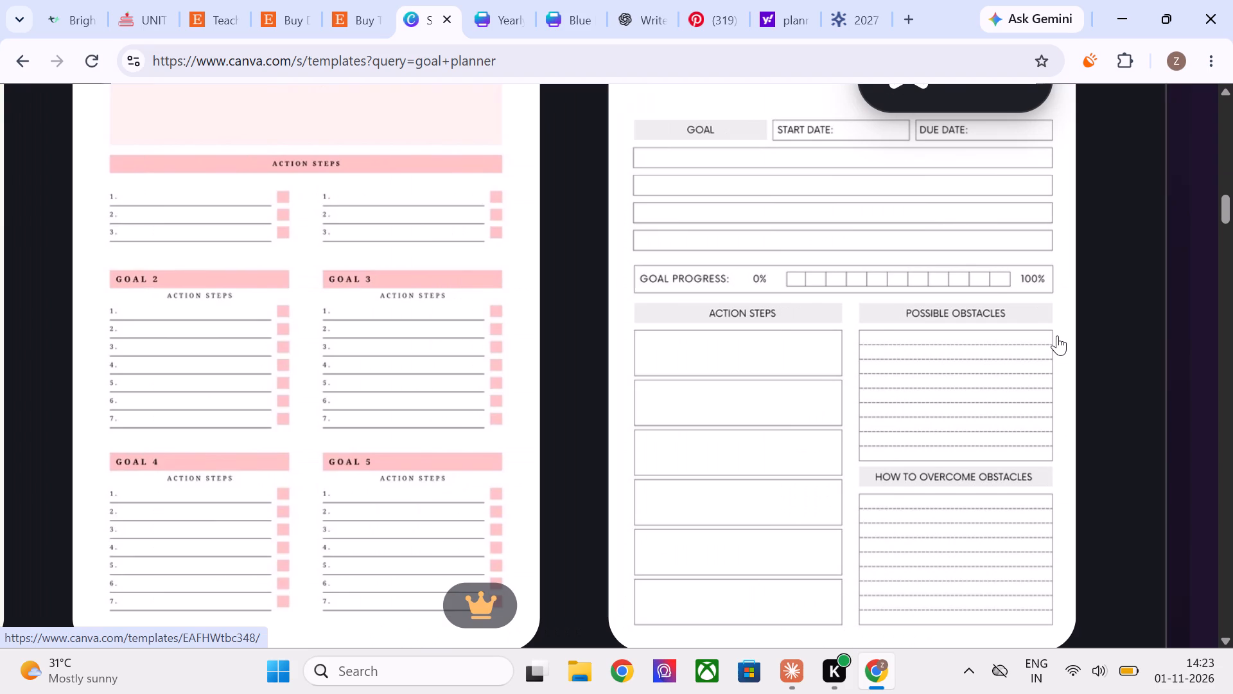
scroll(1057, 335, "down", 4)
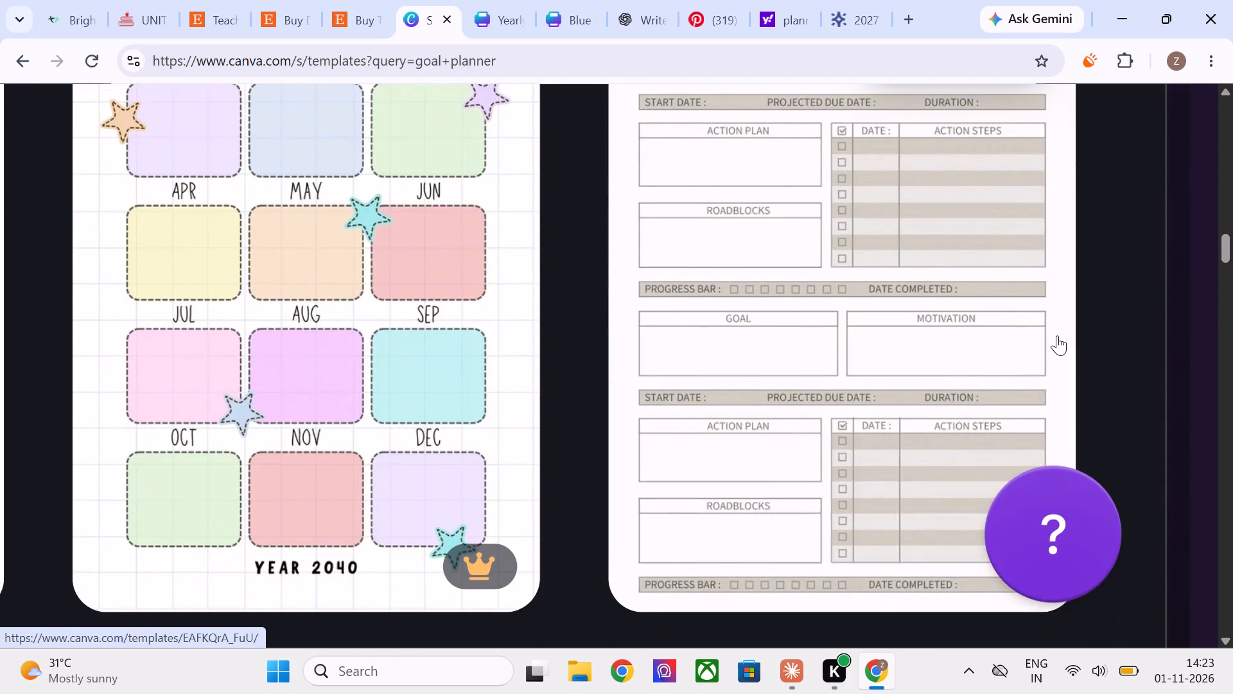
scroll(1057, 335, "up", 3)
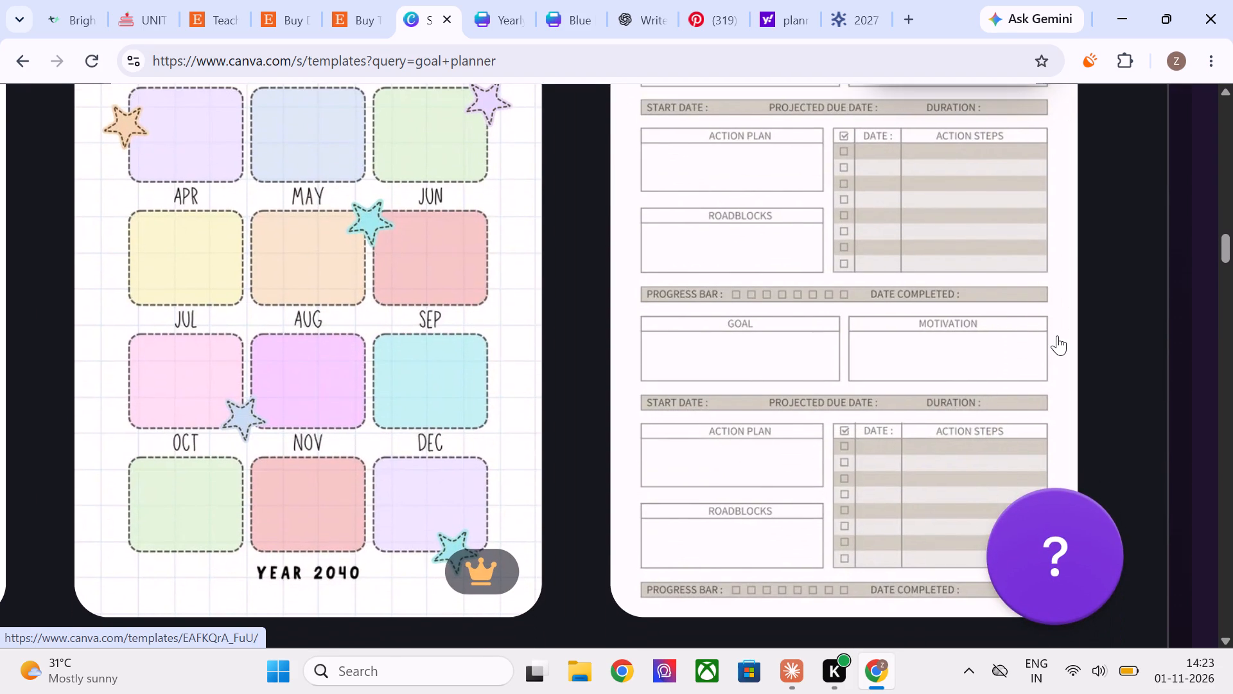
scroll(1057, 335, "up", 2)
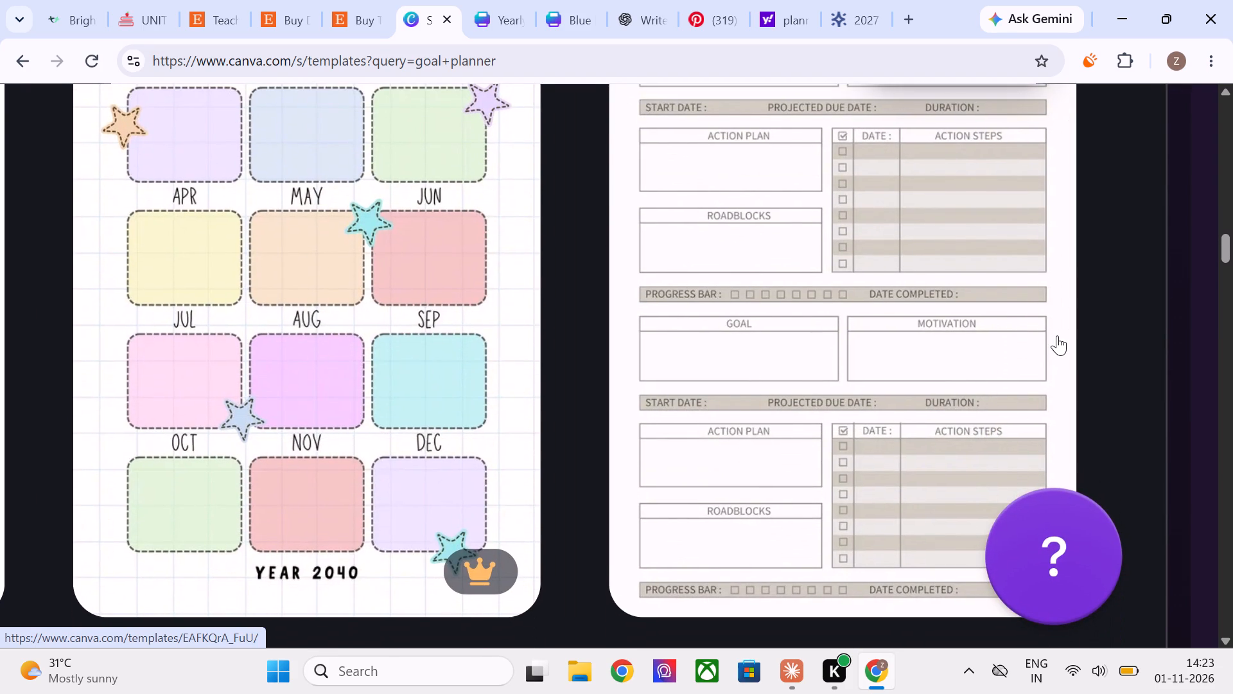
scroll(1057, 335, "up", 2)
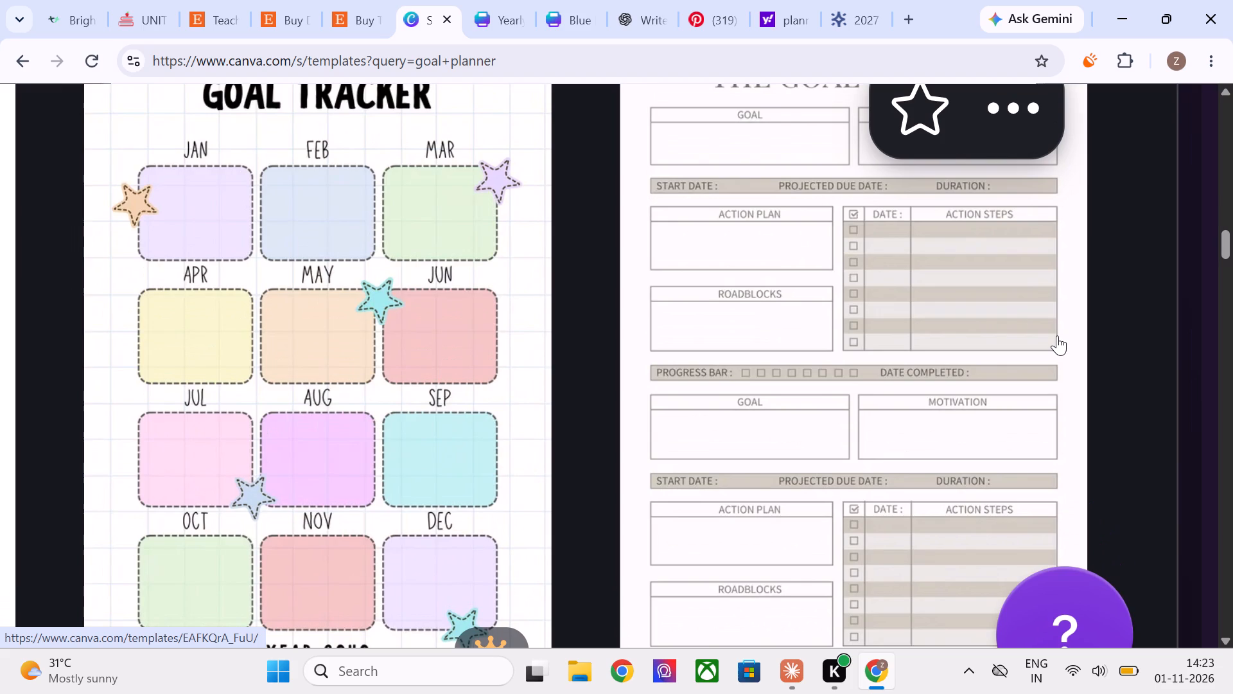
scroll(1057, 335, "up", 3)
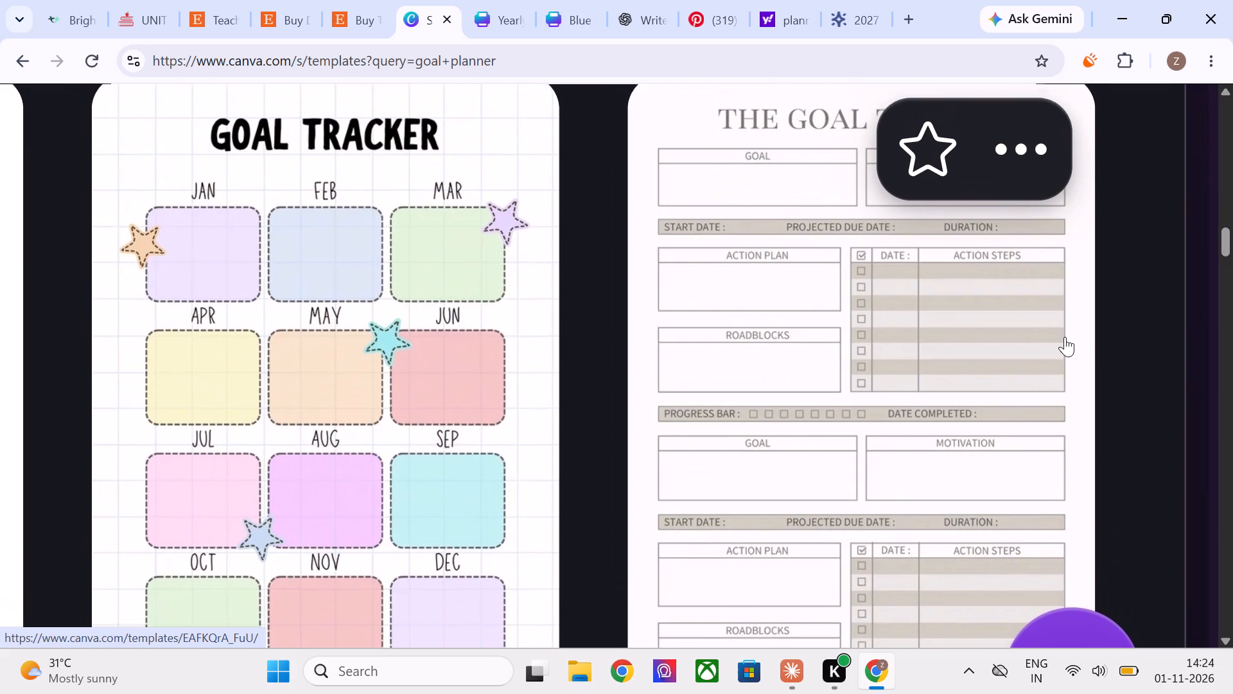
scroll(1065, 337, "up", 1)
scroll(1065, 337, "down", 2)
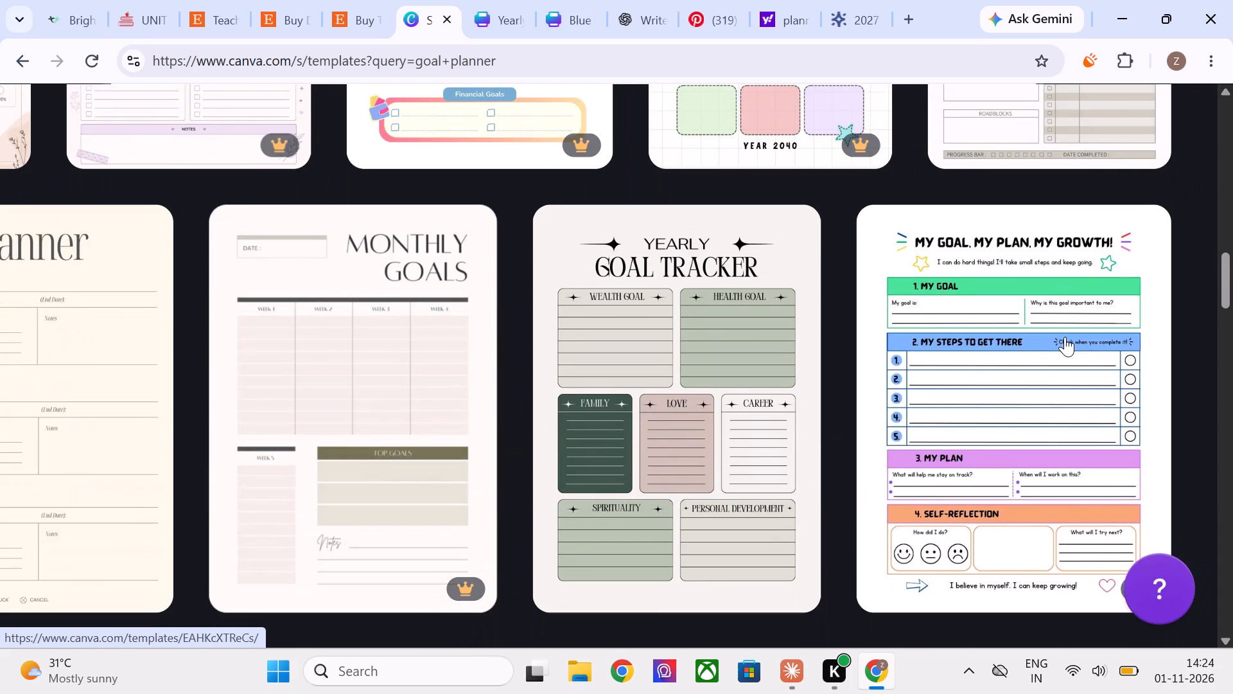
scroll(1065, 337, "down", 1)
scroll(1065, 337, "right", 1)
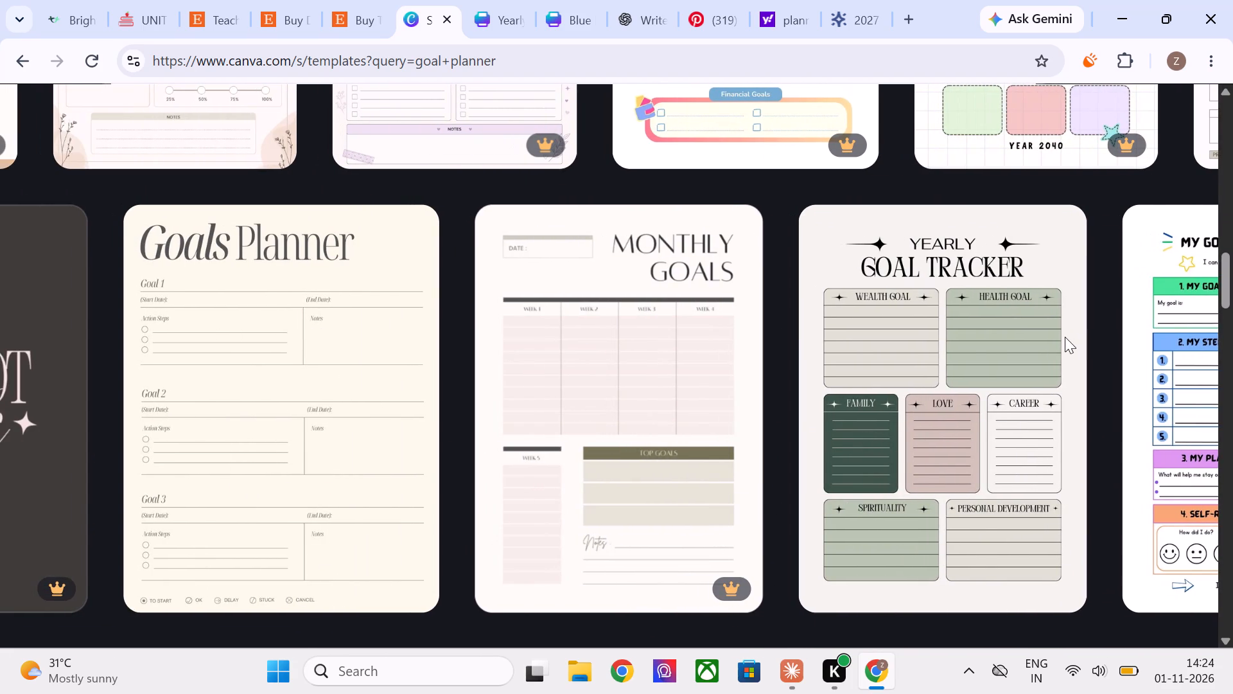
scroll(1065, 337, "right", 10)
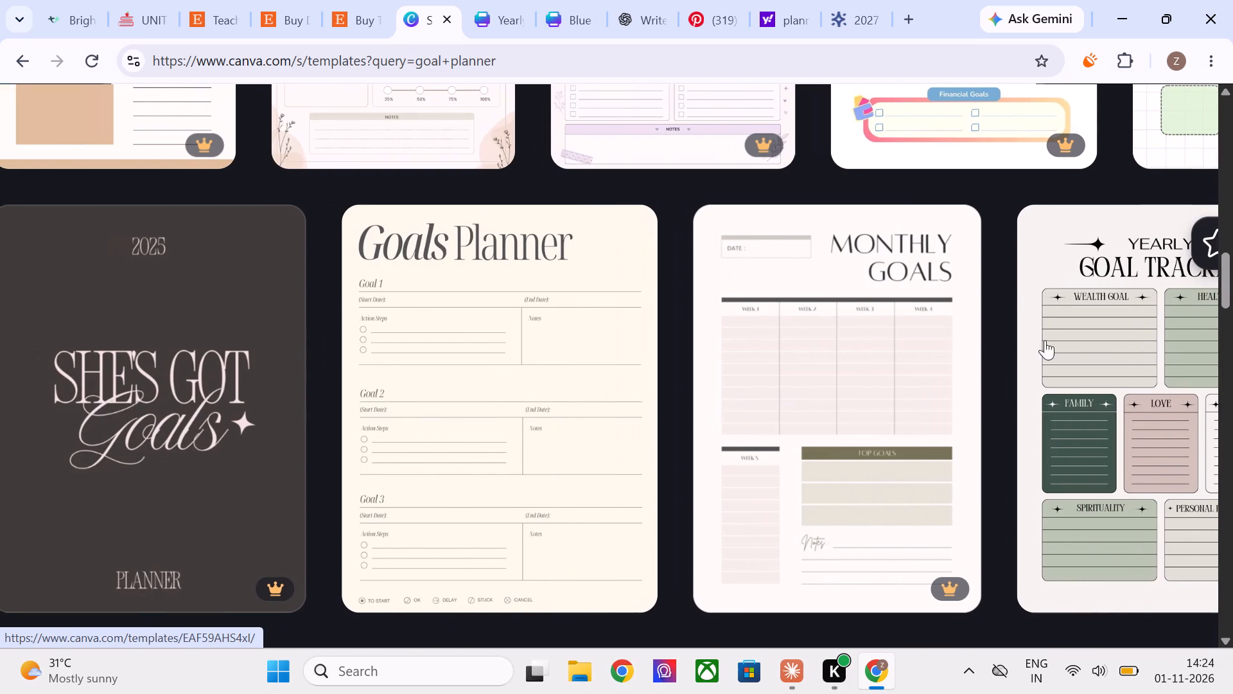
Compare the Cream Dark Grey Minimalist Goals Planner preview with the Goal-Setting Worksheet in the Yearly Planner design, ending on the worksheet with the preview closed.
double_click(522, 395)
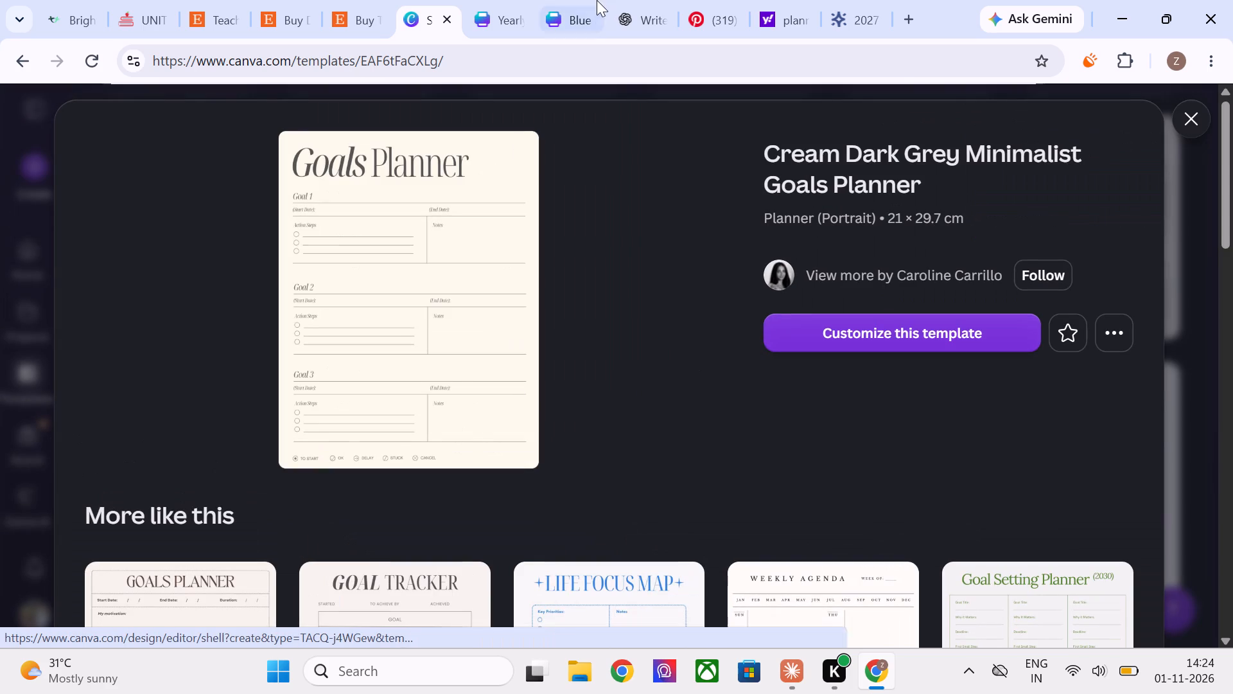
left_click(497, 20)
scroll(678, 395, "down", 1)
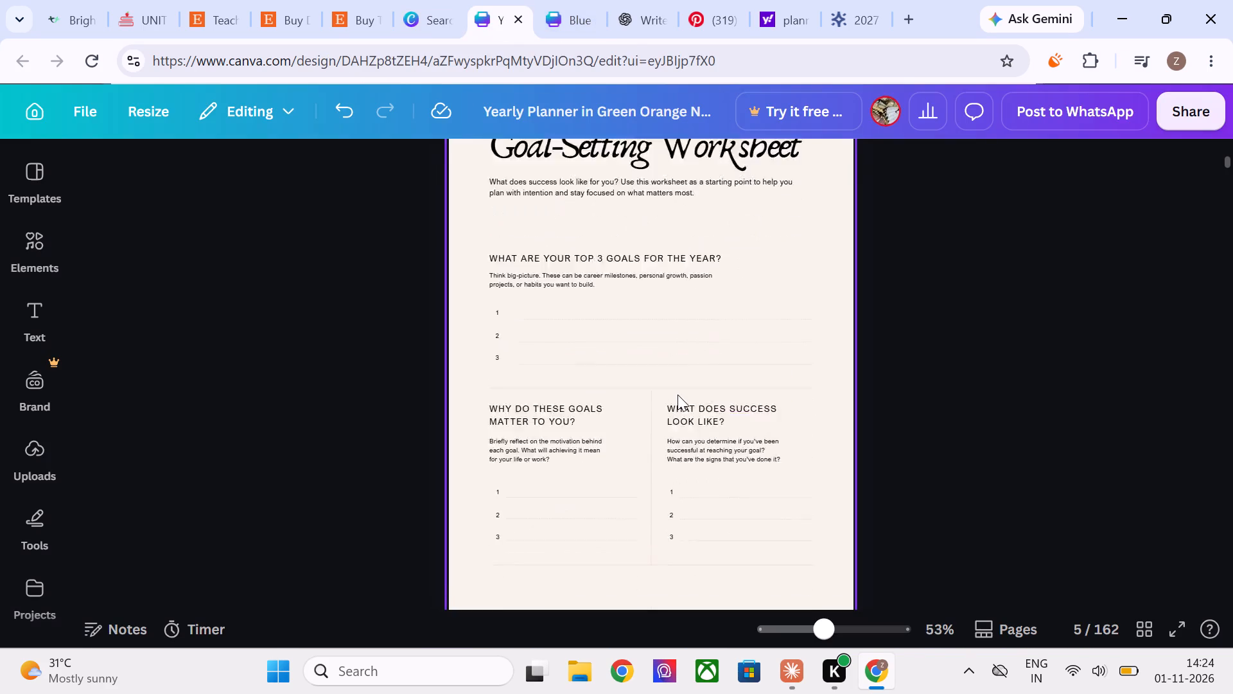
scroll(678, 395, "down", 1)
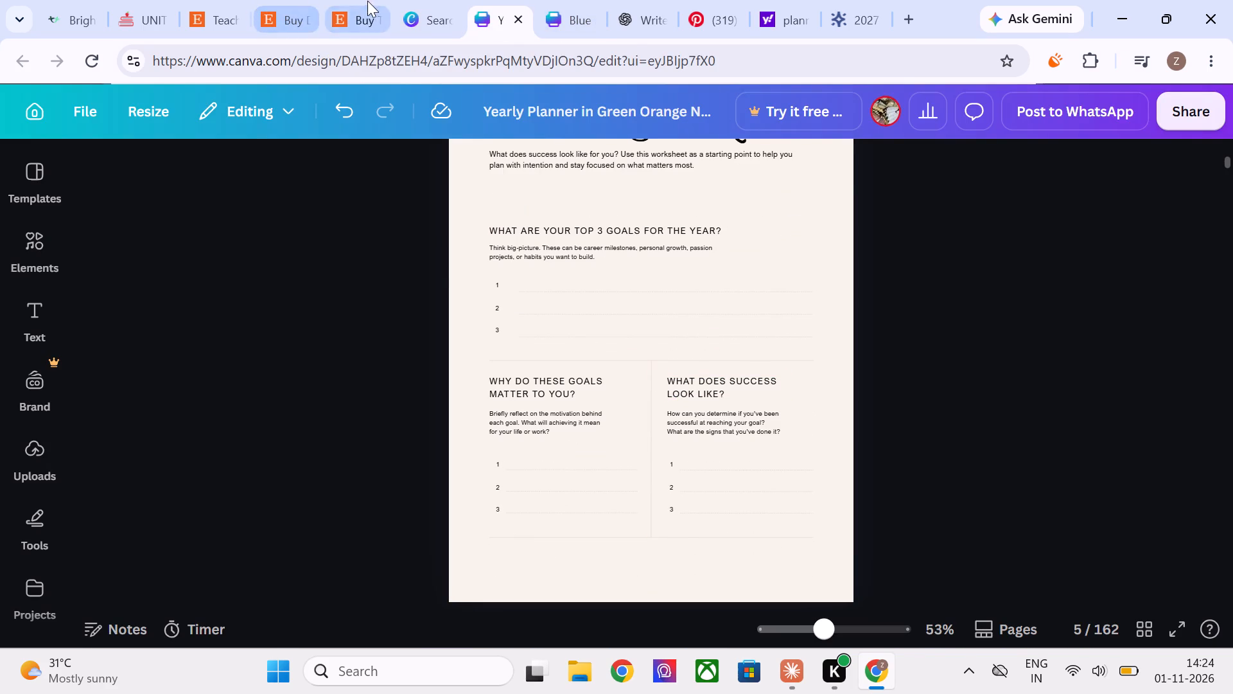
left_click(398, 8)
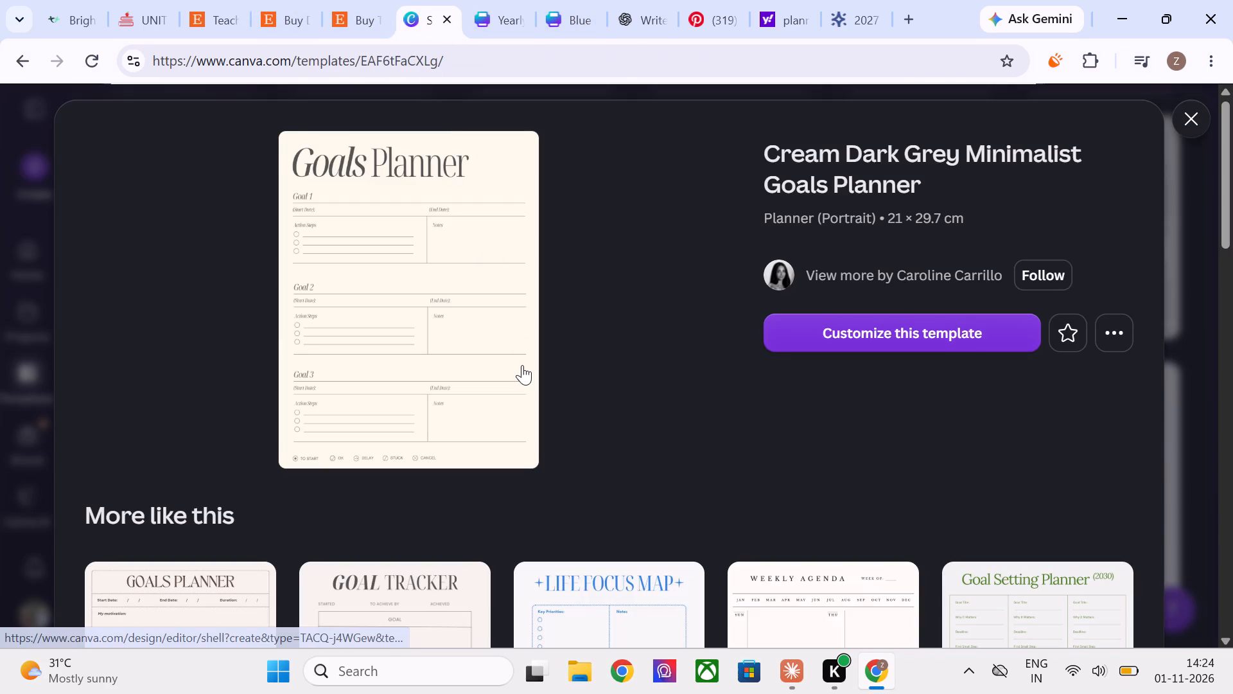
scroll(522, 365, "right", 2)
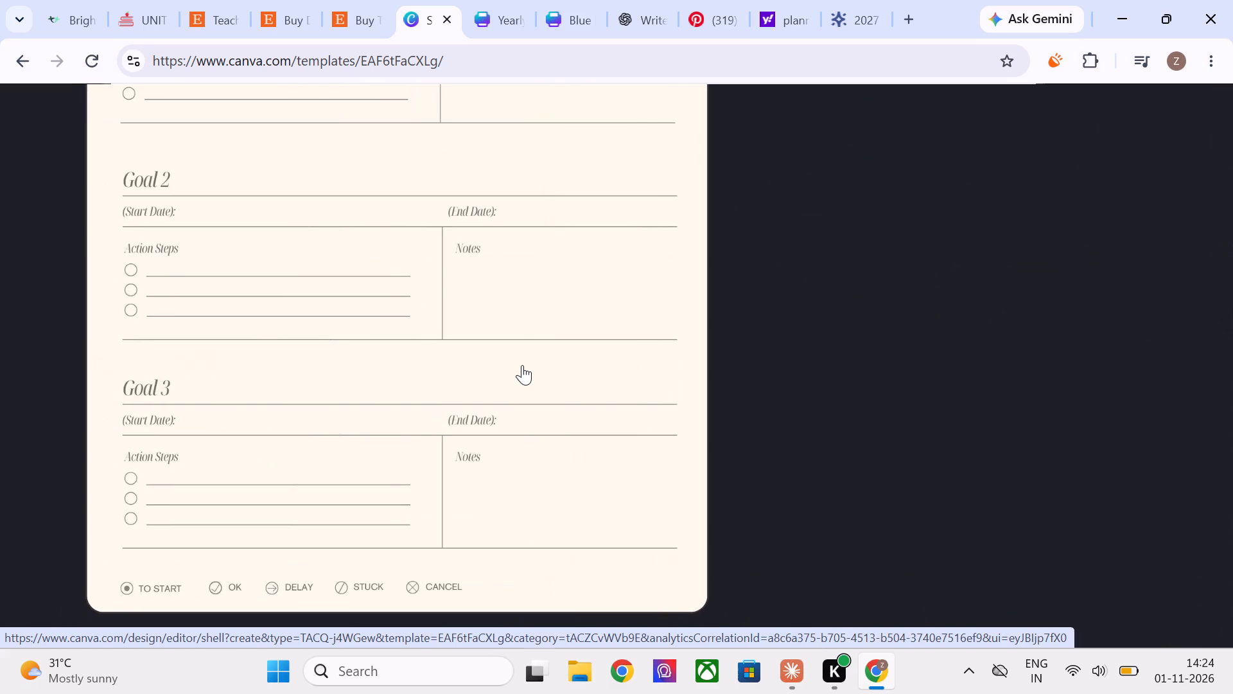
scroll(522, 365, "up", 4)
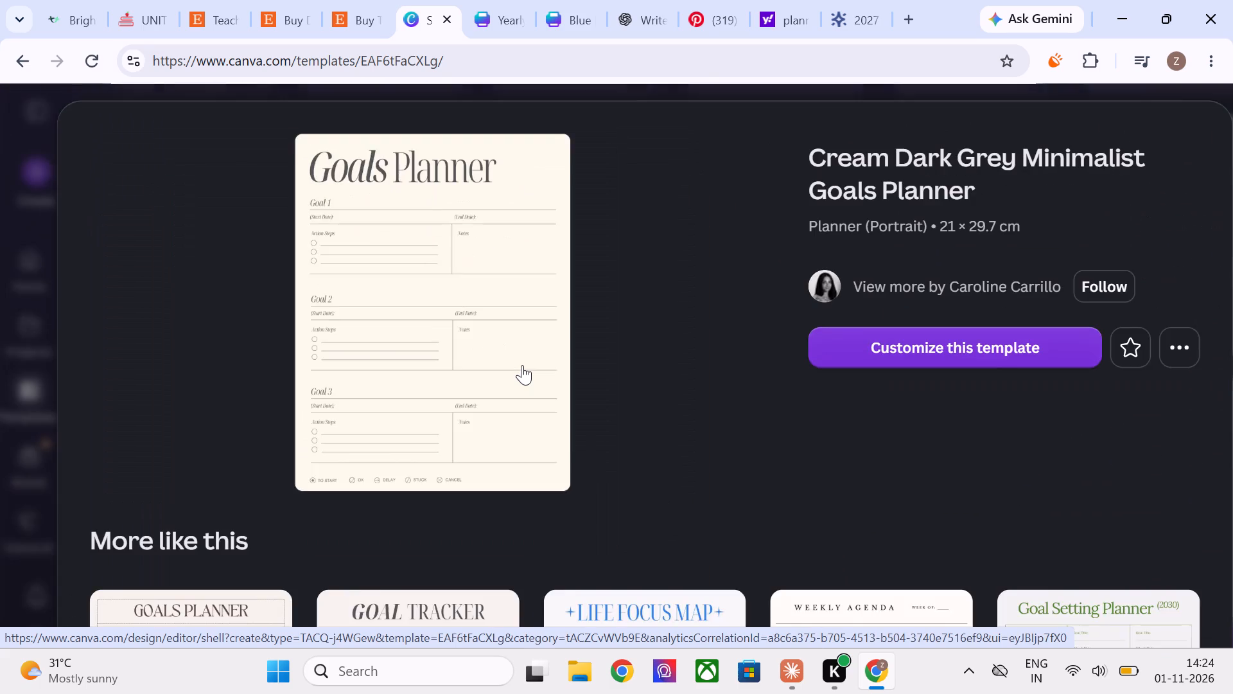
left_click(760, 90)
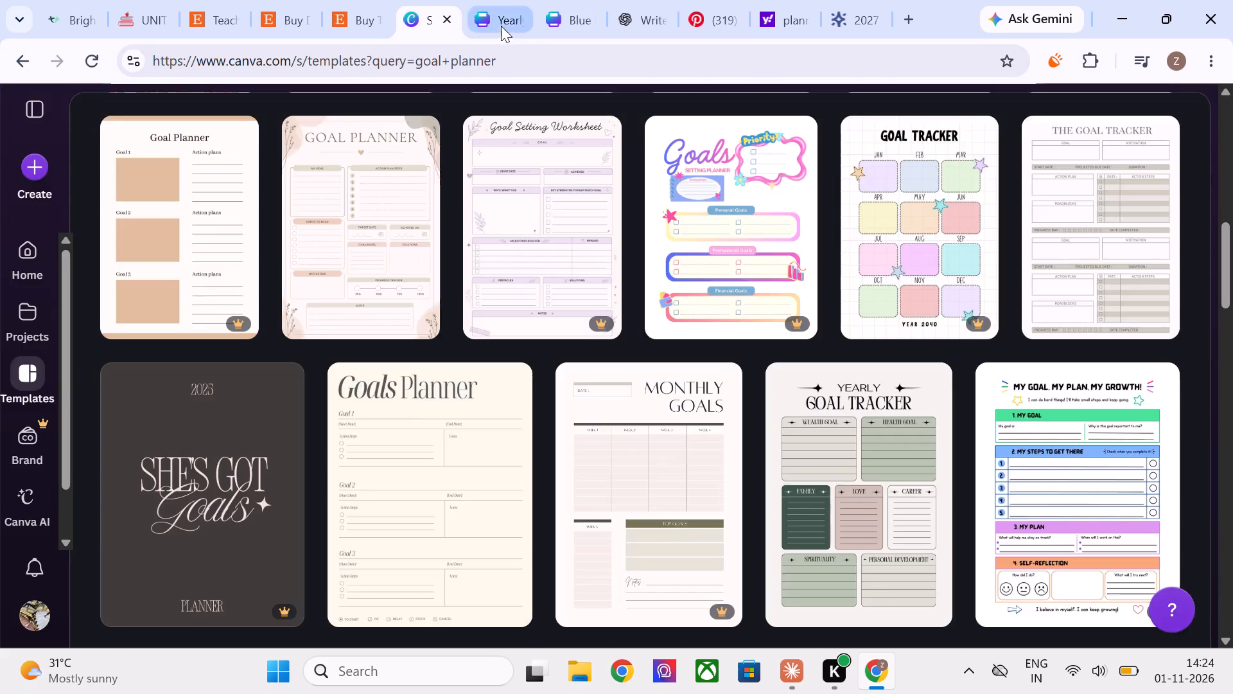
left_click(507, 20)
scroll(510, 211, "up", 1)
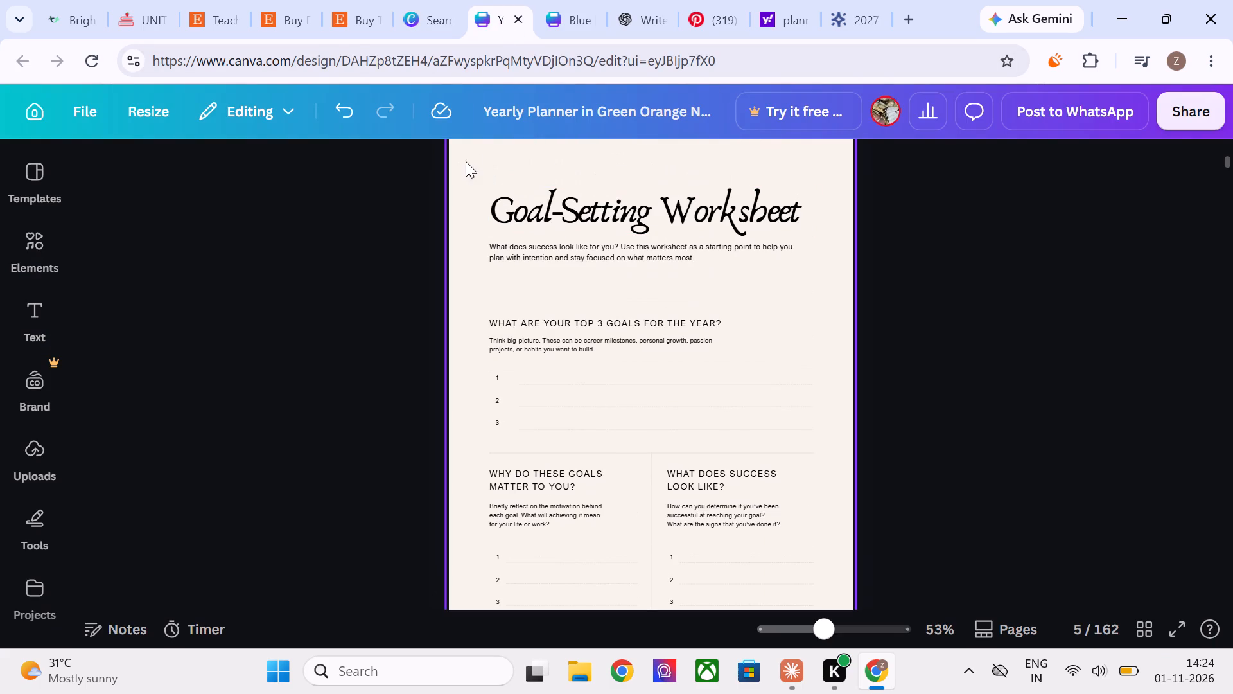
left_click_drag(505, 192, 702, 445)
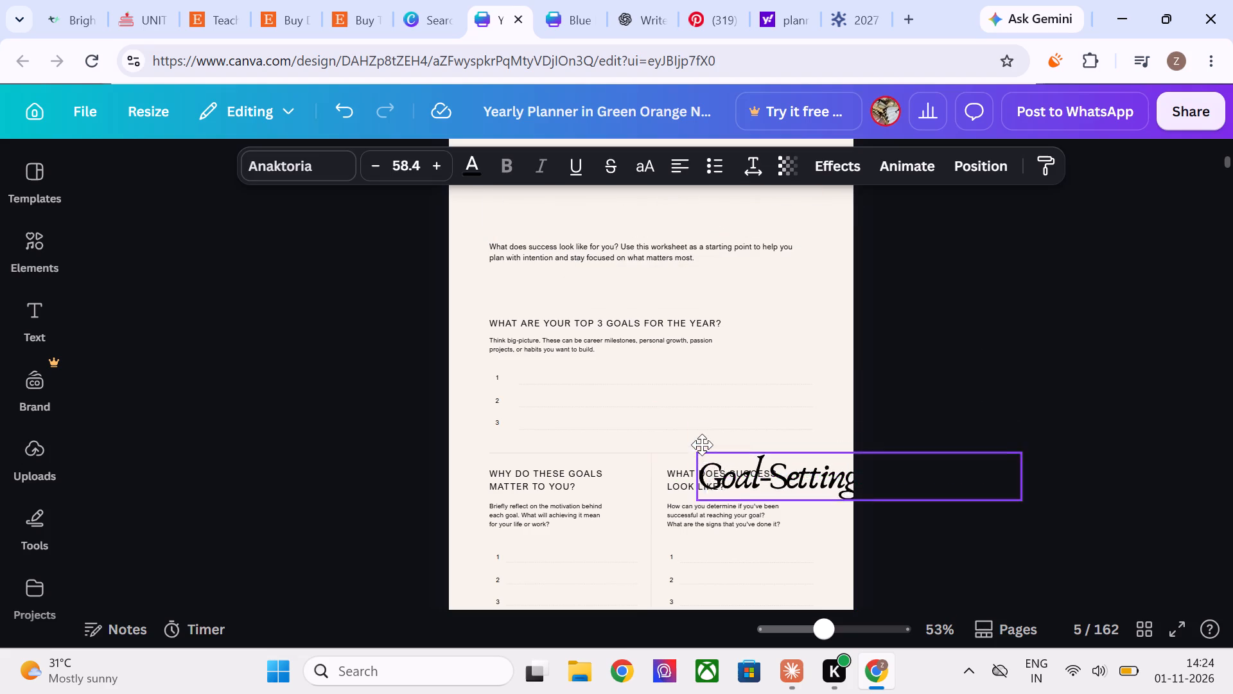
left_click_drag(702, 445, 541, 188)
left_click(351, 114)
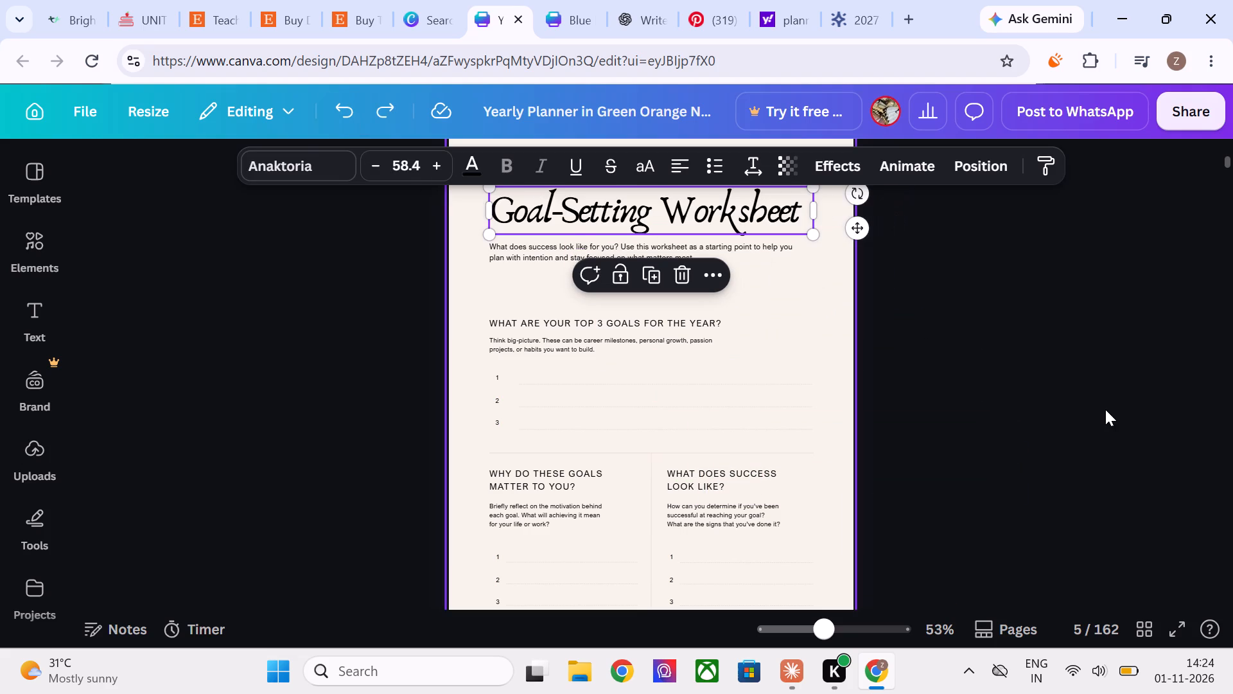
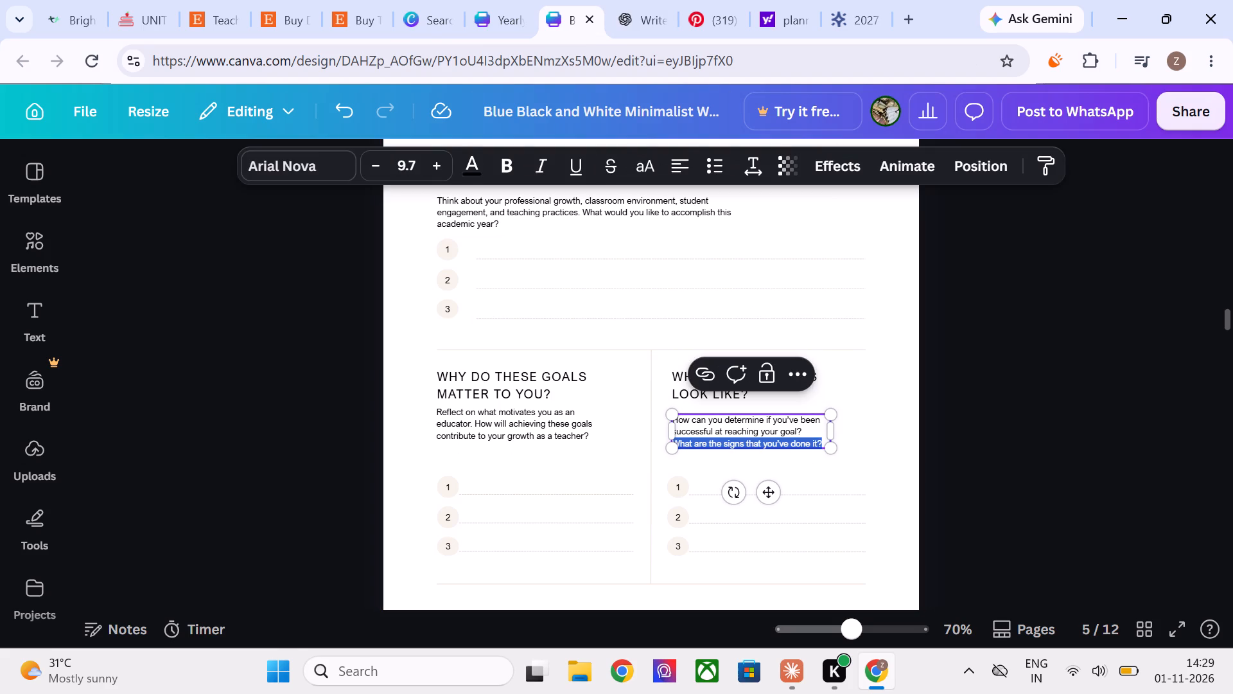
triple_click(807, 441)
left_click(807, 441)
left_click(810, 436)
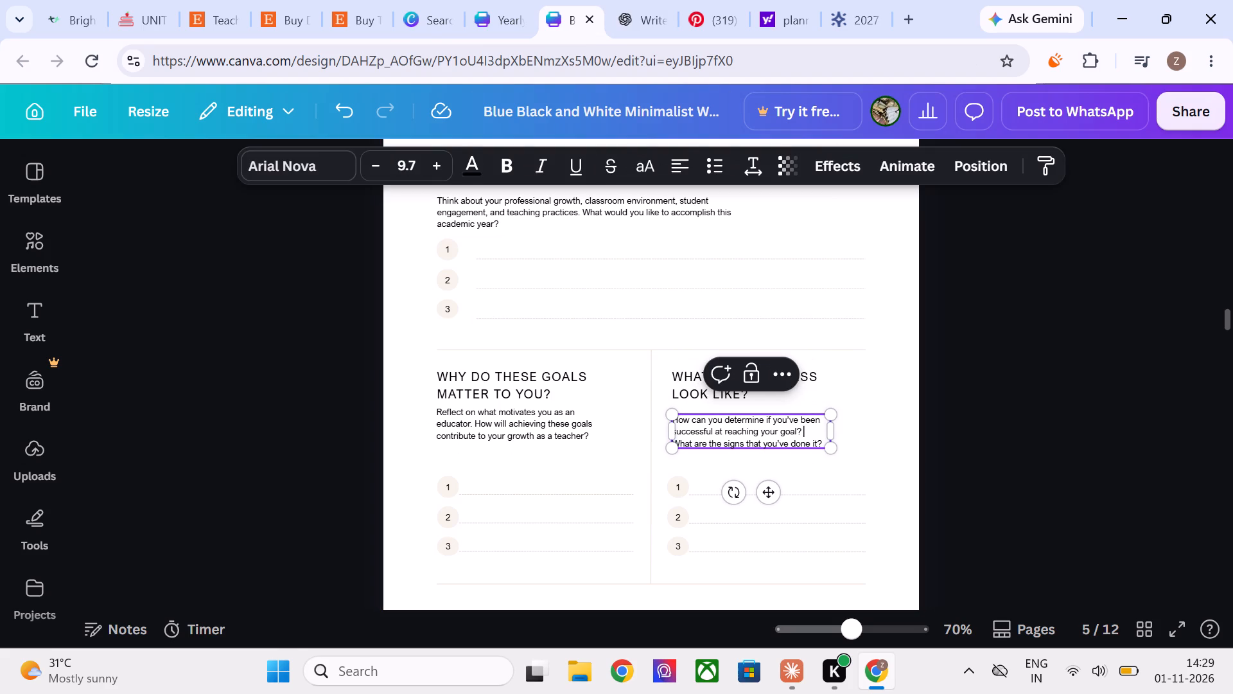
left_click_drag(821, 440, 665, 415)
key("BackSpace")
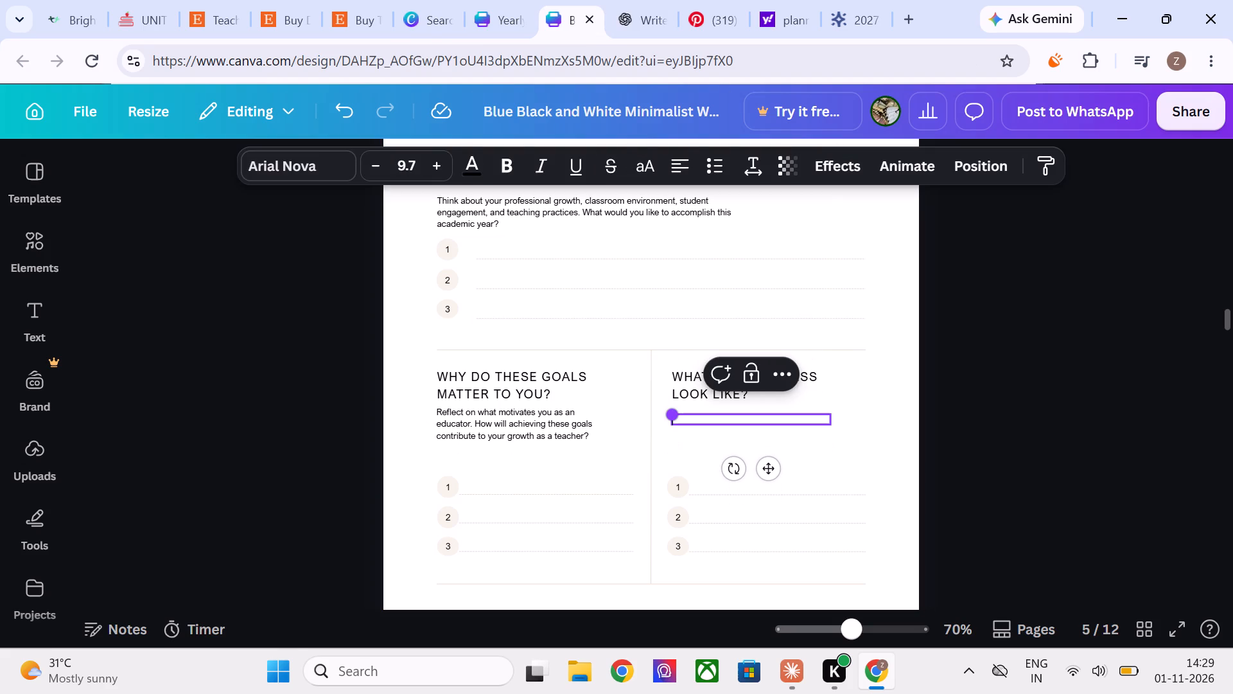
key("ctrl+v")
left_click(937, 429)
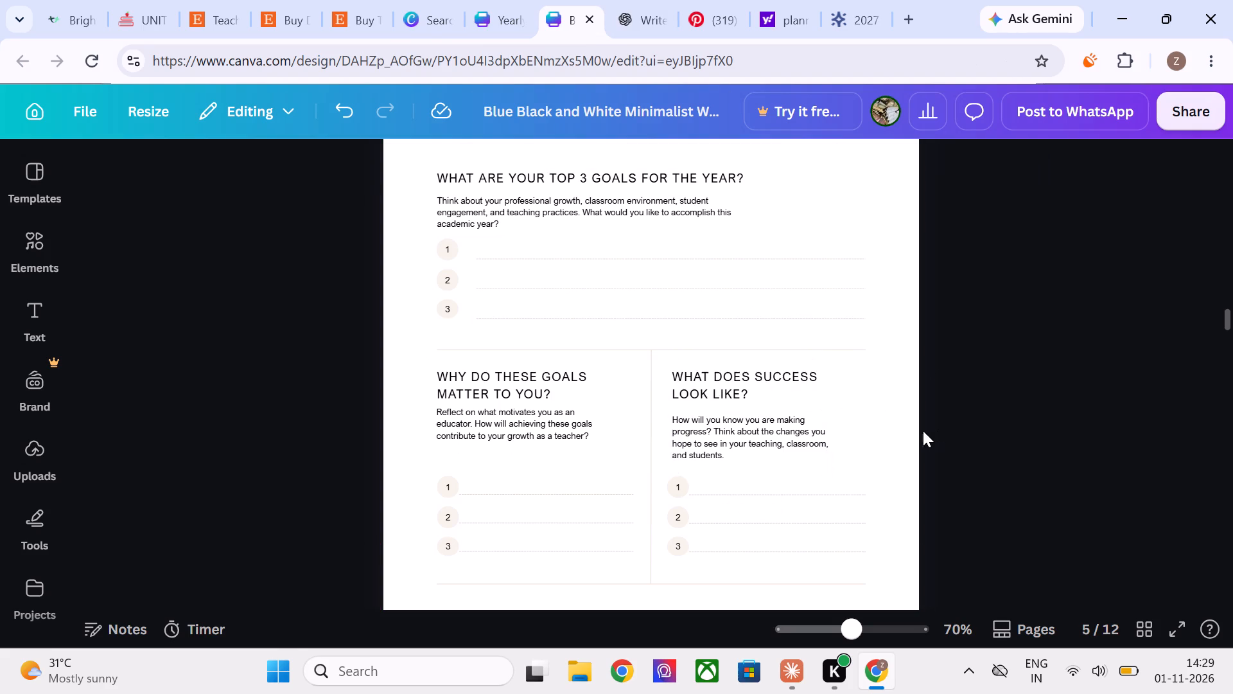
Nudge the "Reflect on what motivates you" paragraph down slightly, nearer the level of the success paragraph beside it.
left_click(576, 427)
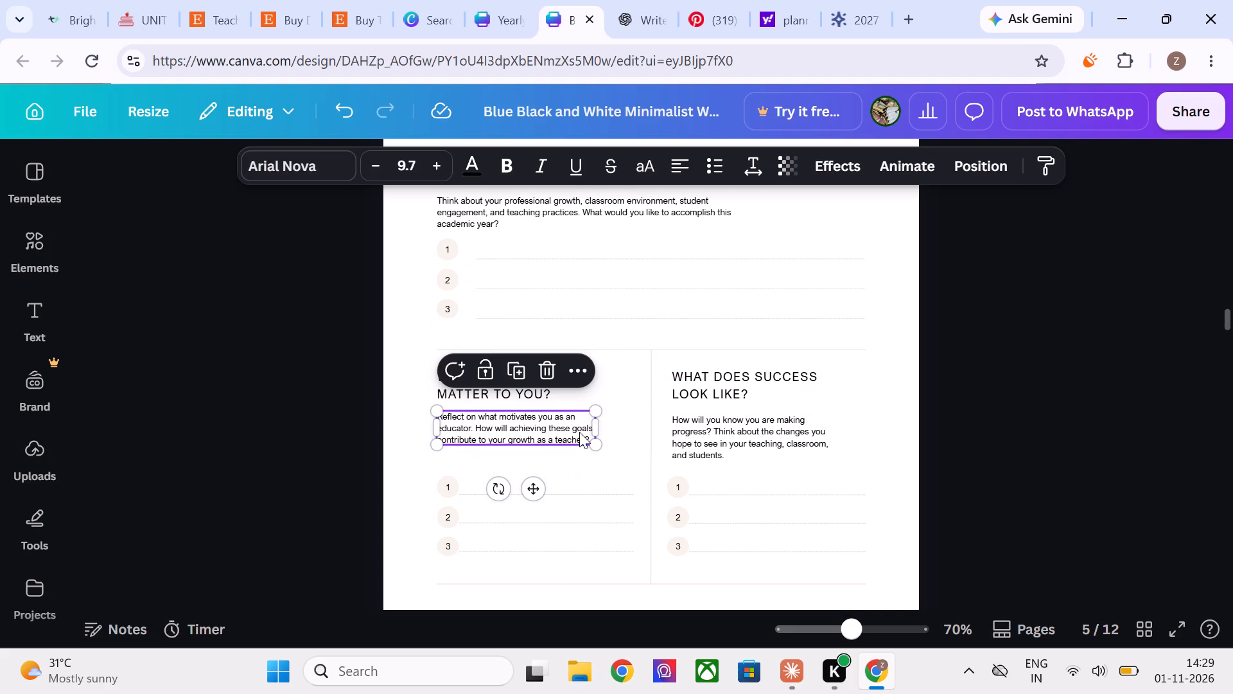
left_click(764, 430)
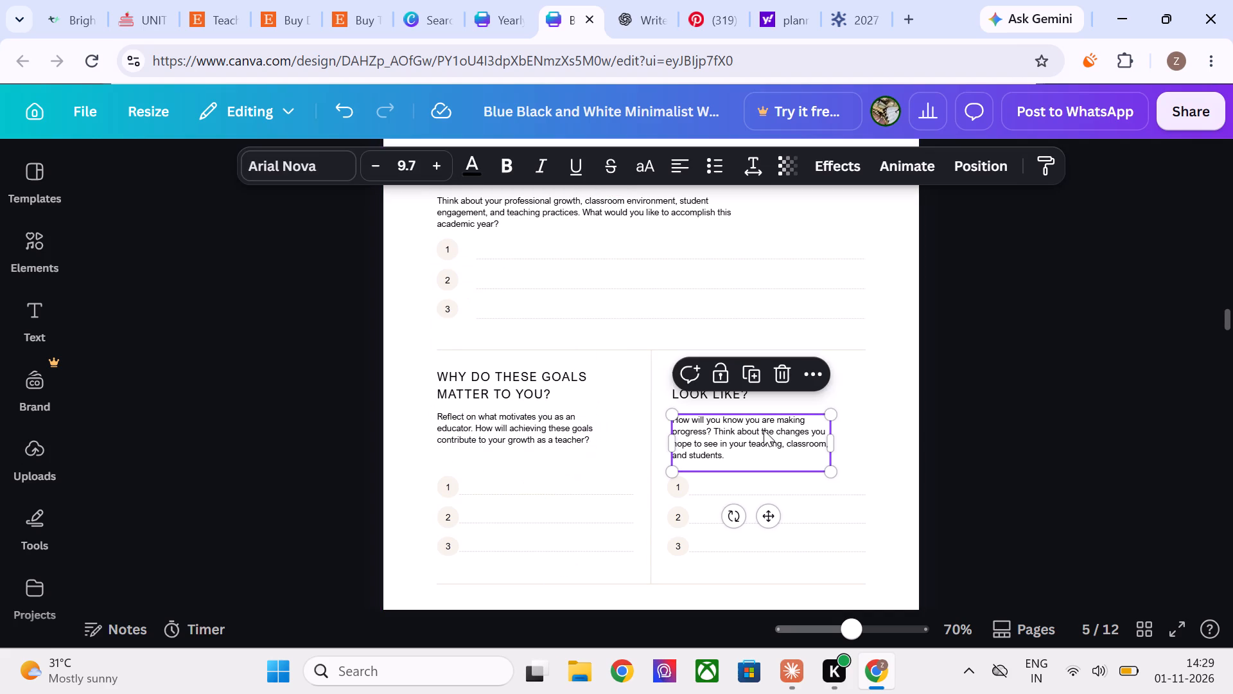
left_click(1163, 476)
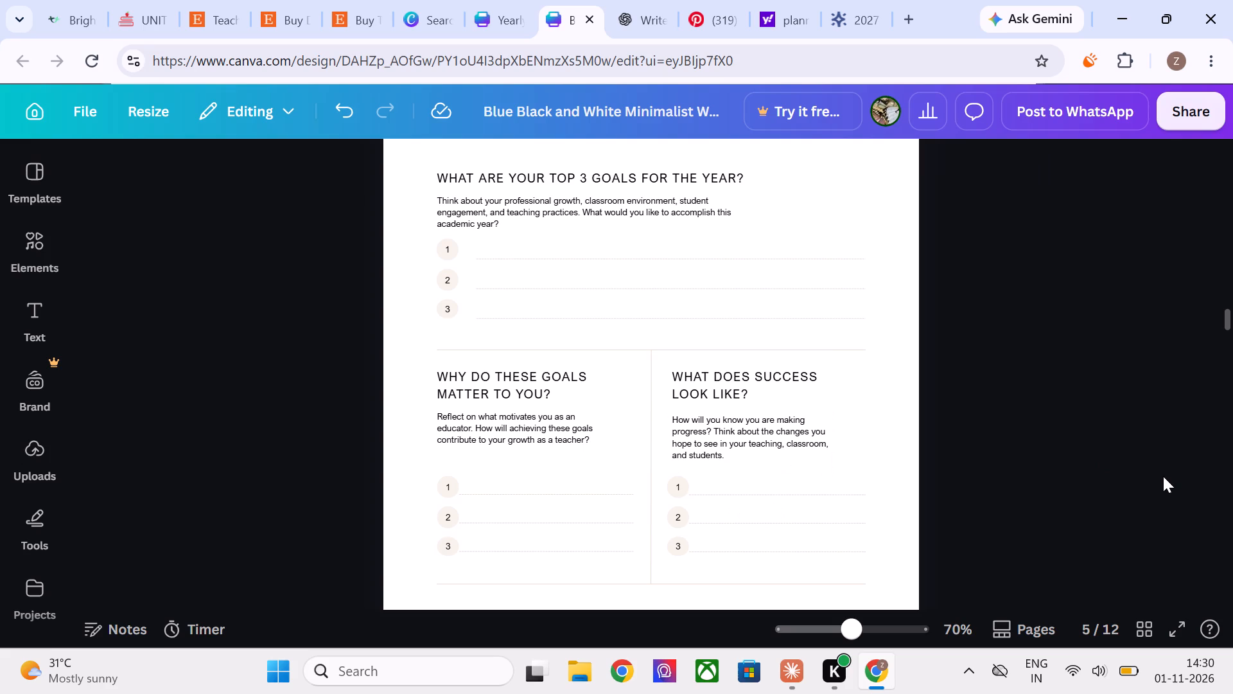
Add a blank page after the Teaching Goals Worksheet on page 5.
scroll(1163, 476, "down", 1)
scroll(617, 408, "down", 2)
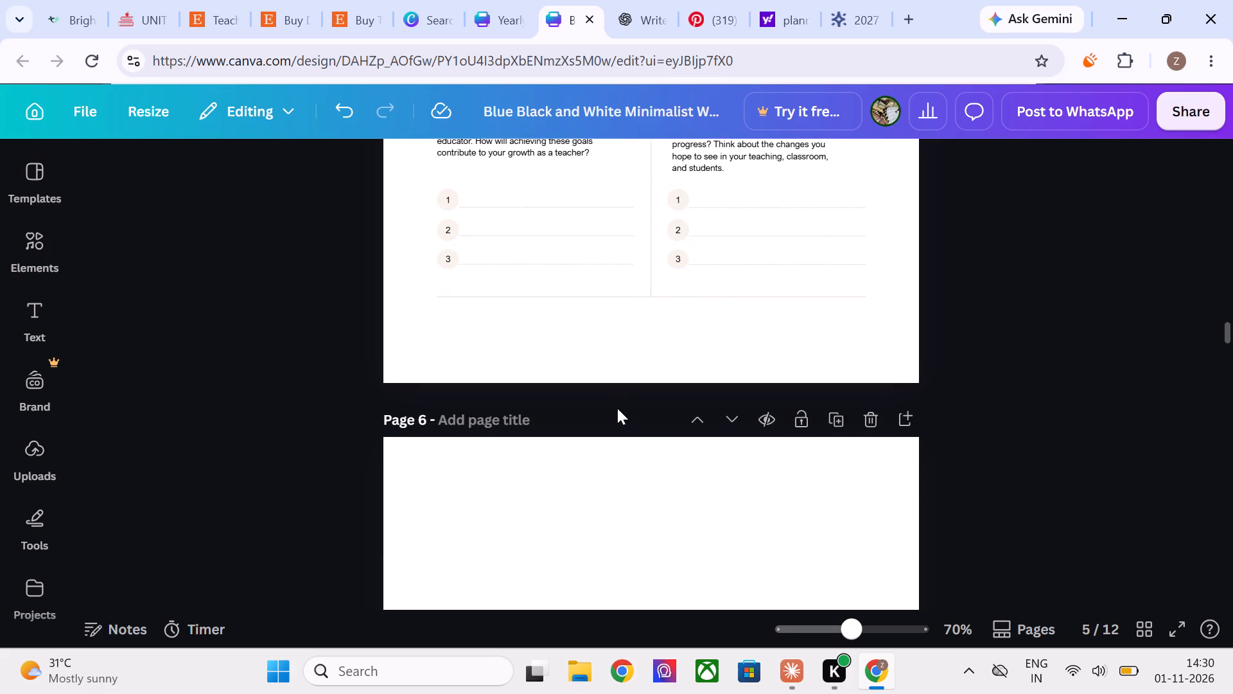
scroll(617, 408, "up", 6)
left_click(900, 274)
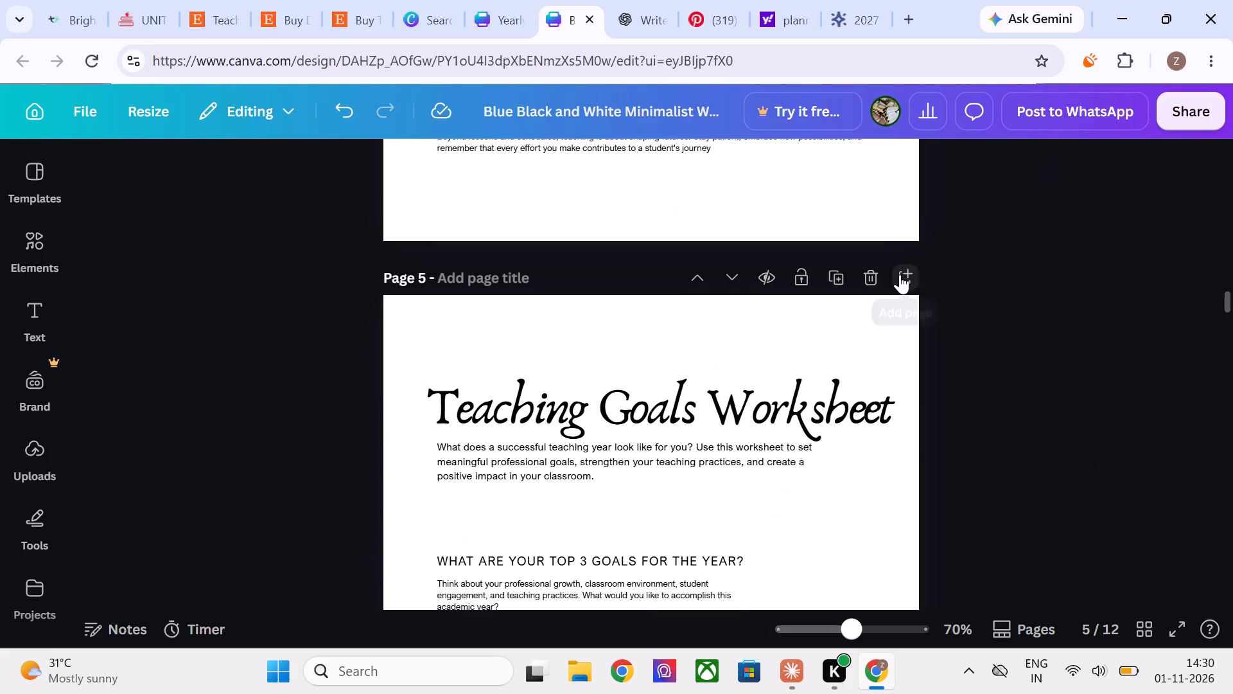
From the goal planner template results, open the cream "Goals Planner" template with Goal 1 to 3 sections as an editable design.
left_click(520, 0)
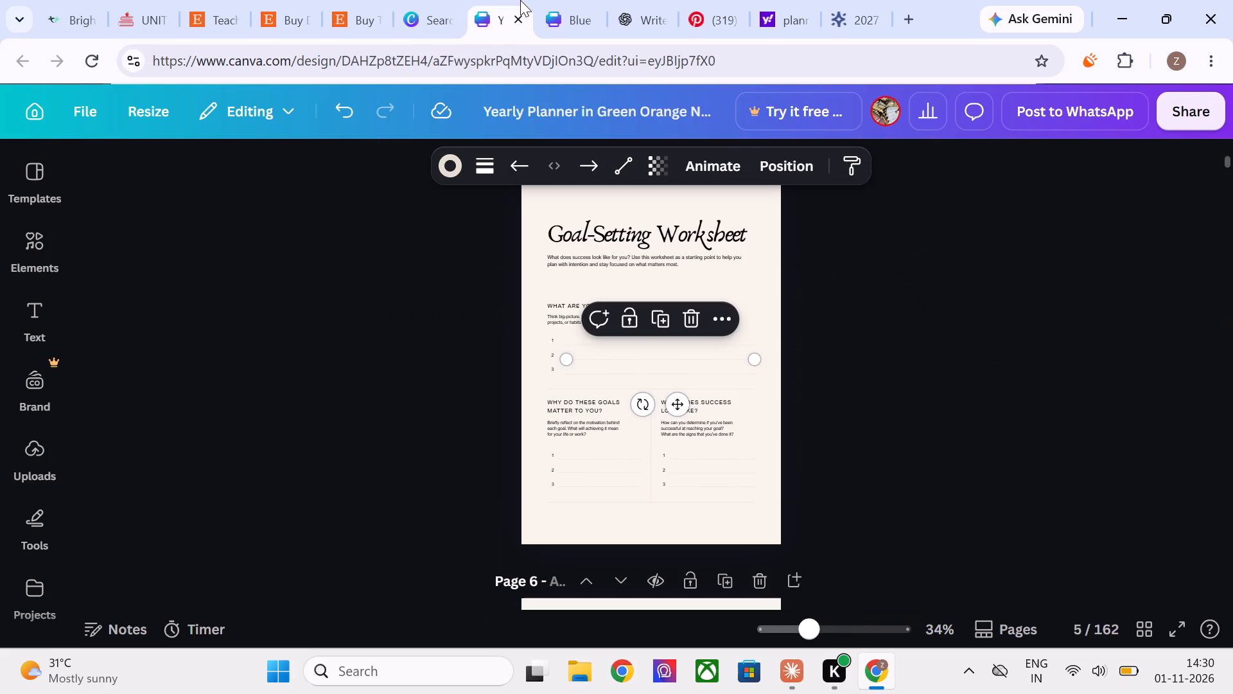
left_click(424, 7)
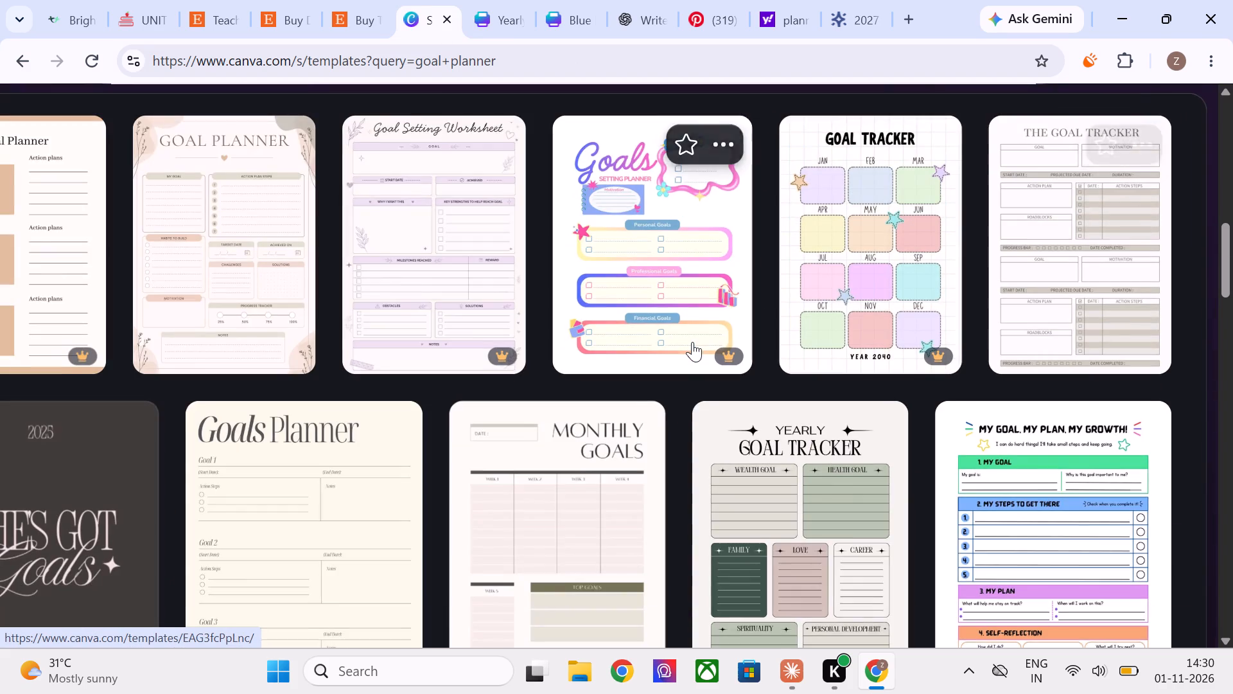
scroll(692, 342, "down", 2)
left_click(376, 407)
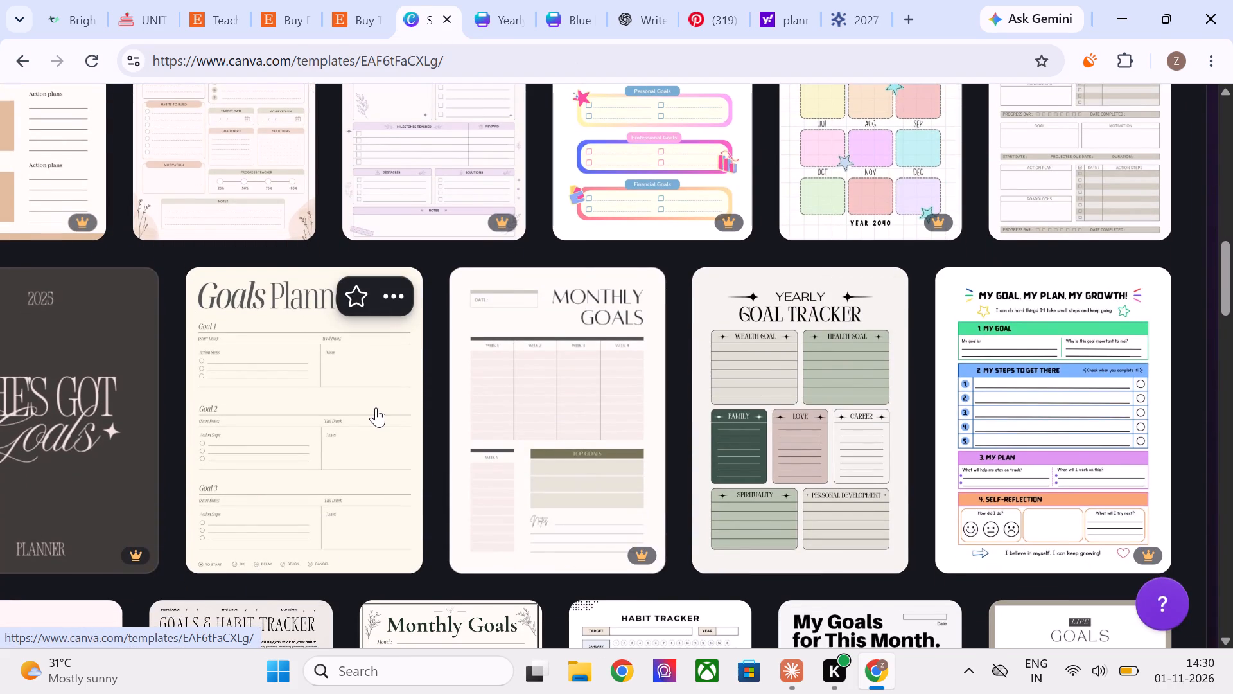
left_click(826, 294)
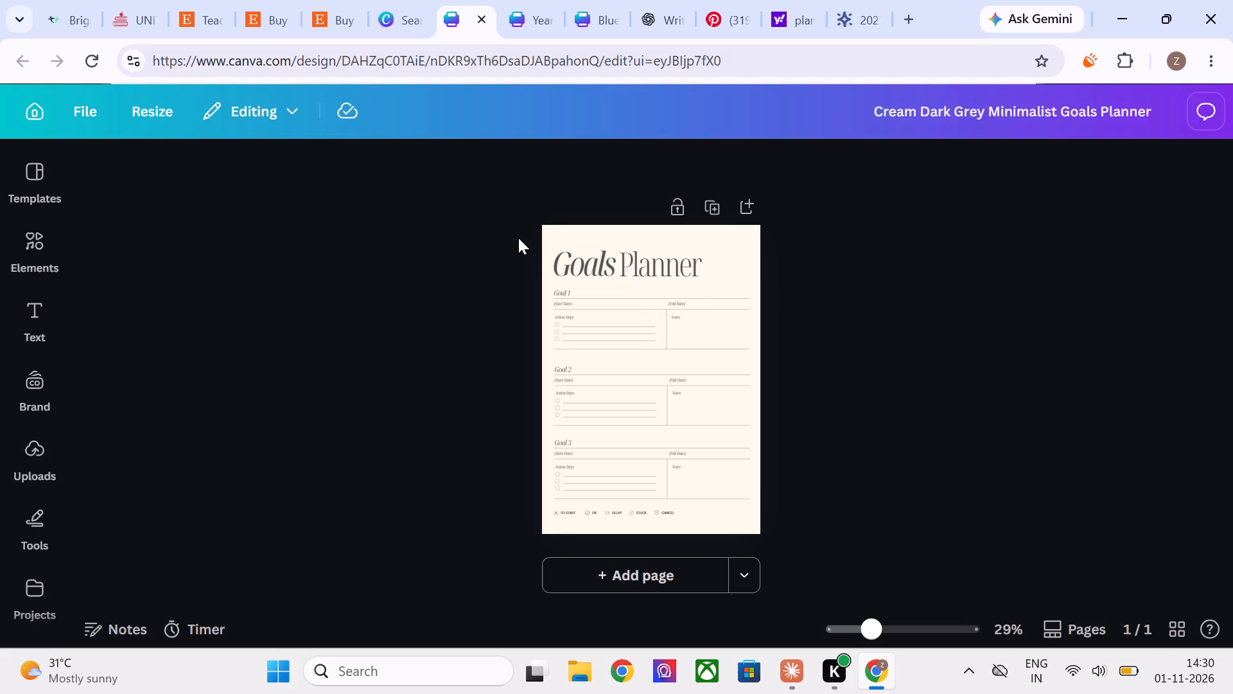
Copy all elements of the Goals Planner template and paste them onto the blank page 6 of the teacher planner.
left_click_drag(516, 229, 809, 530)
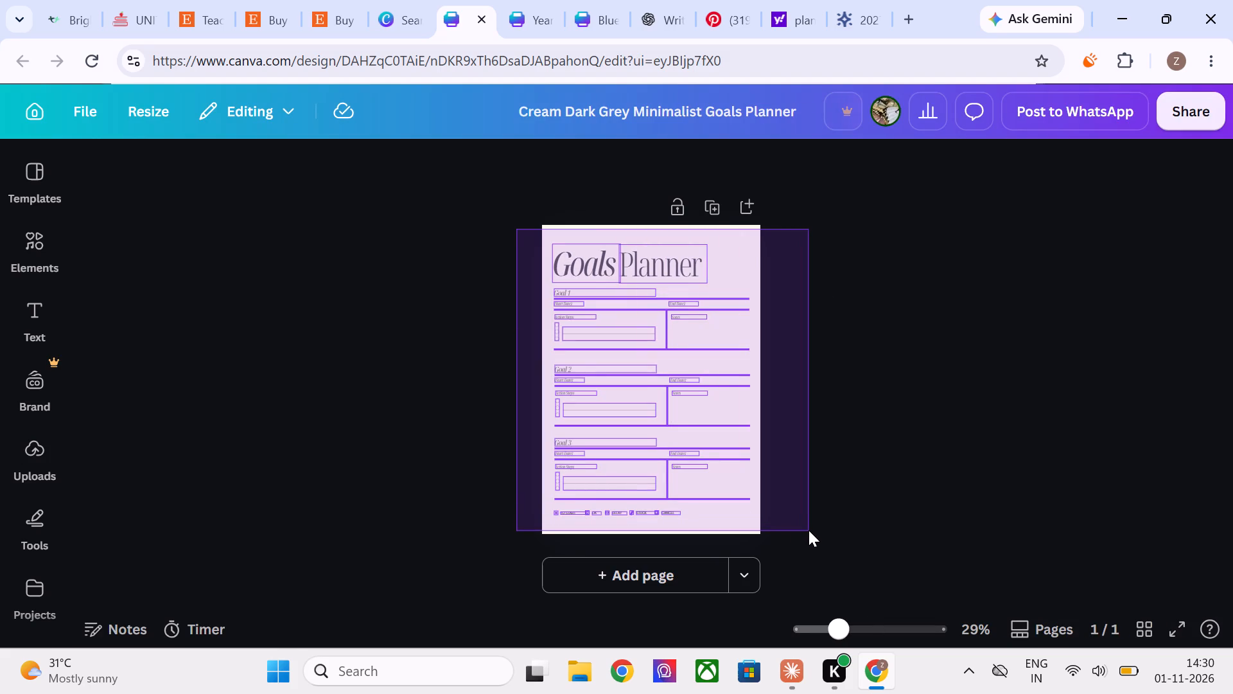
key("ctrl+c")
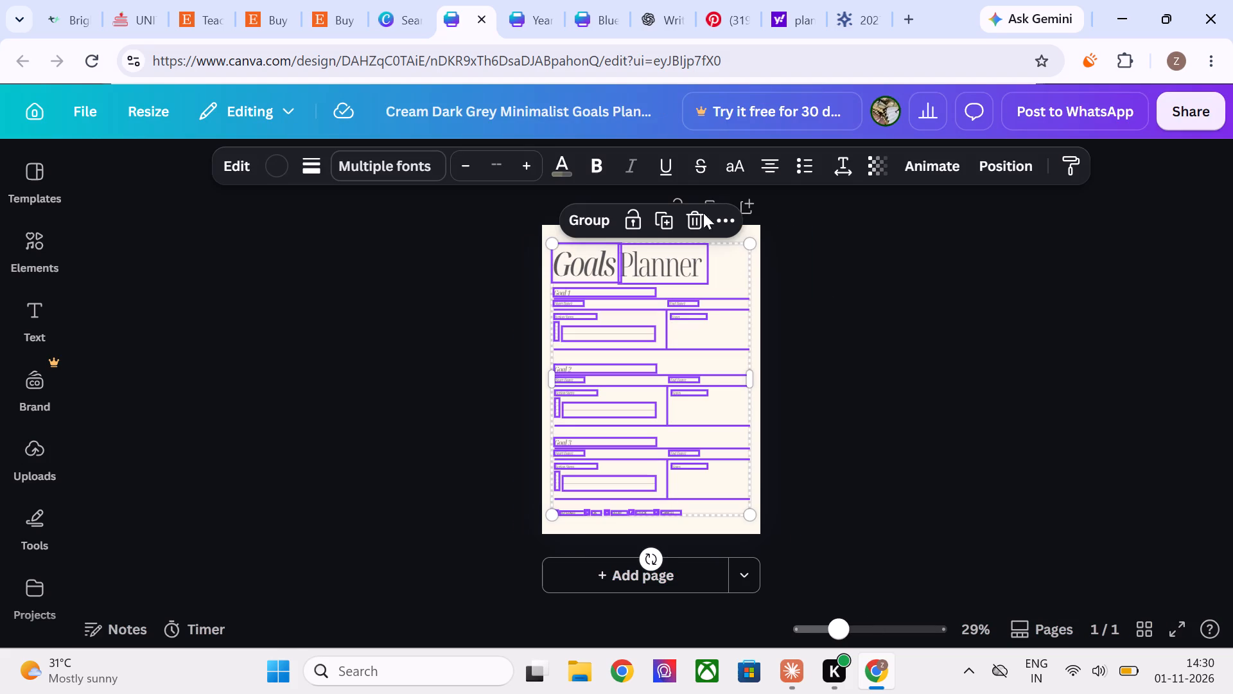
left_click(597, 26)
key("v")
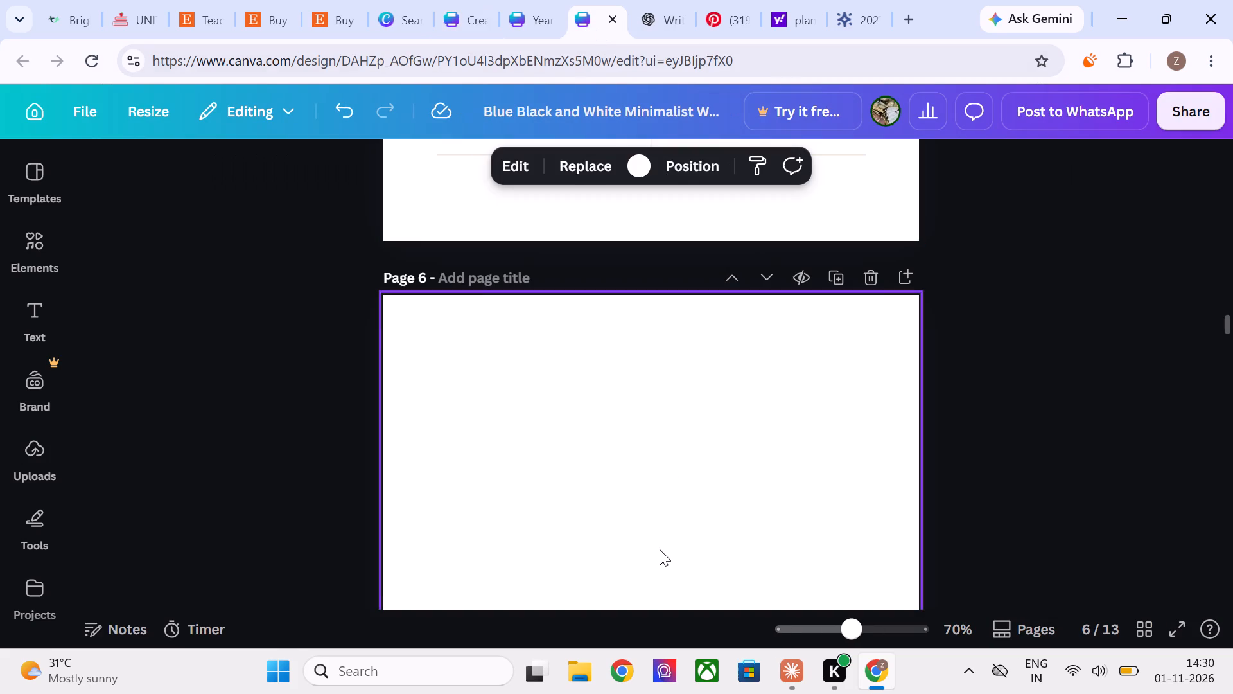
left_click(721, 503)
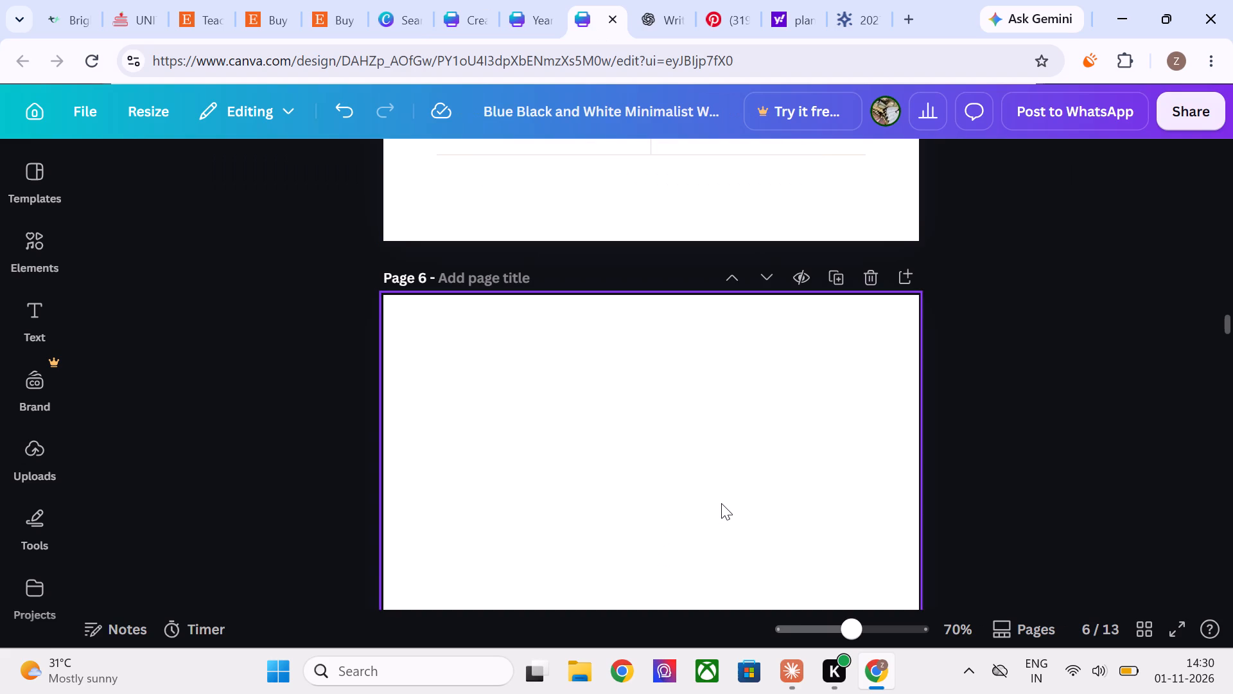
key("ctrl+v")
scroll(721, 503, "down", 4)
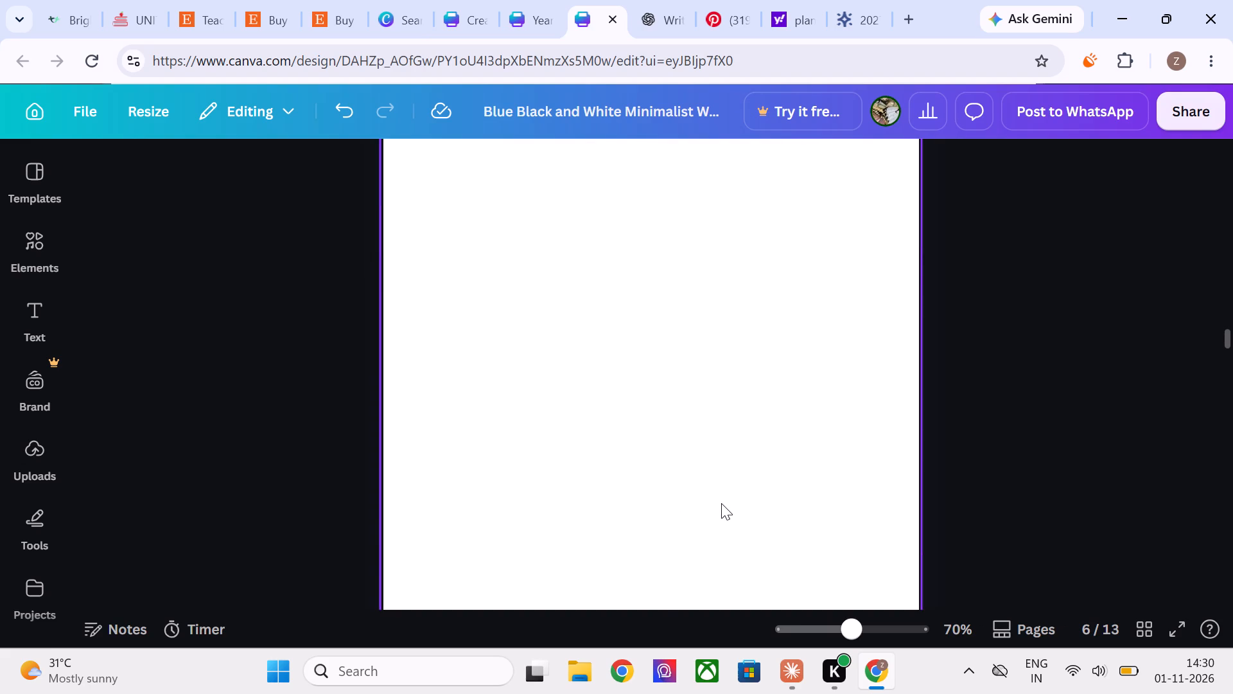
scroll(721, 503, "down", 5)
scroll(721, 503, "up", 11)
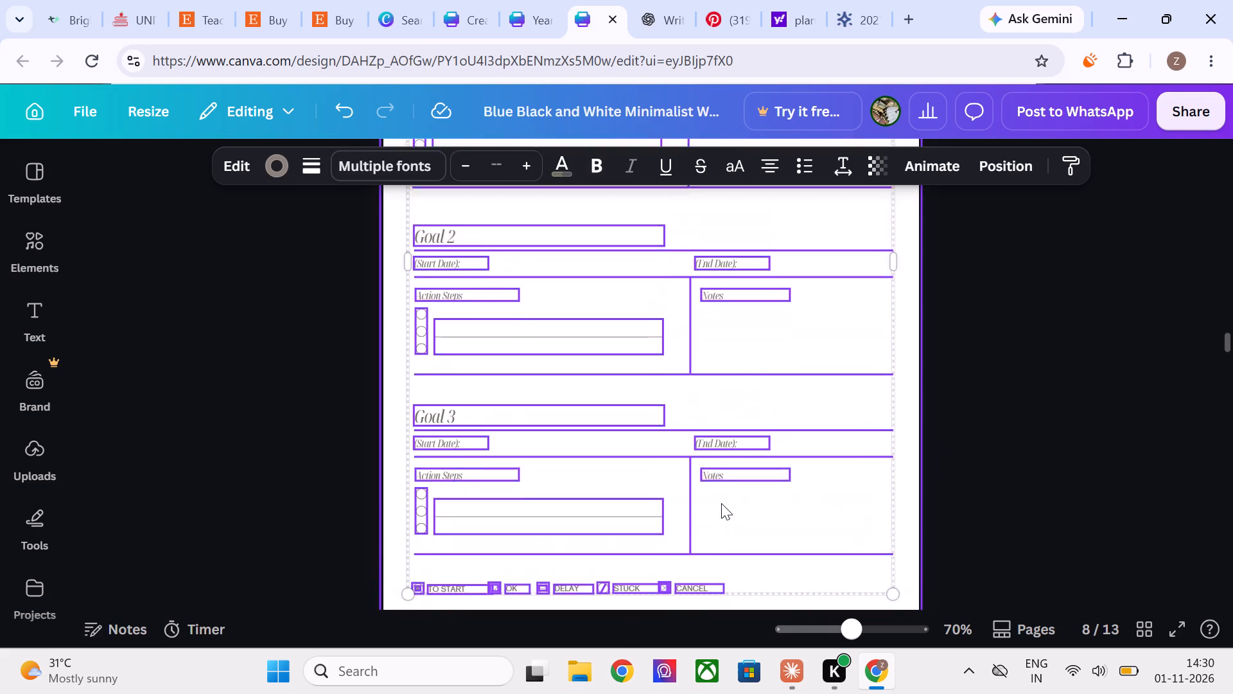
scroll(721, 503, "up", 6)
left_click(968, 488)
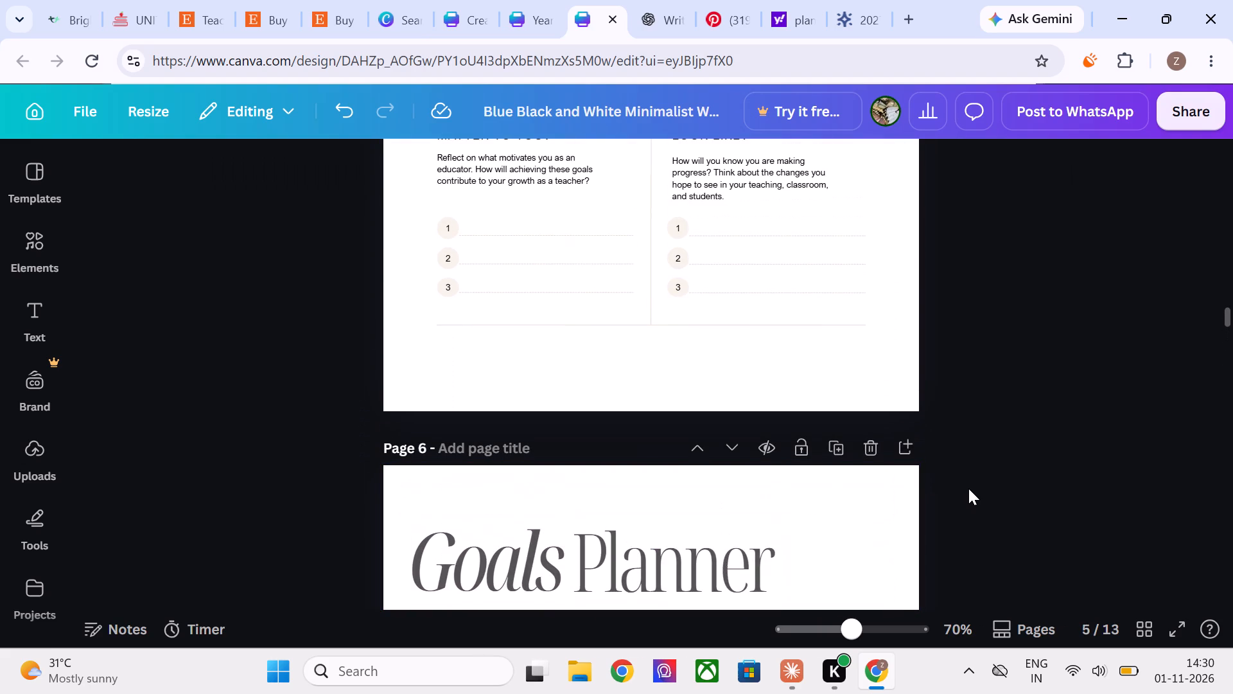
Examine the pasted Goals Planner layout on page 6, from its title and goal sections down to the status legend.
scroll(968, 488, "down", 6)
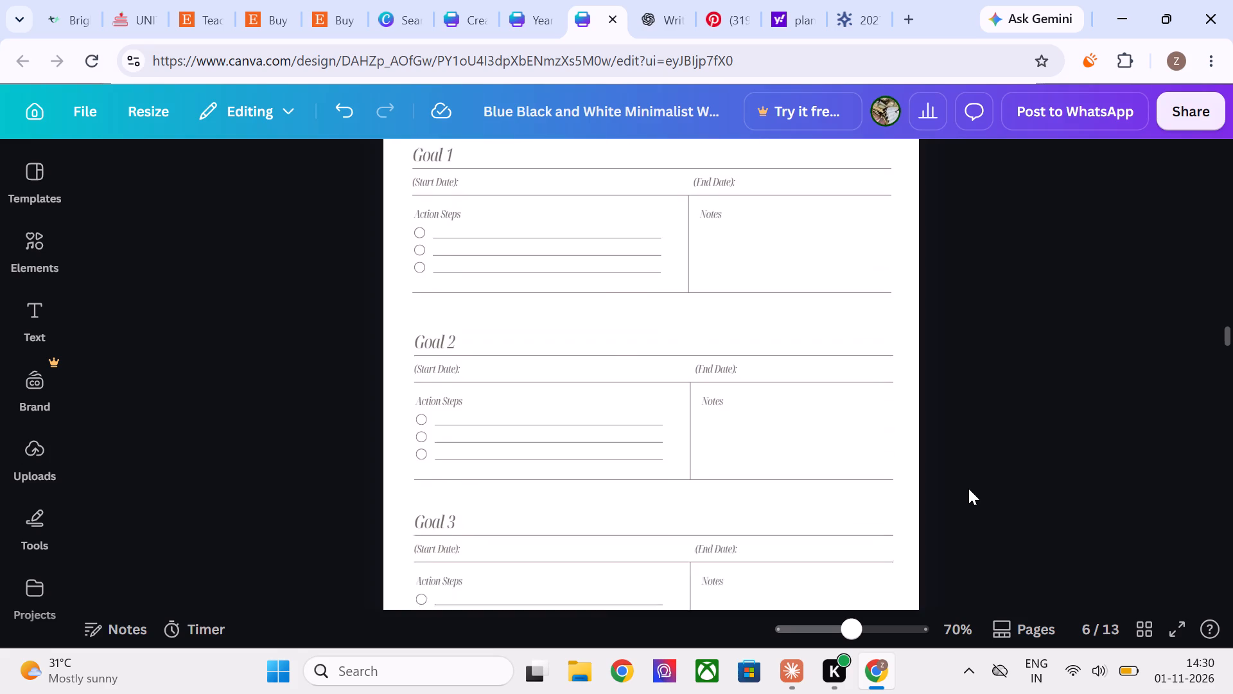
scroll(968, 488, "down", 3)
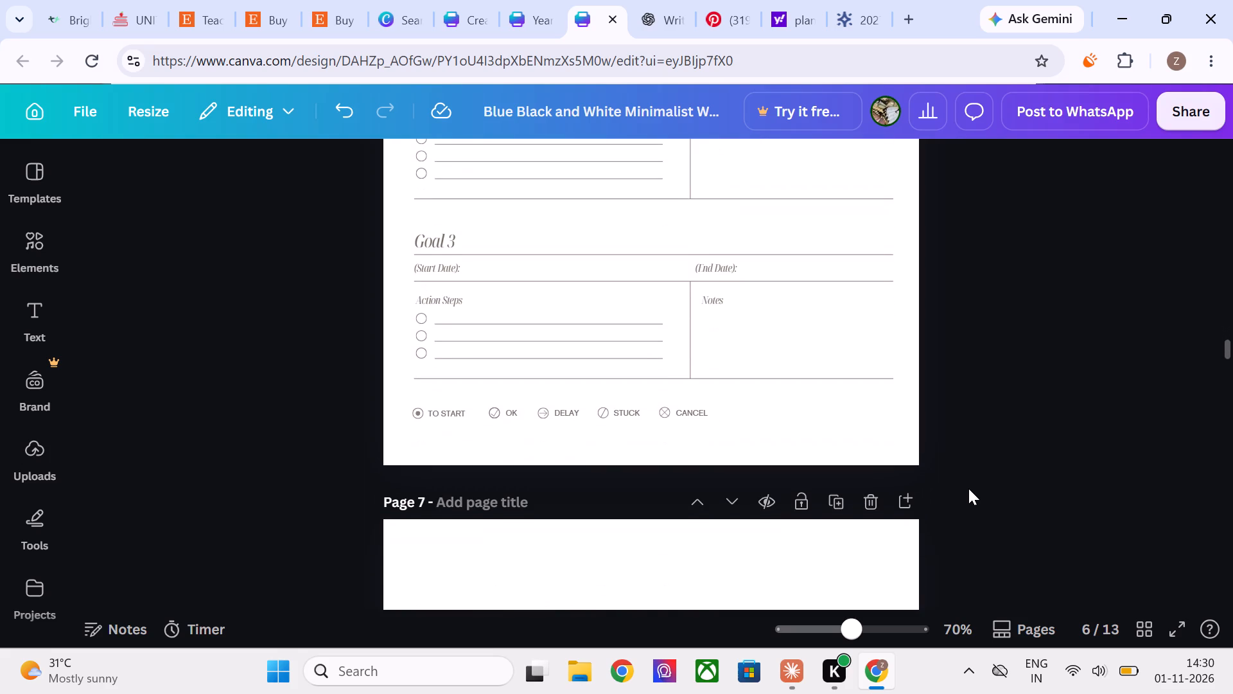
scroll(968, 488, "down", 2)
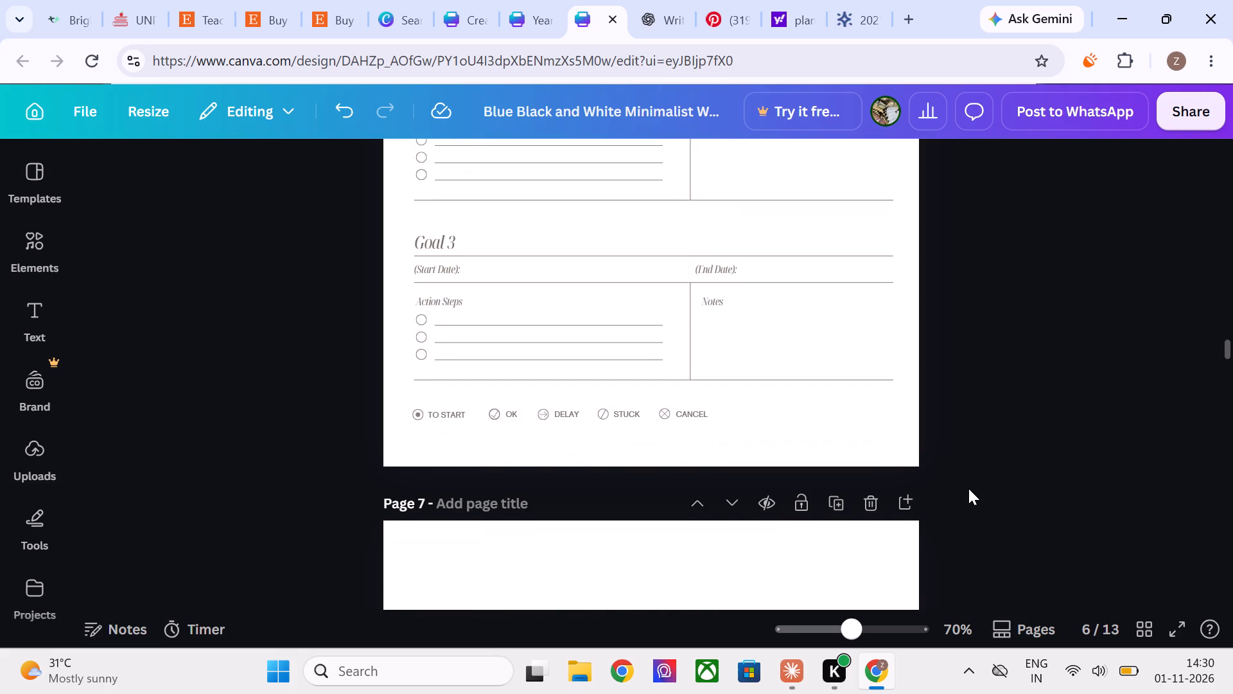
scroll(968, 488, "down", 2)
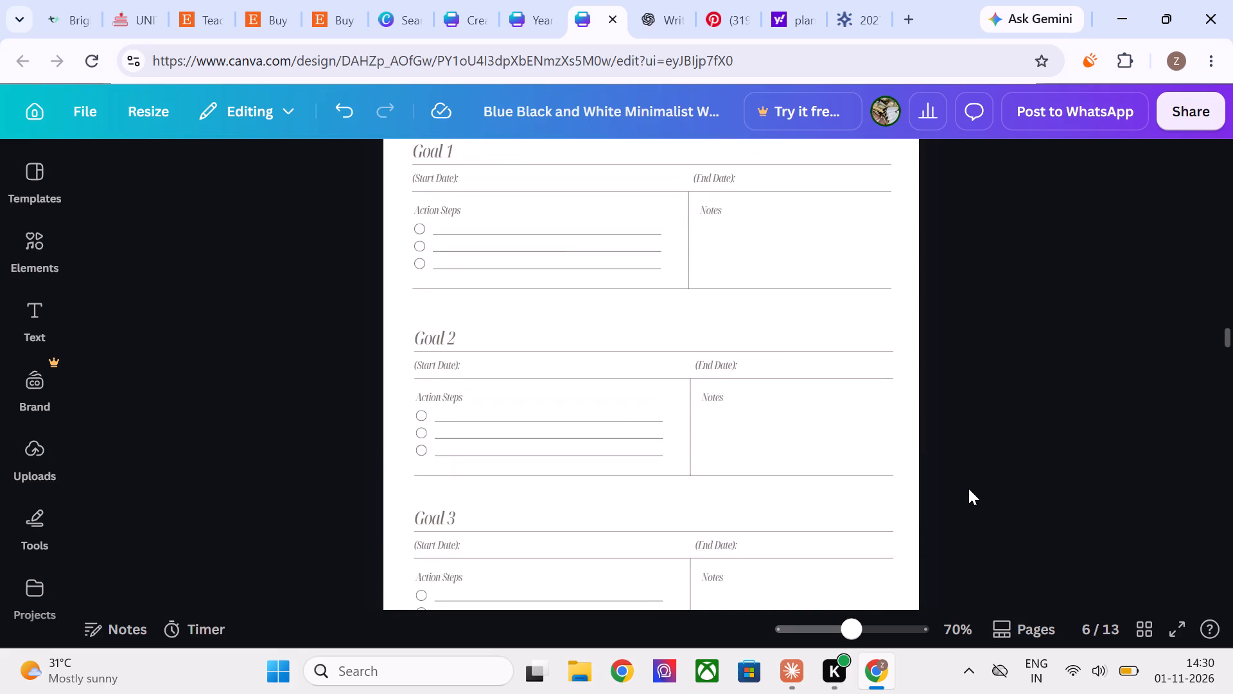
scroll(968, 488, "down", 1)
scroll(968, 488, "up", 2)
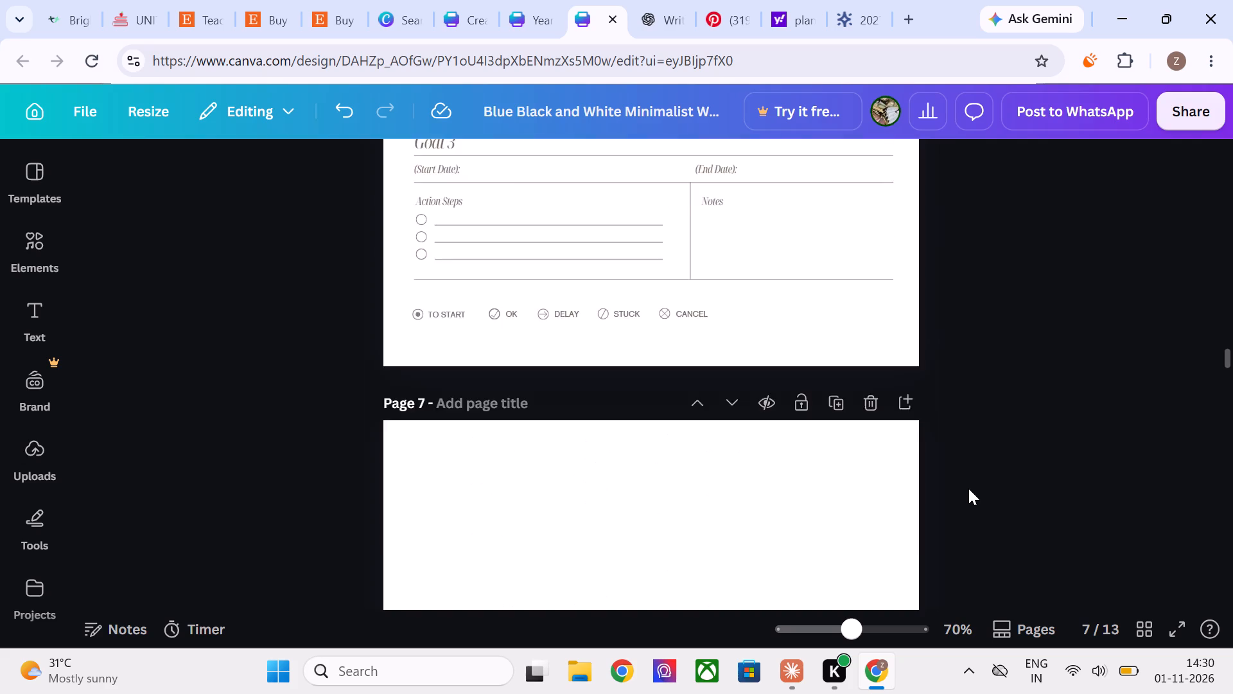
scroll(968, 488, "up", 5)
Delete the word "Planner" from the page 6 title, leaving "Goals".
scroll(722, 398, "down", 1)
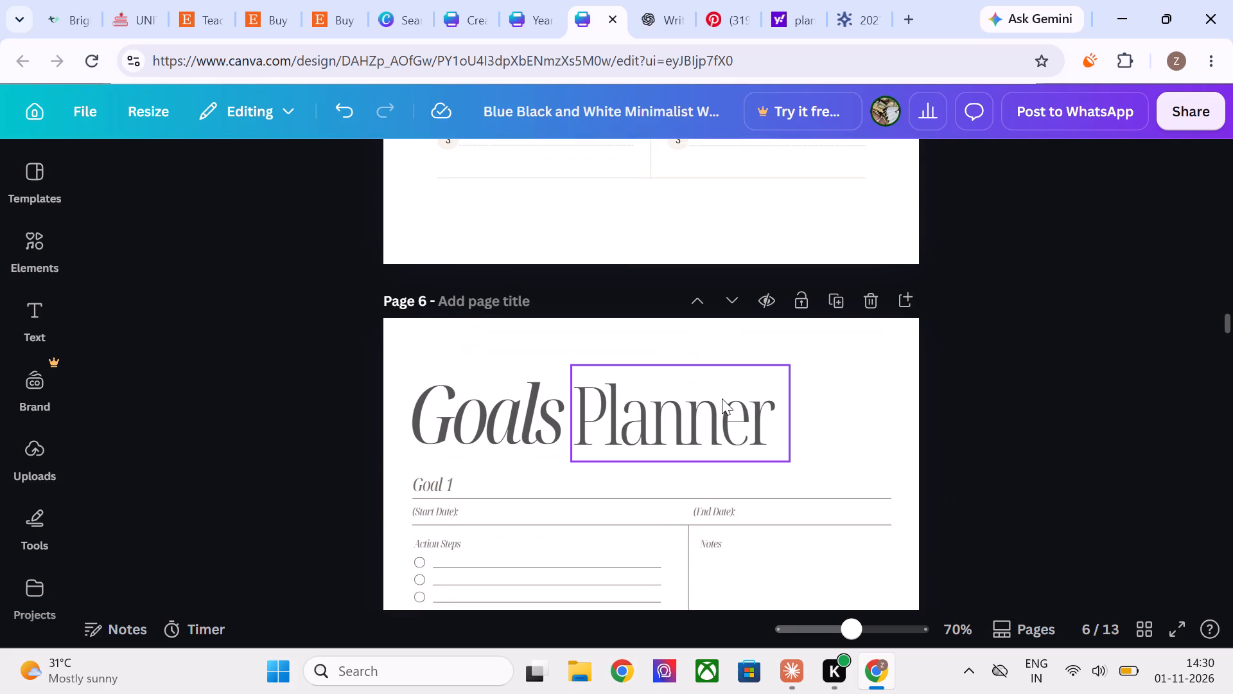
scroll(722, 398, "down", 1)
scroll(805, 299, "up", 1)
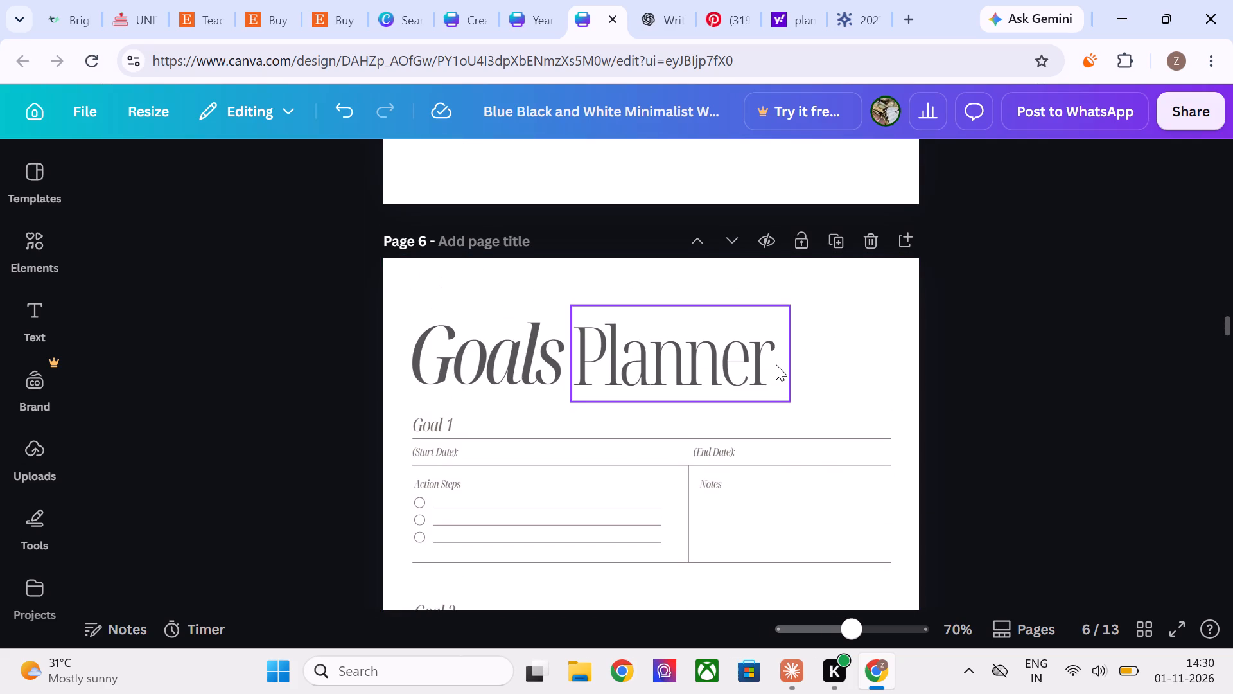
double_click(776, 364)
key("BackSpace")
left_click(988, 432)
Copy "Year At Glance" from page 7 and paste it in place of the "Goals" title text on page 6.
scroll(988, 432, "down", 1)
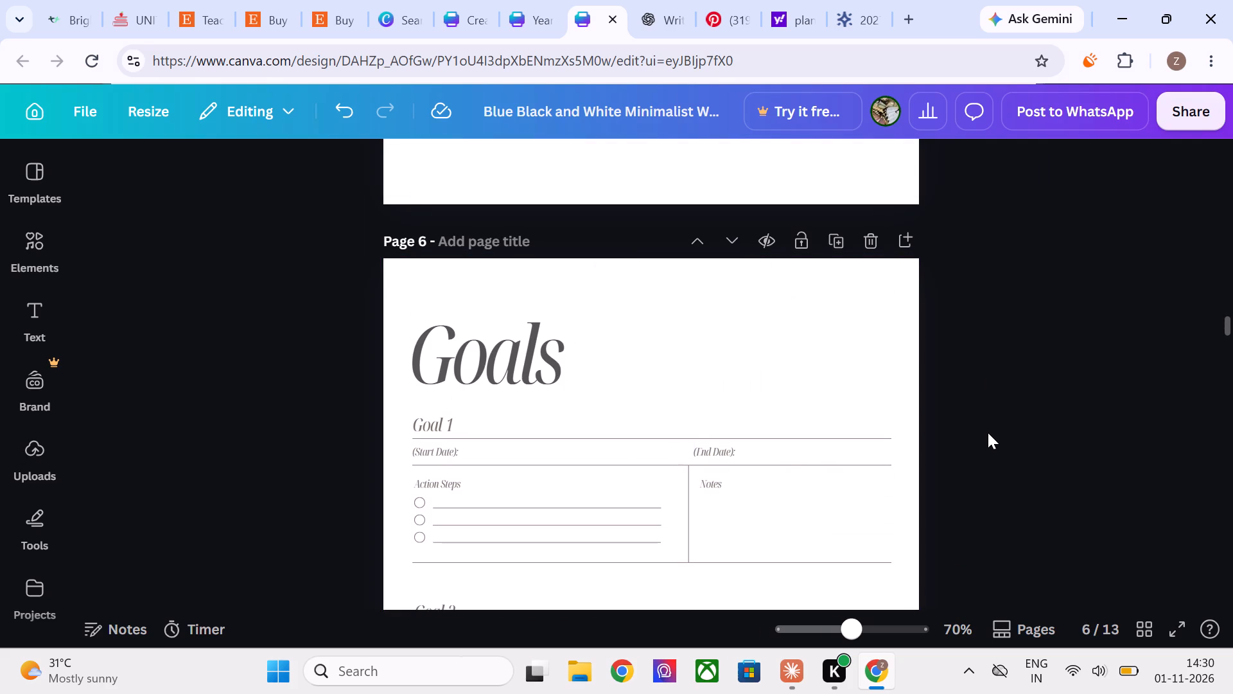
scroll(988, 432, "down", 8)
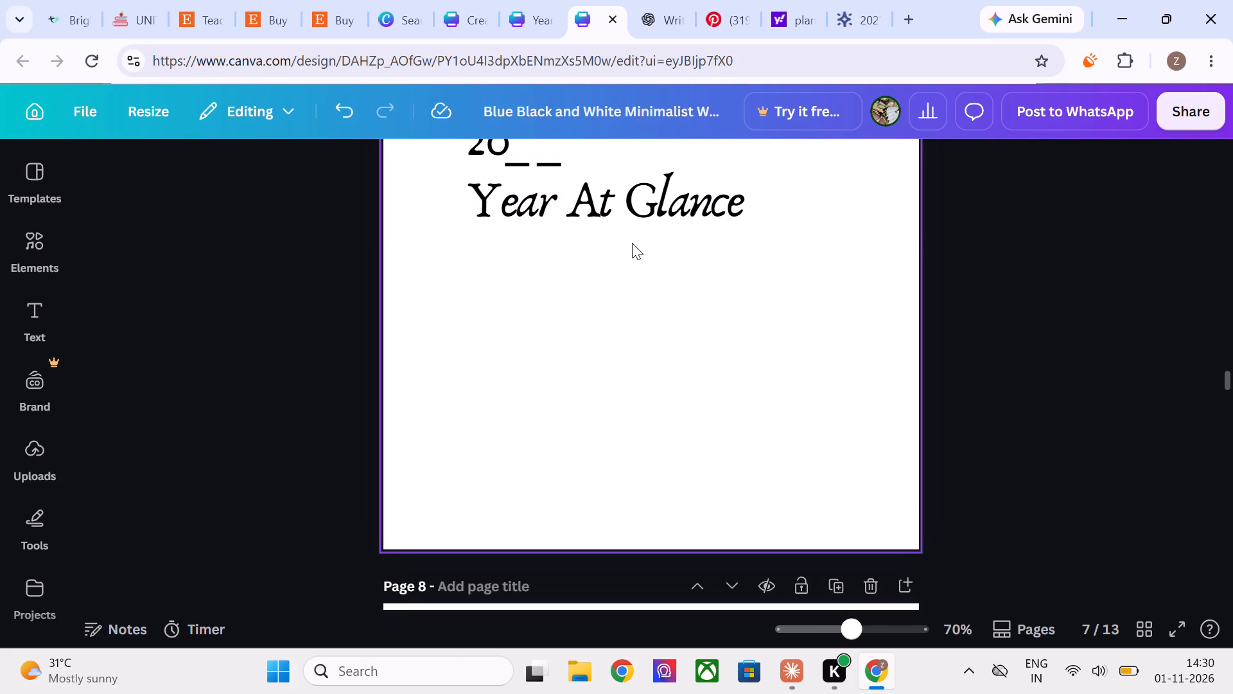
double_click(671, 218)
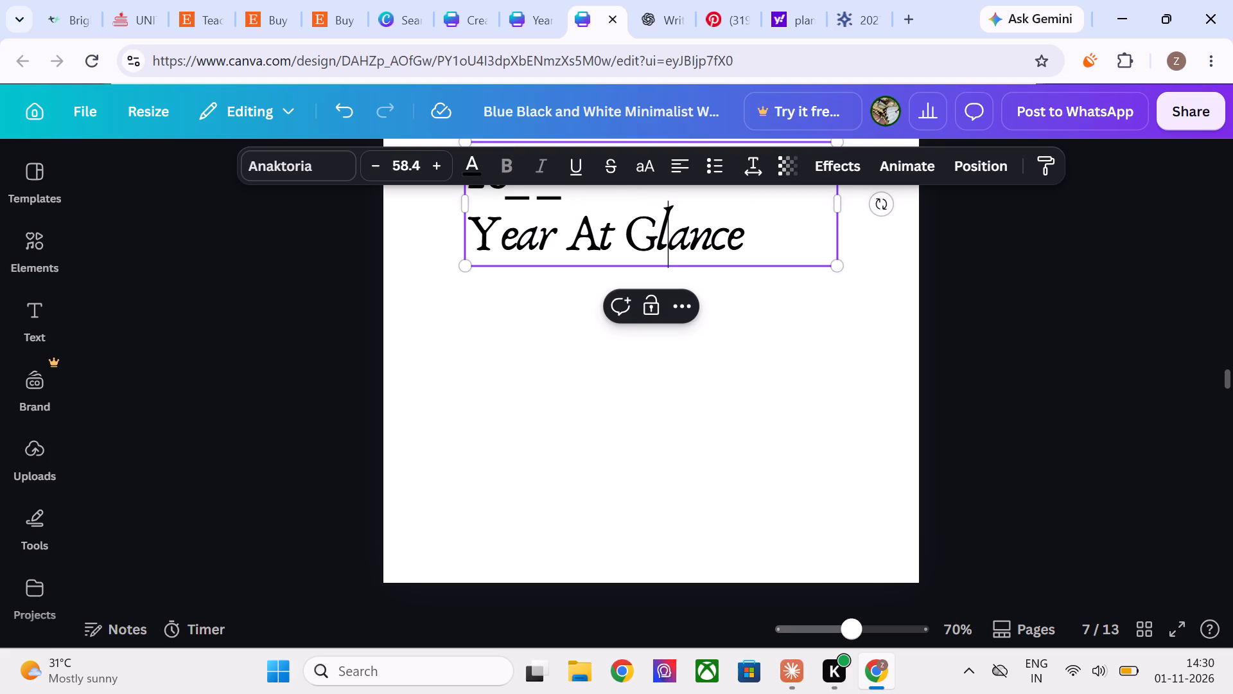
left_click_drag(778, 249, 481, 235)
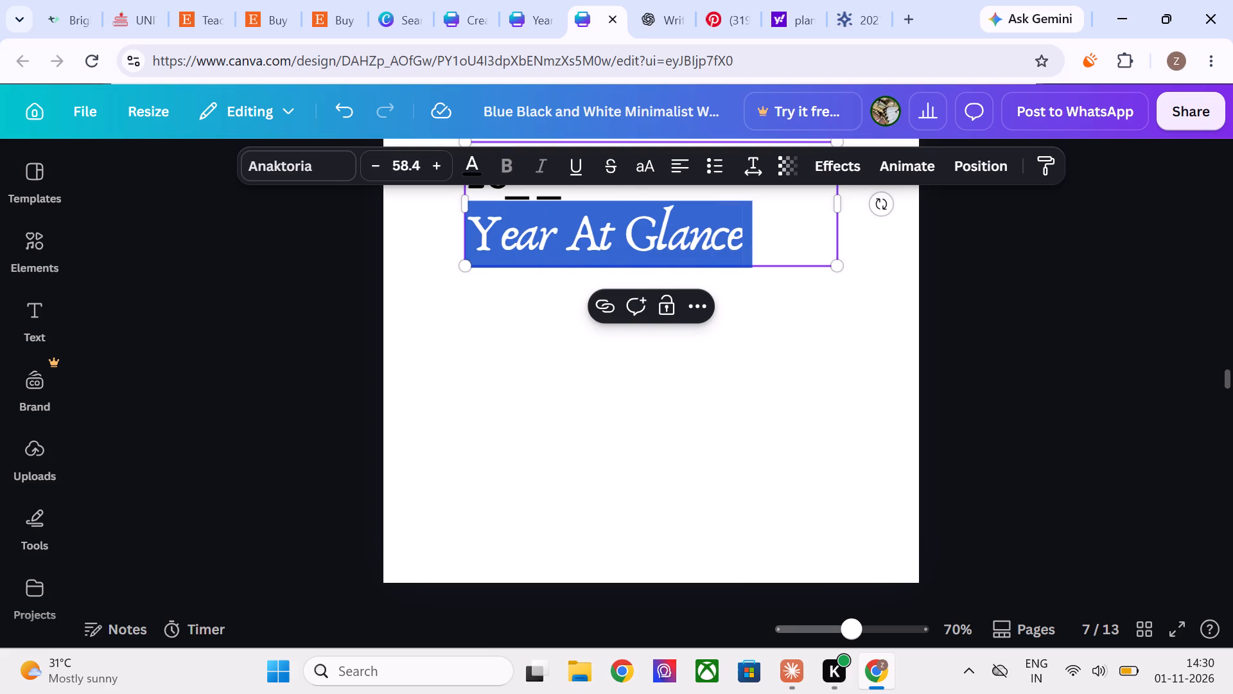
key("ctrl+c")
scroll(481, 235, "up", 6)
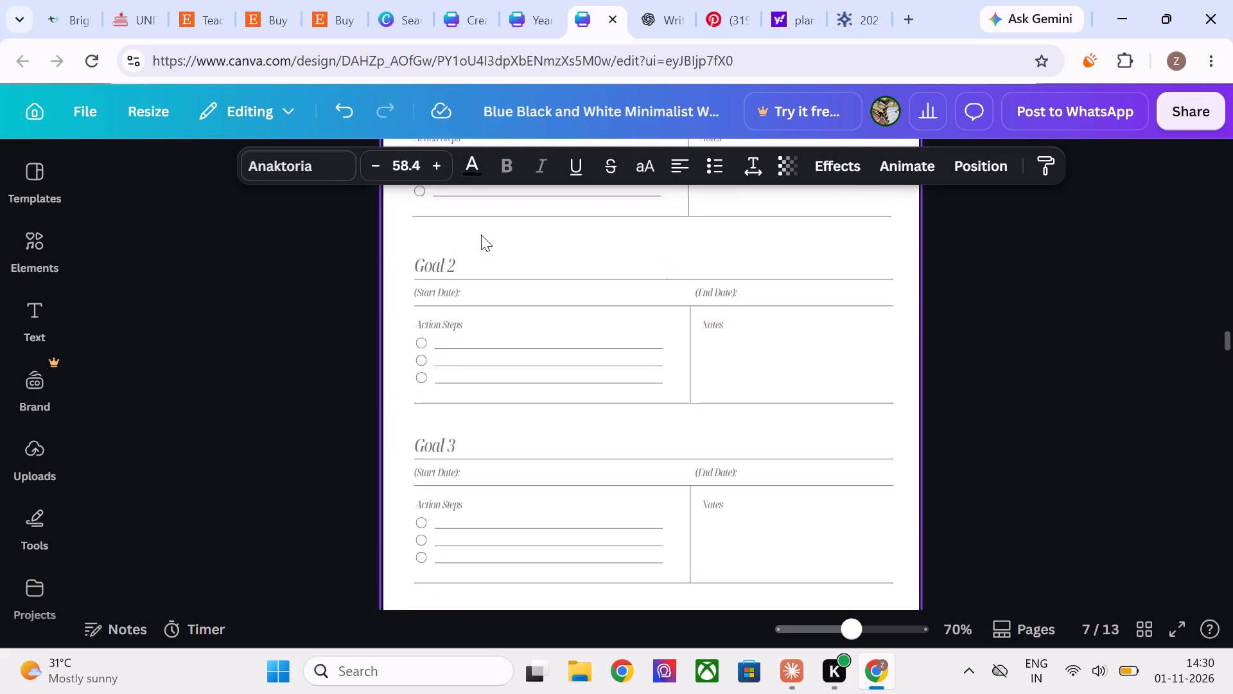
scroll(481, 235, "up", 4)
double_click(533, 287)
key("BackSpace")
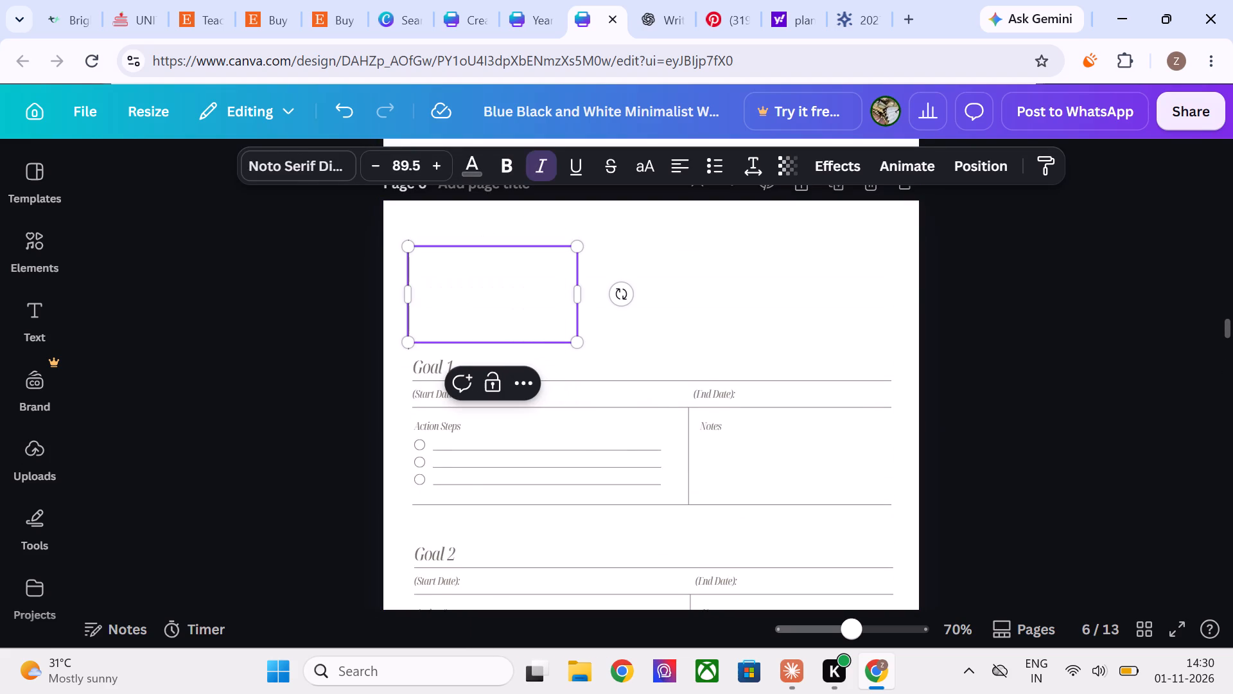
key("ctrl+v")
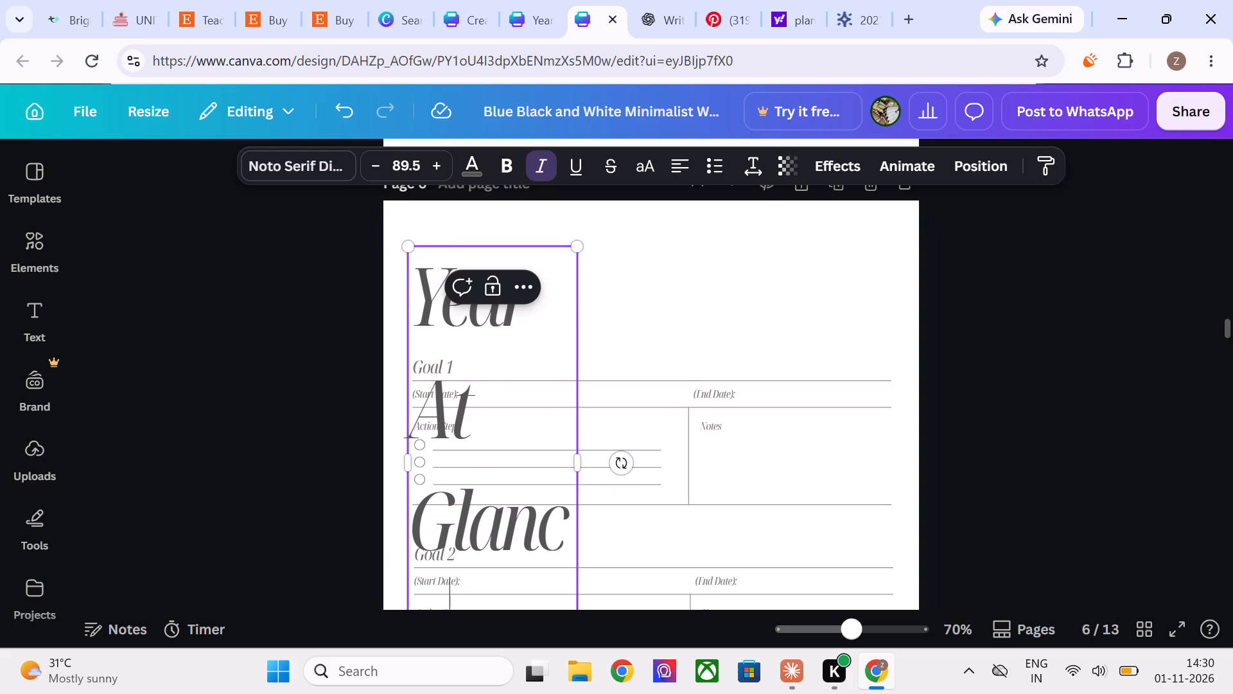
Delete all of the pasted "Year At Glance" text from the title box on page 6, leaving the title area empty.
key("BackSpace")
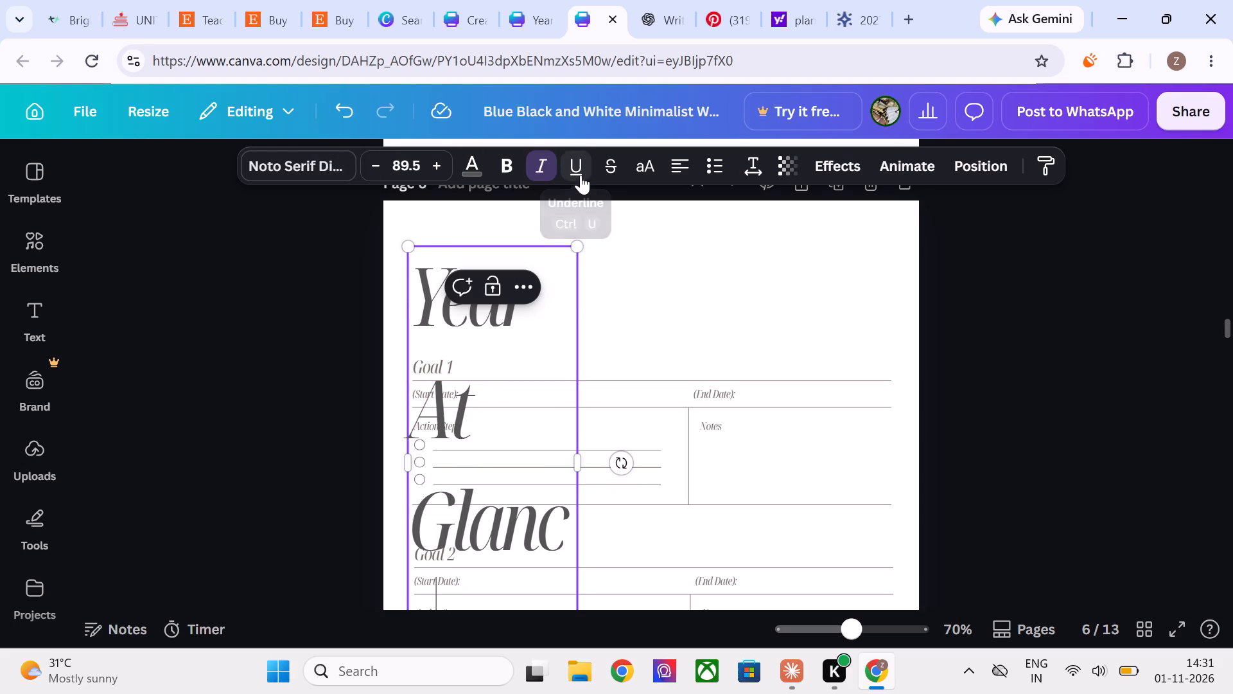
key("BackSpace")
left_click(561, 246)
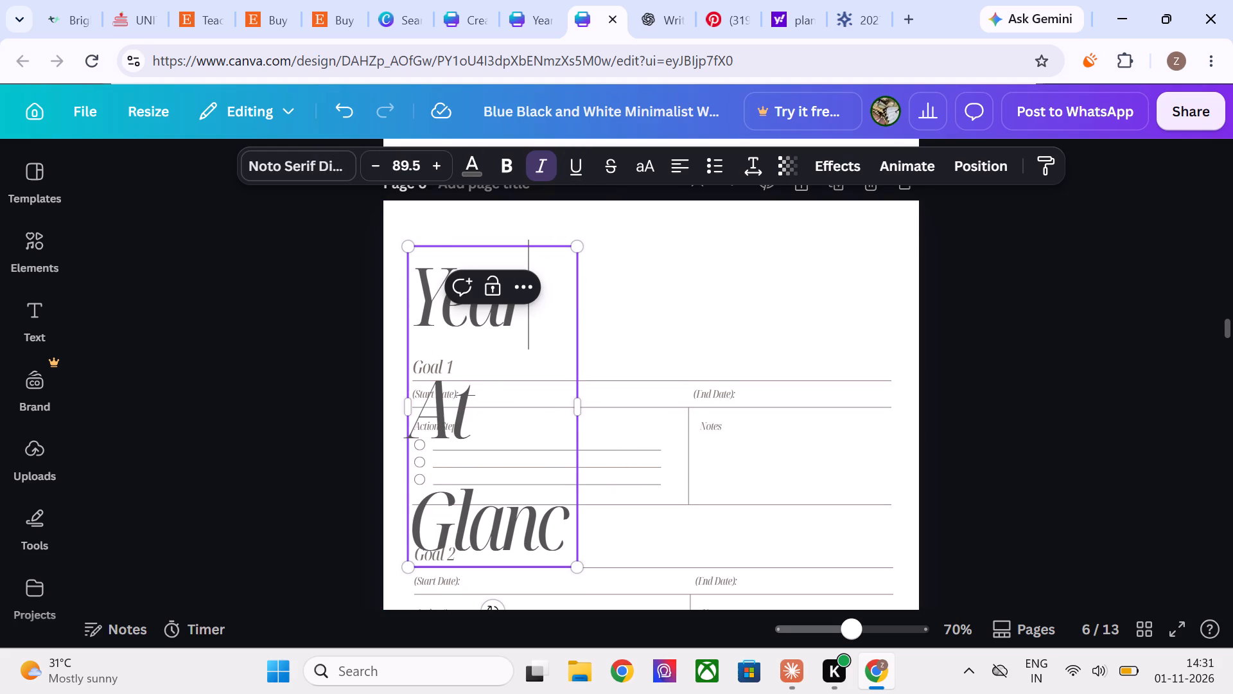
left_click_drag(565, 537, 547, 513)
left_click_drag(547, 513, 439, 321)
key("BackSpace")
key("BackSpace")
key("BackSpace")
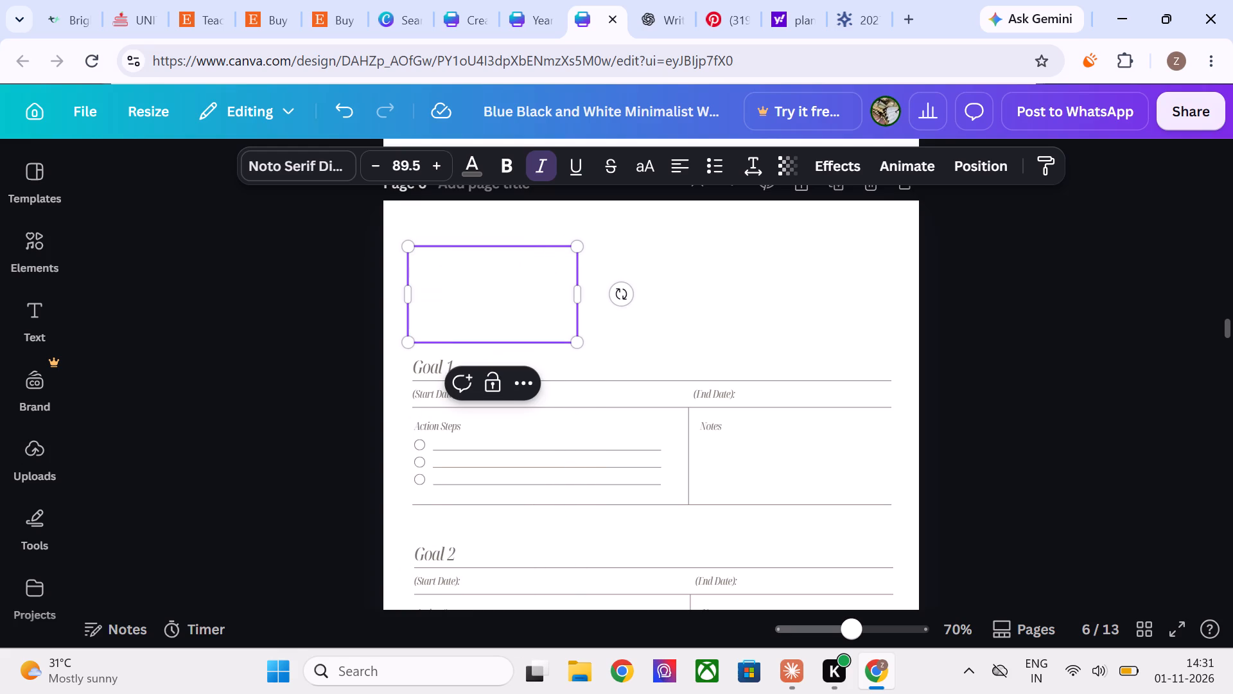
left_click(561, 247)
left_click_drag(561, 247, 356, 278)
left_click(477, 243)
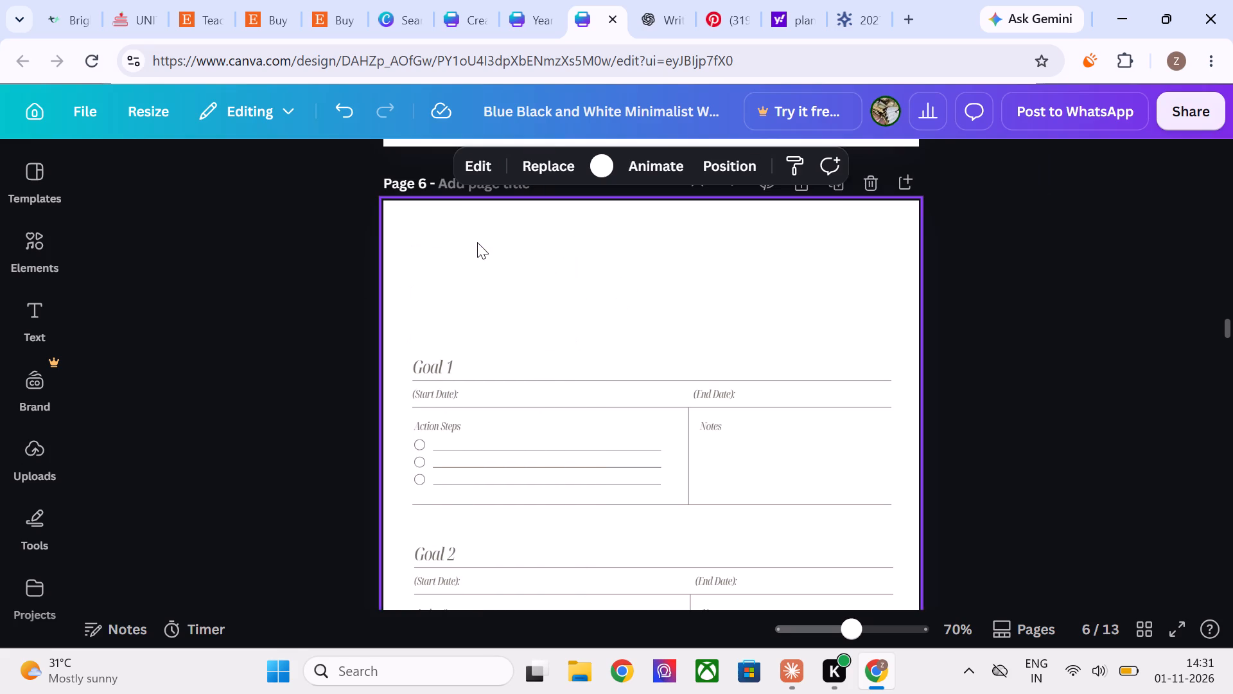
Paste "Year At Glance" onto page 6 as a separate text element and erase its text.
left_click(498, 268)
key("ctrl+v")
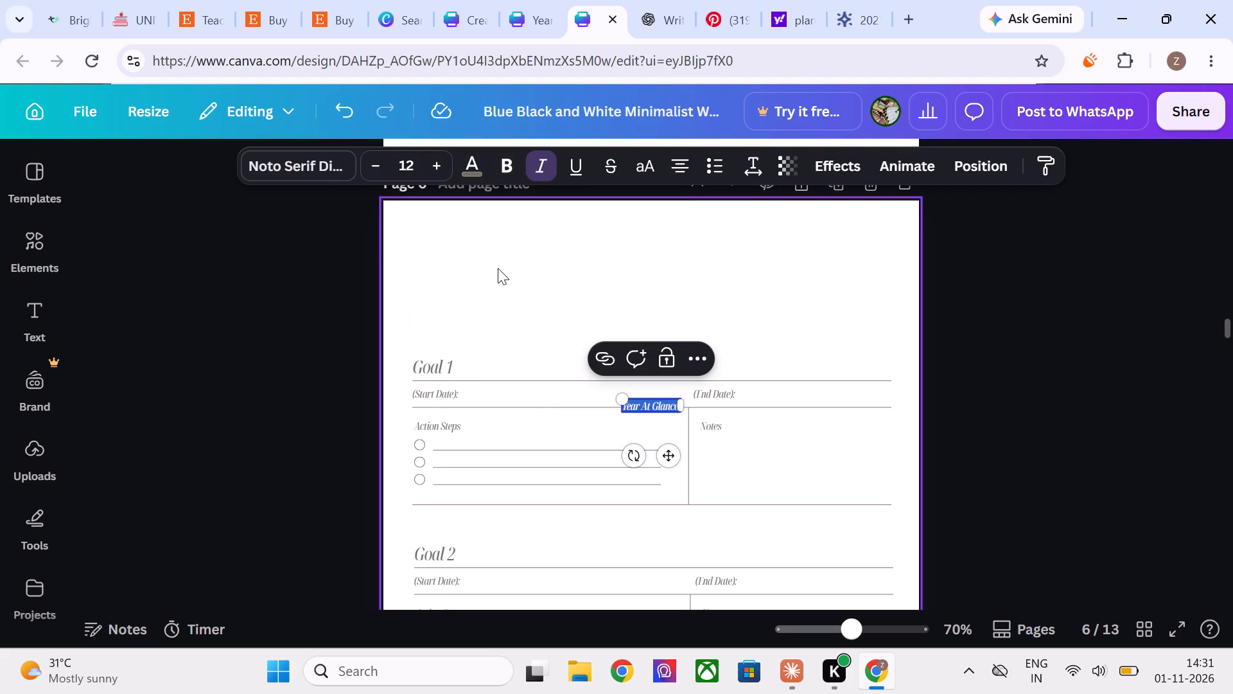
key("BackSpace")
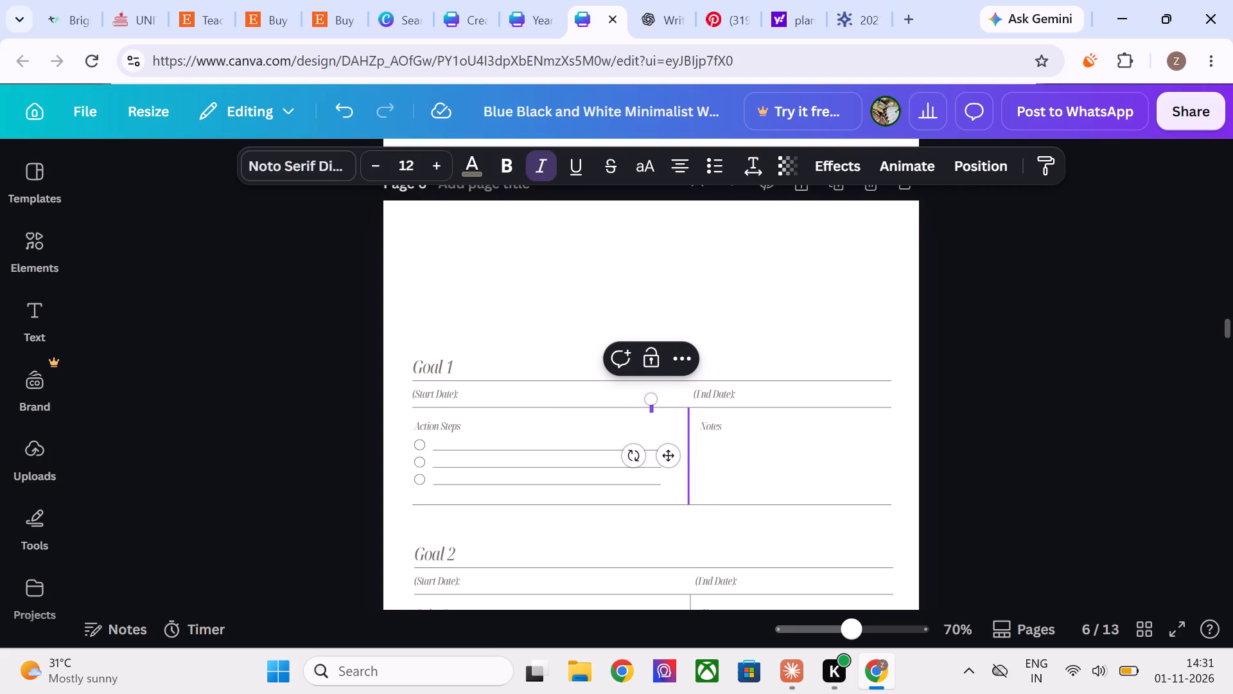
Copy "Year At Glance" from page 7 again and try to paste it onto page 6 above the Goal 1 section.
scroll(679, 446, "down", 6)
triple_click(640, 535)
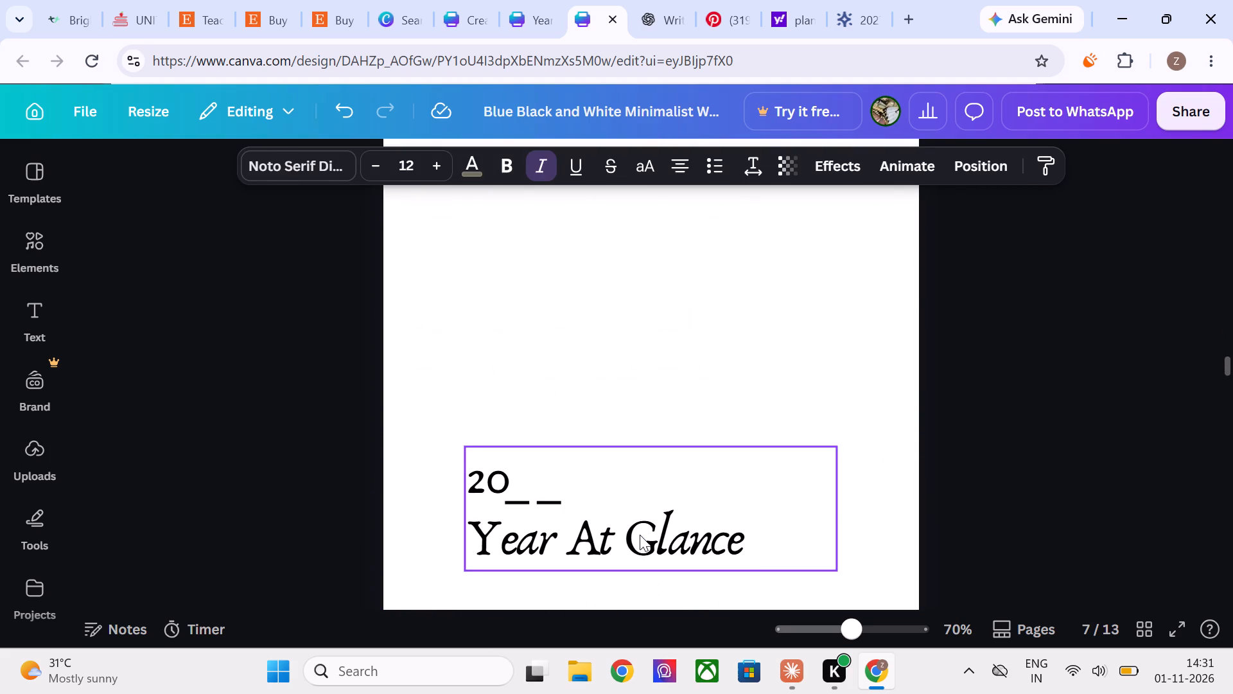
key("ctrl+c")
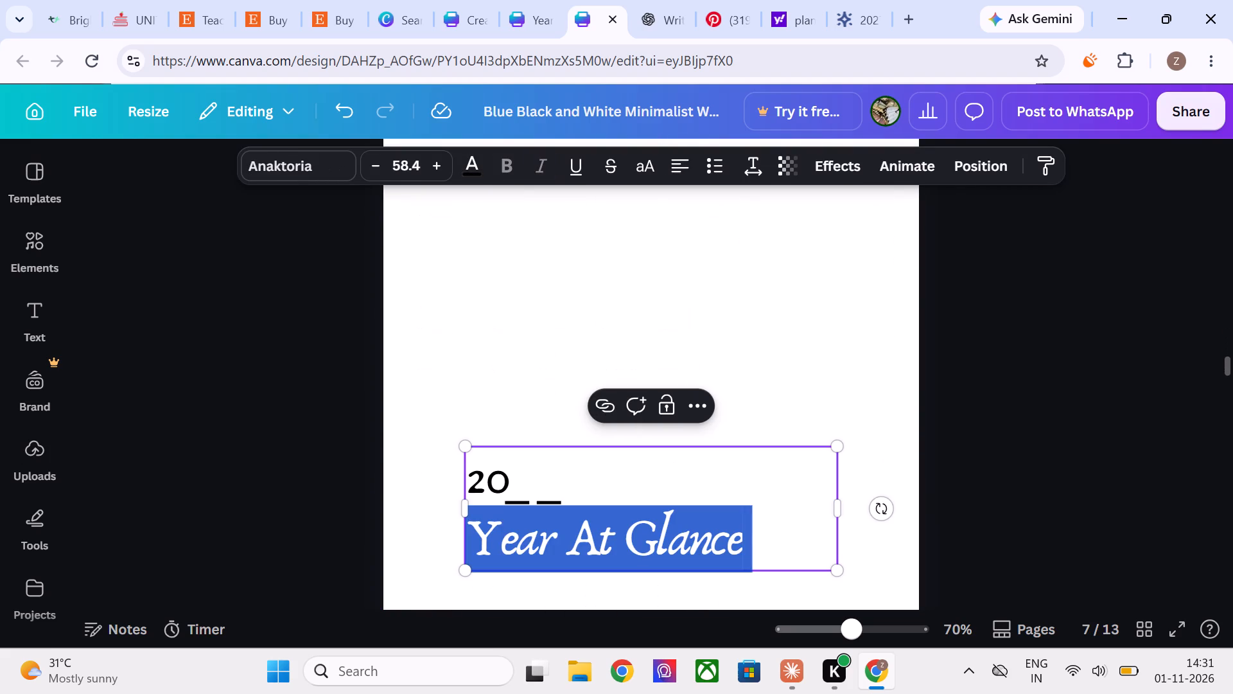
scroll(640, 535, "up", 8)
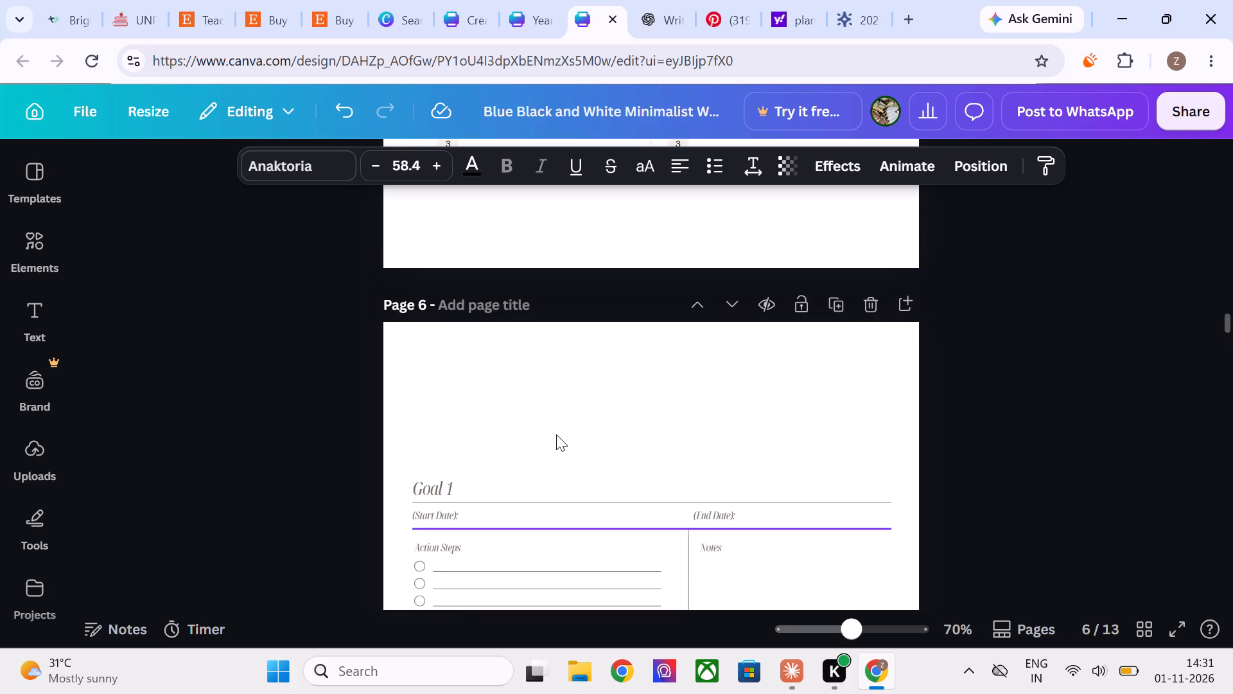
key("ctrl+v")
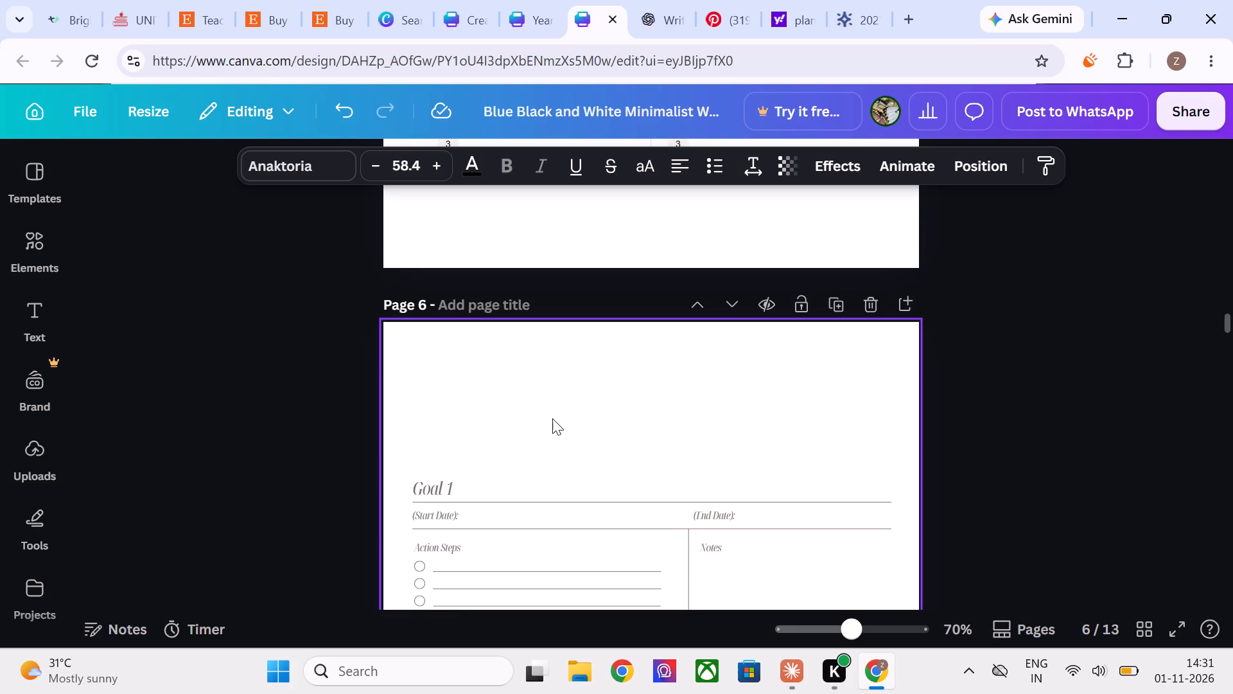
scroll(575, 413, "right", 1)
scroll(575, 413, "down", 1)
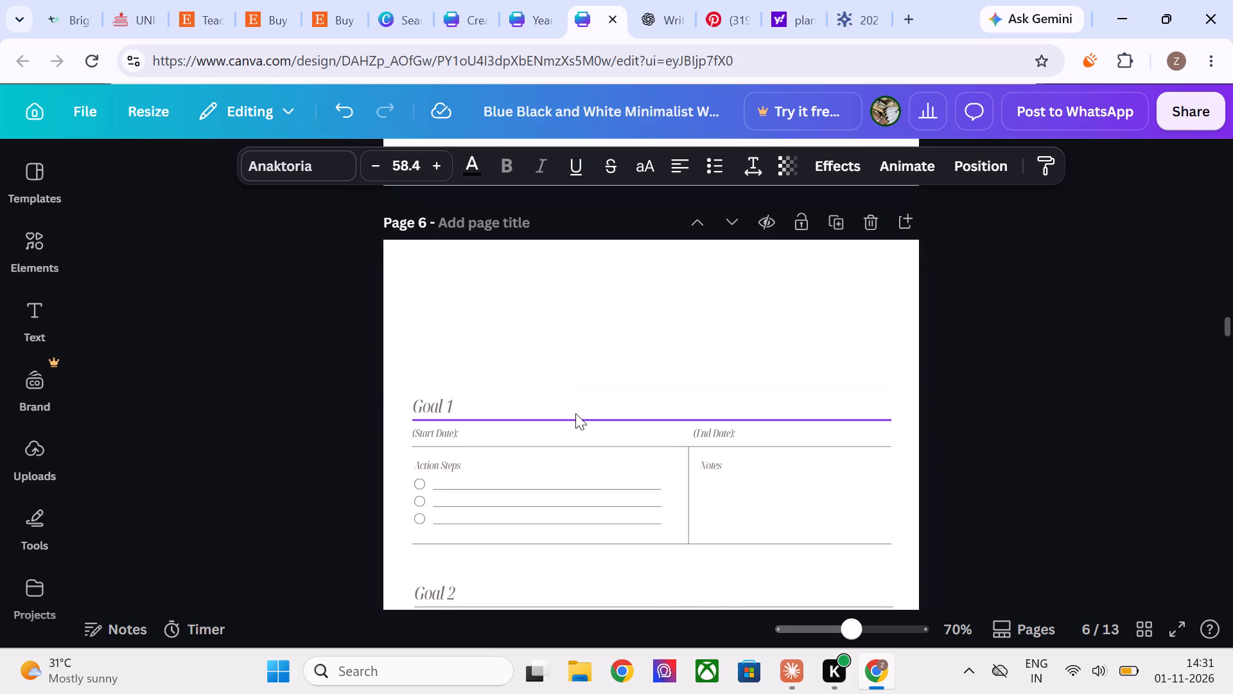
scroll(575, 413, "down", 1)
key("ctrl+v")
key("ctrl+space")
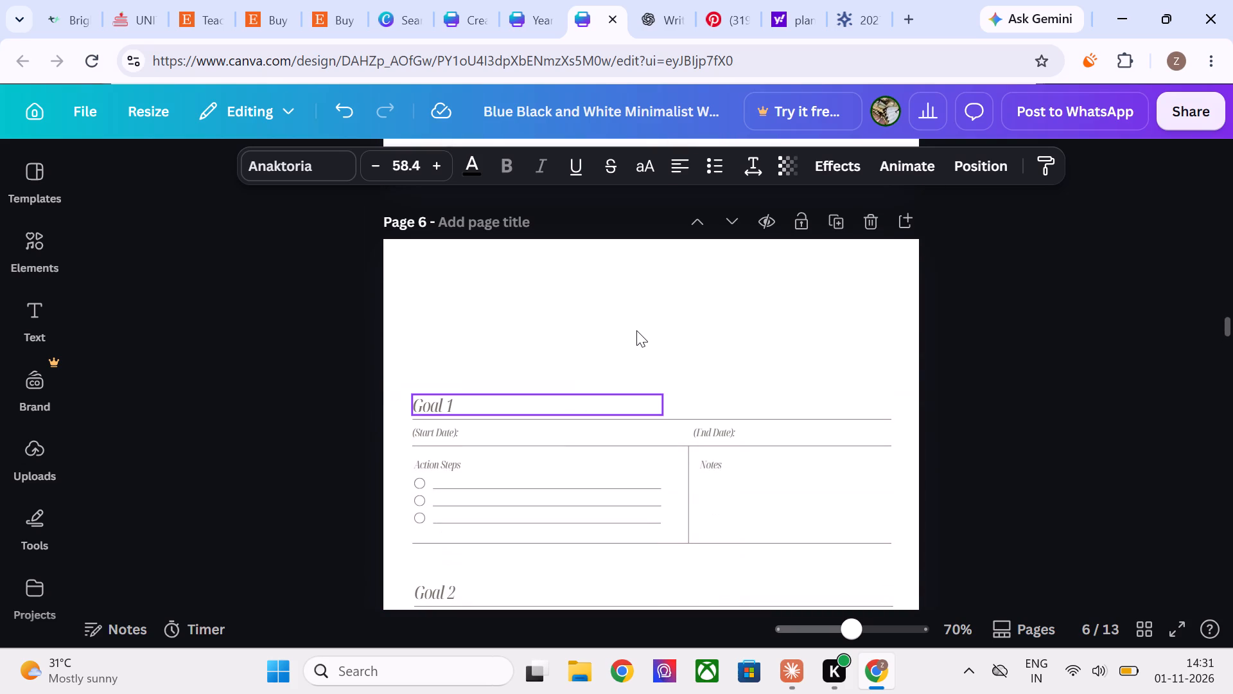
Check the font of the "Why do these goals matter to you?" heading on page 5 against the goal headings on page 6.
scroll(636, 330, "down", 3)
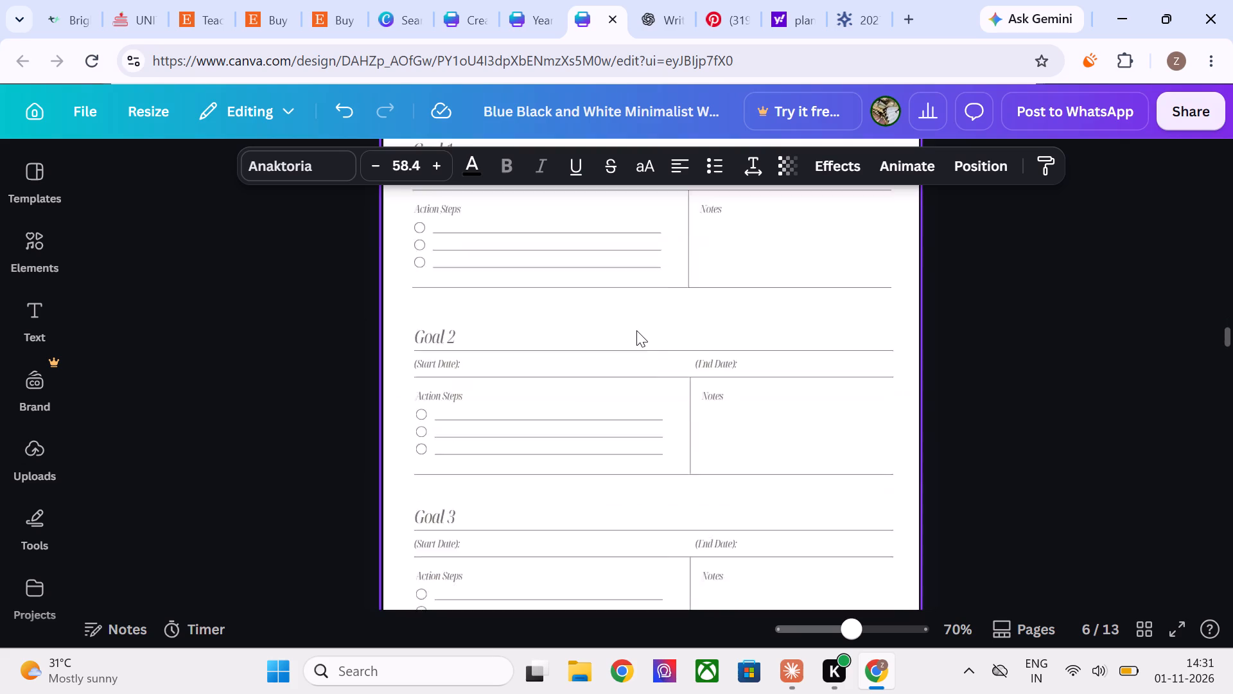
scroll(636, 330, "down", 1)
scroll(636, 330, "up", 7)
scroll(636, 330, "down", 1)
left_click(565, 402)
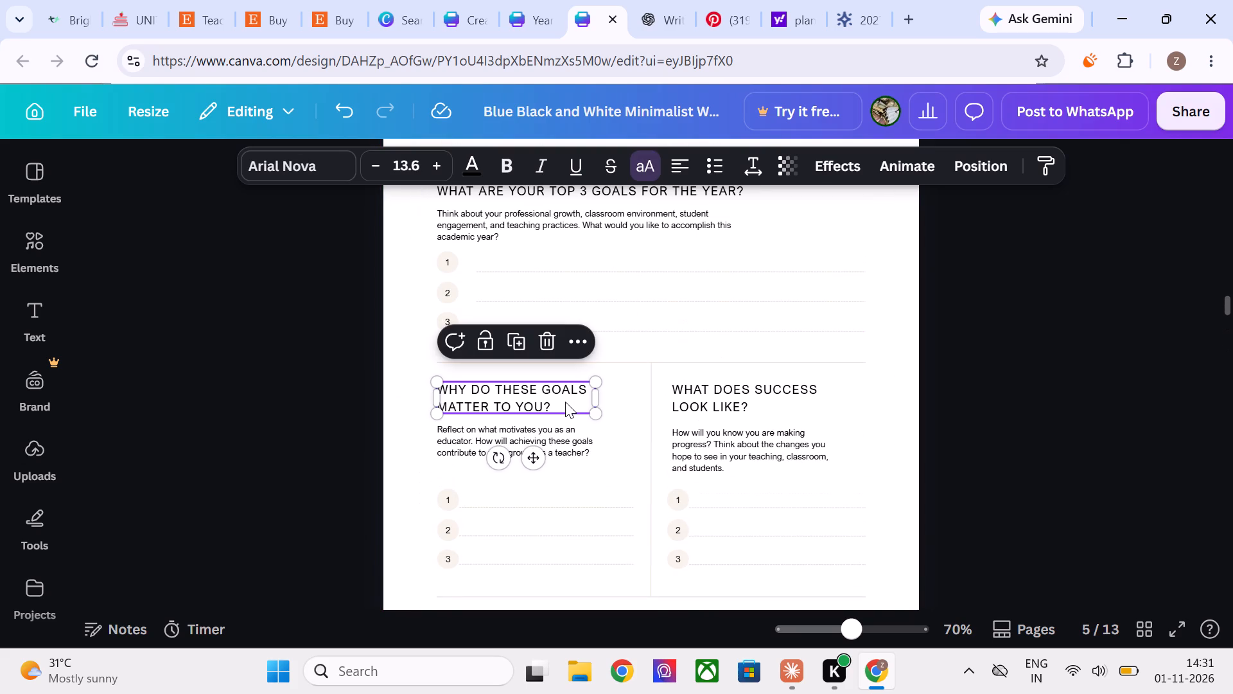
scroll(565, 402, "down", 3)
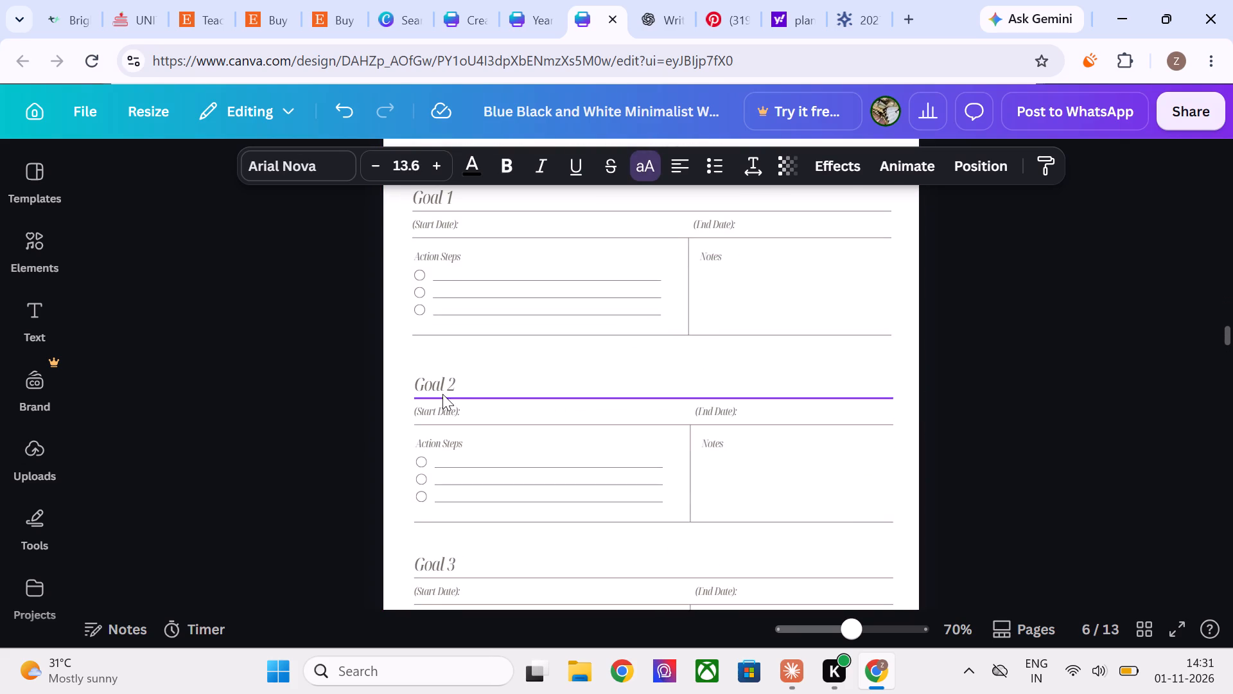
left_click(444, 391)
left_click(287, 242)
Change the "Goal 1" heading to Arial Nova and apply that font to all matching text on page 6.
scroll(287, 242, "up", 1)
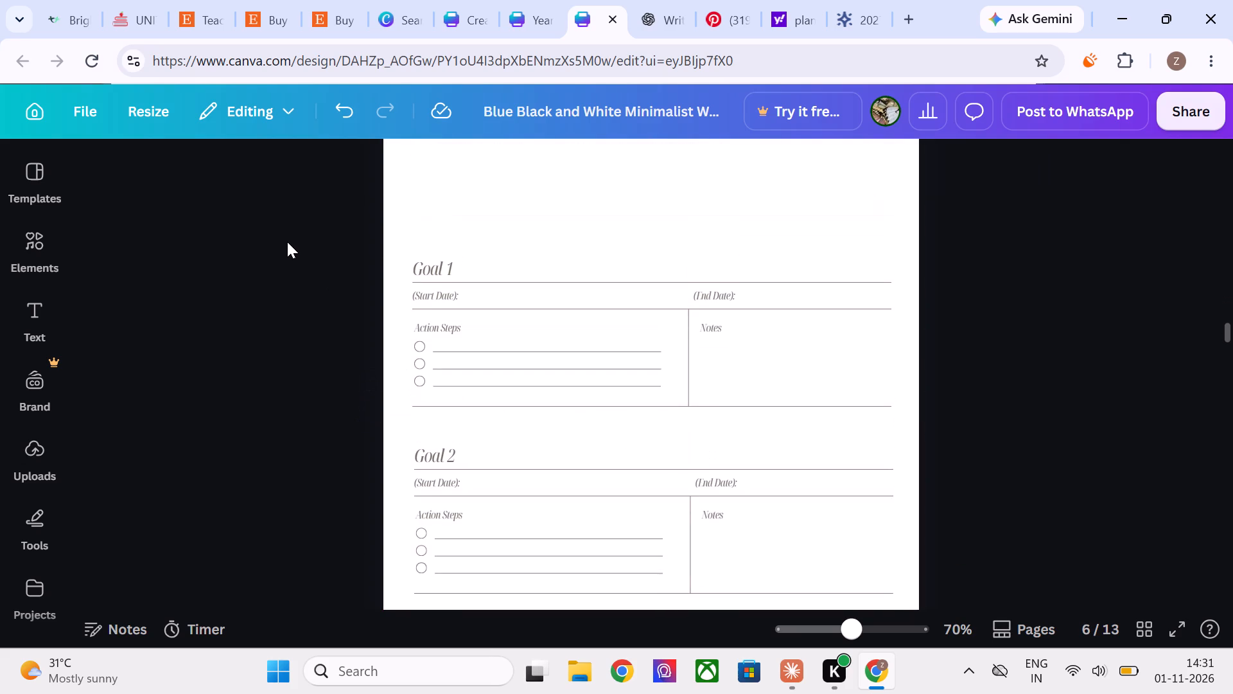
left_click(442, 268)
double_click(441, 267)
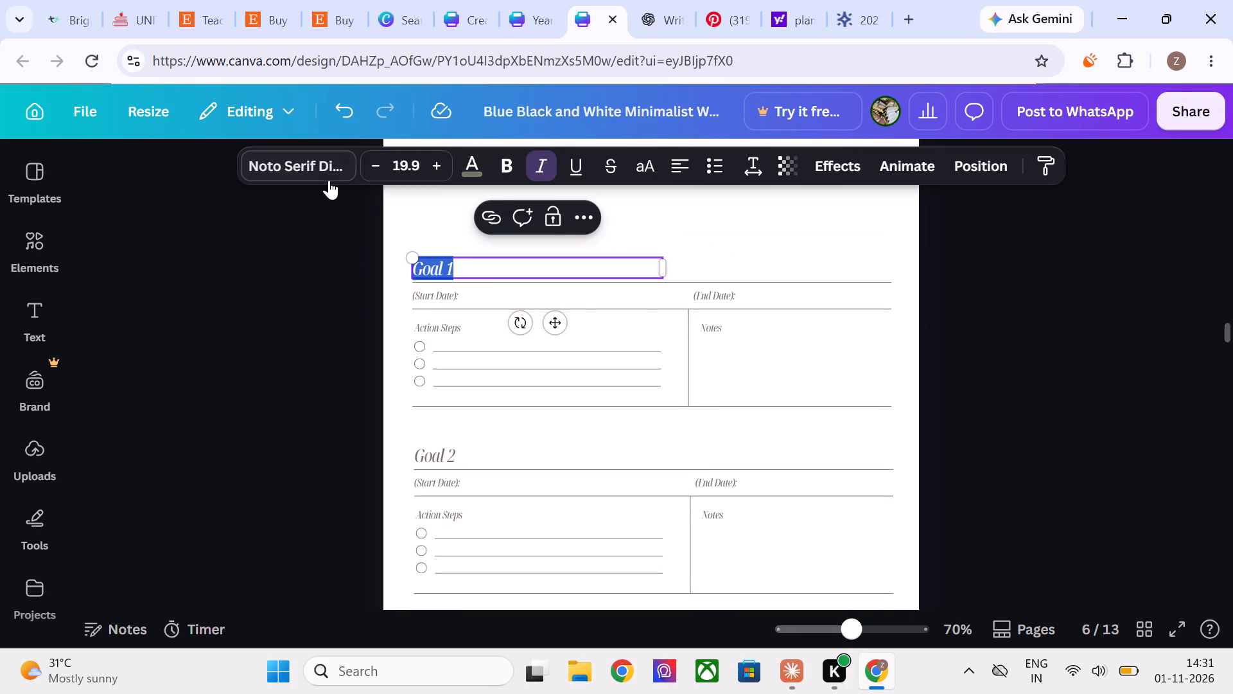
left_click(330, 166)
scroll(291, 430, "down", 1)
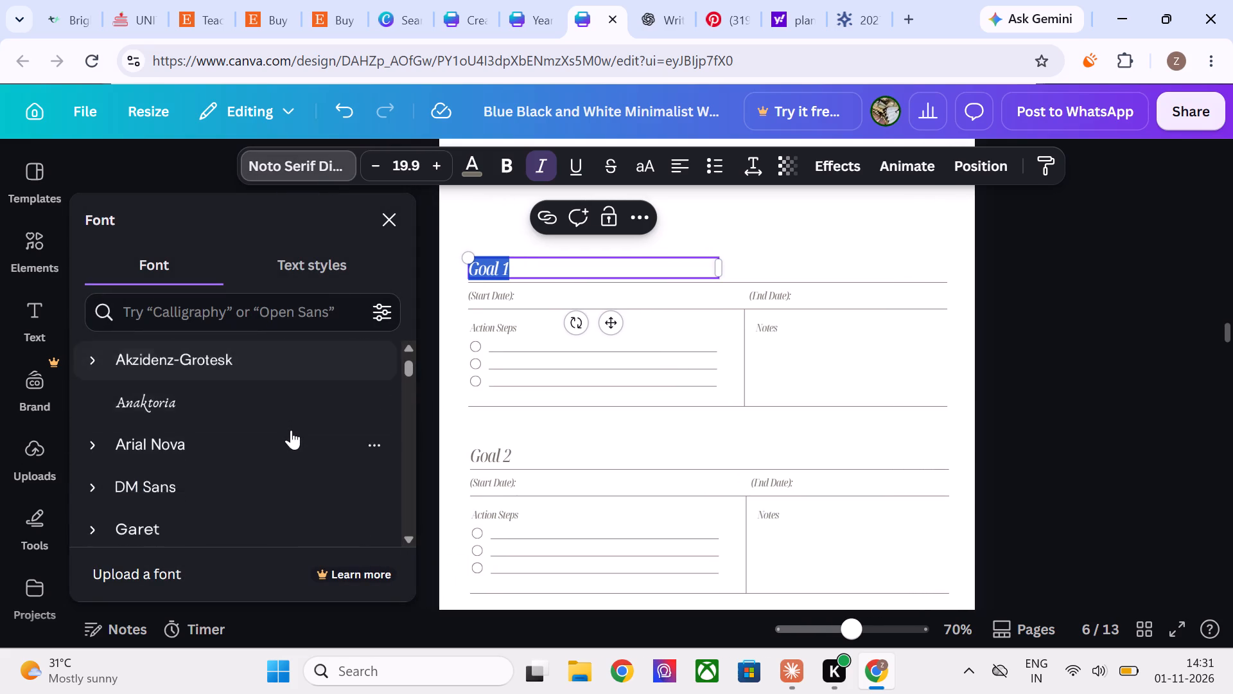
scroll(291, 430, "down", 1)
left_click(291, 421)
left_click(291, 421)
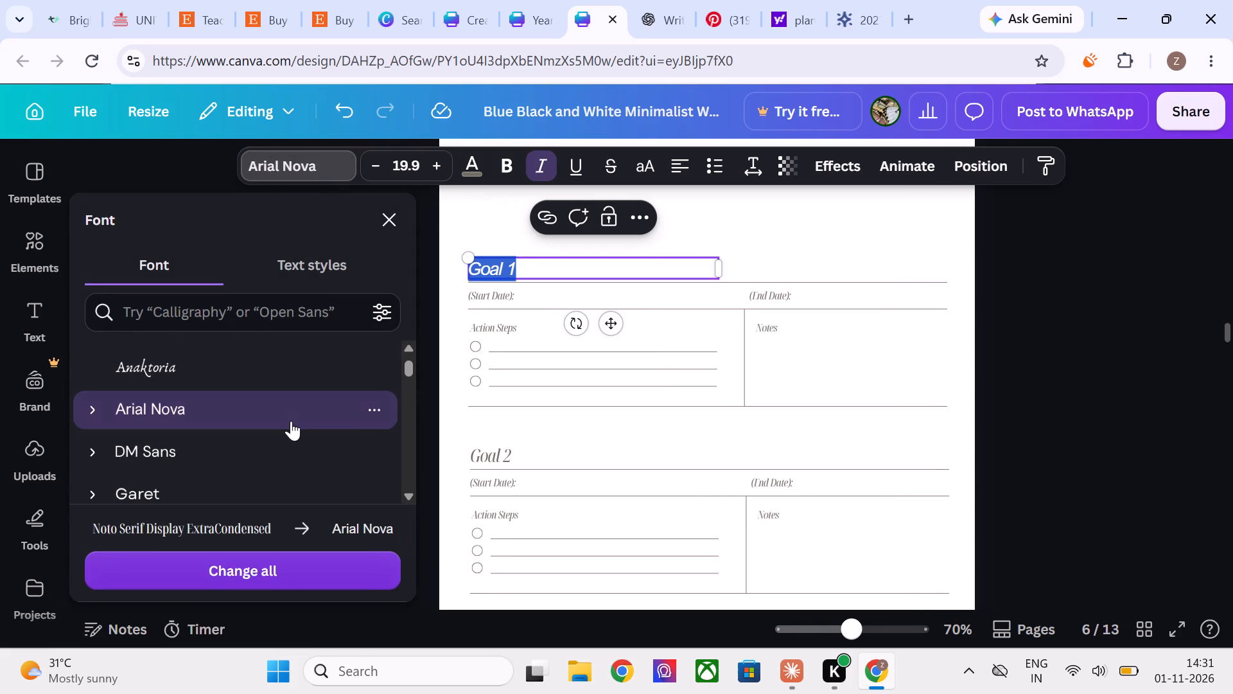
left_click(339, 571)
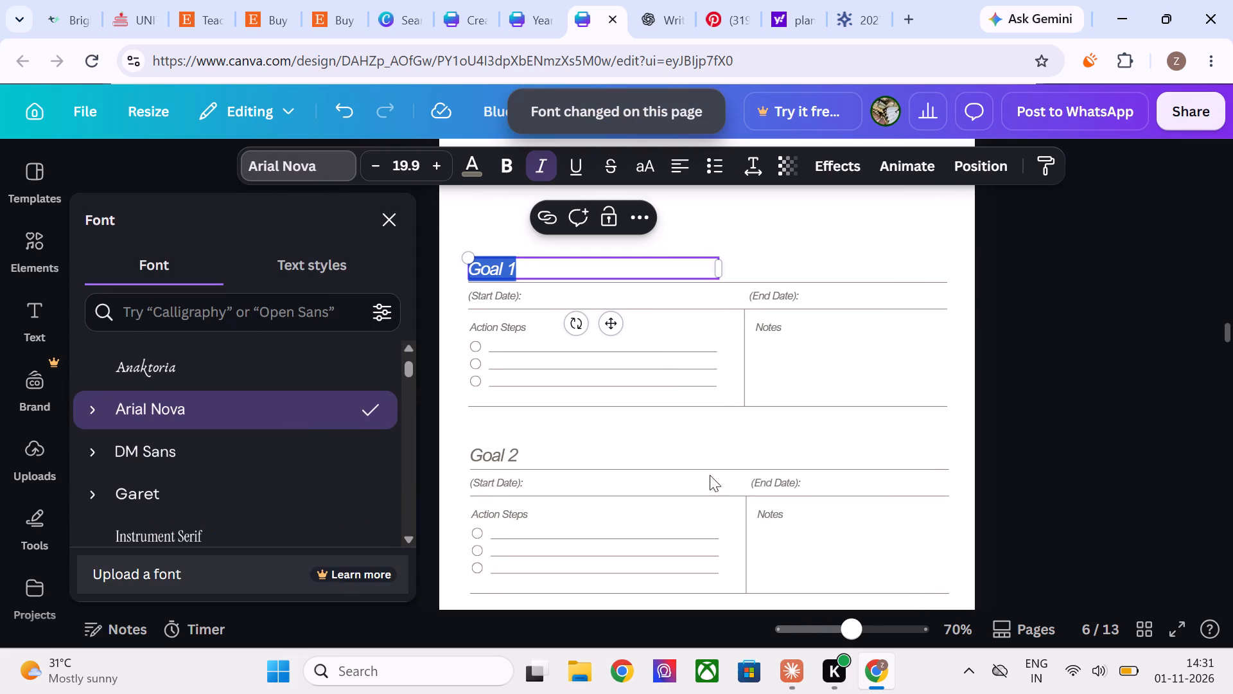
left_click(1094, 496)
left_click(1078, 503)
Compare with the heading and body text styling on page 5, and remove the italics from the "Goal 1" heading on page 6.
scroll(1078, 503, "up", 5)
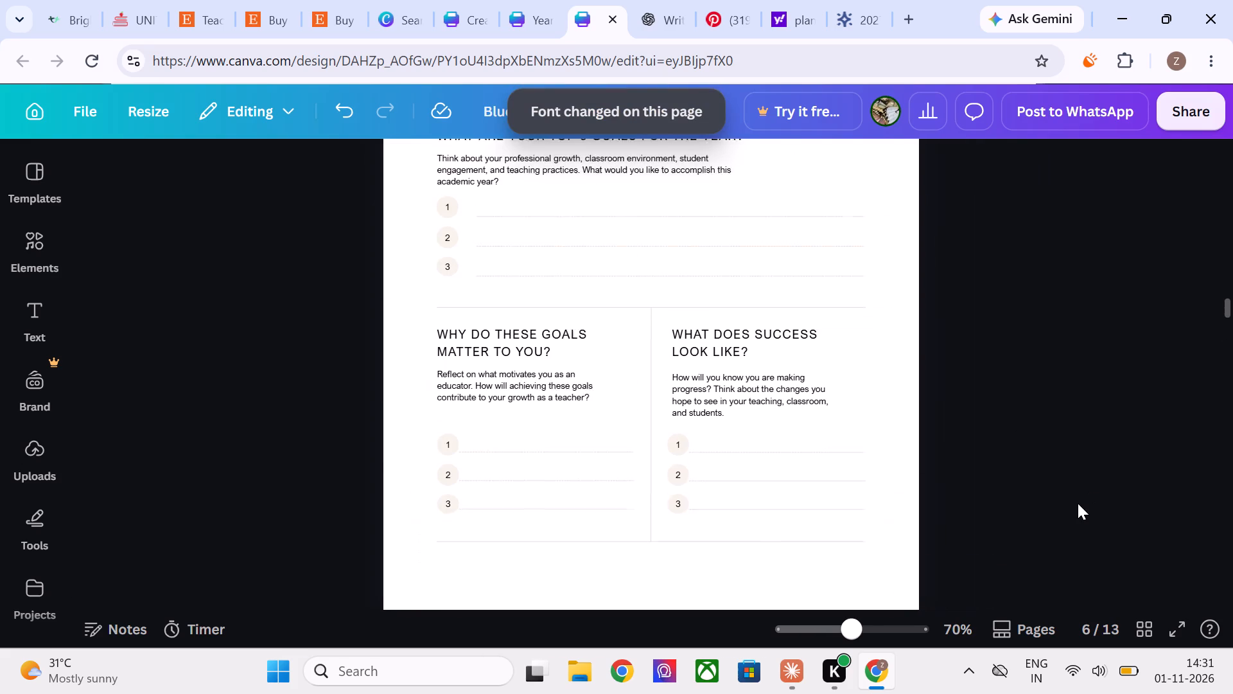
left_click(548, 348)
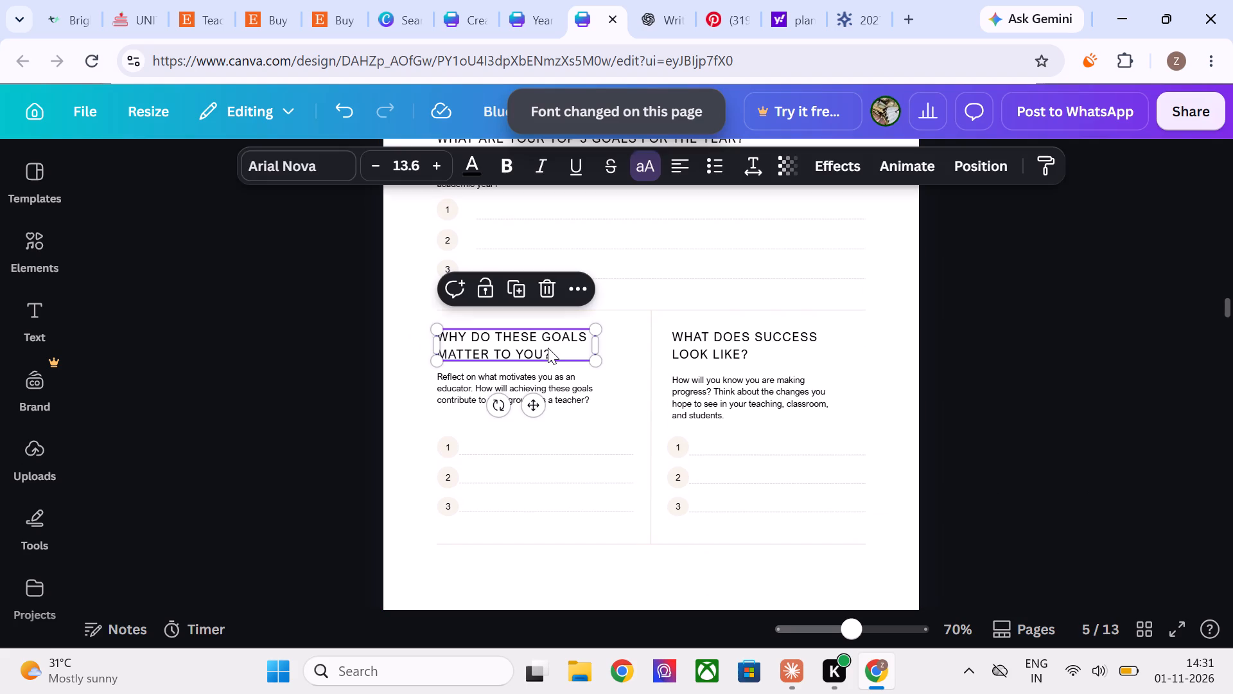
left_click(575, 393)
left_click(997, 436)
scroll(997, 436, "down", 1)
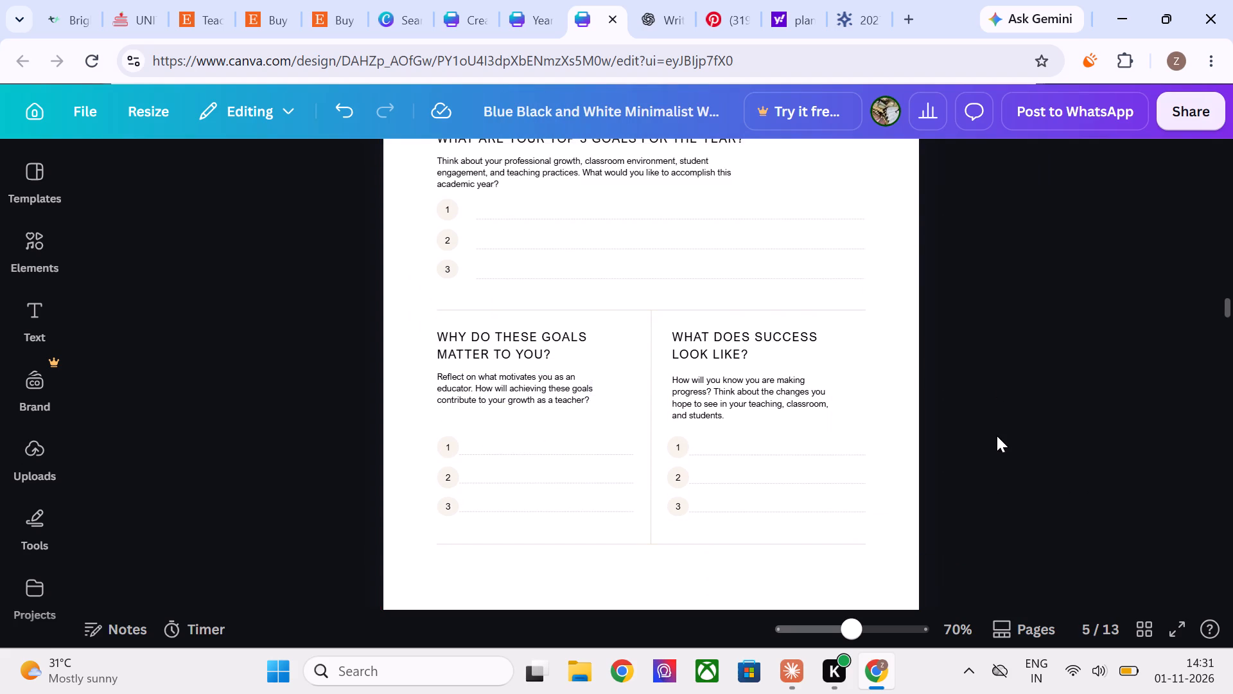
scroll(997, 436, "down", 4)
triple_click(443, 181)
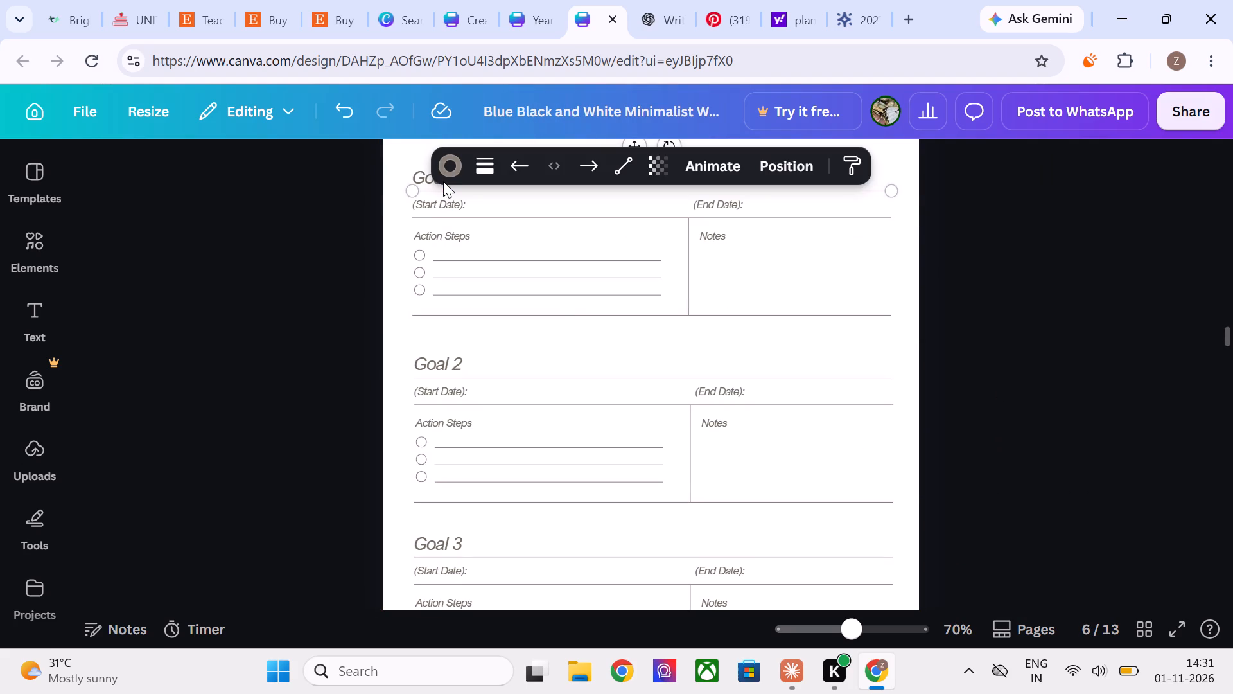
double_click(423, 172)
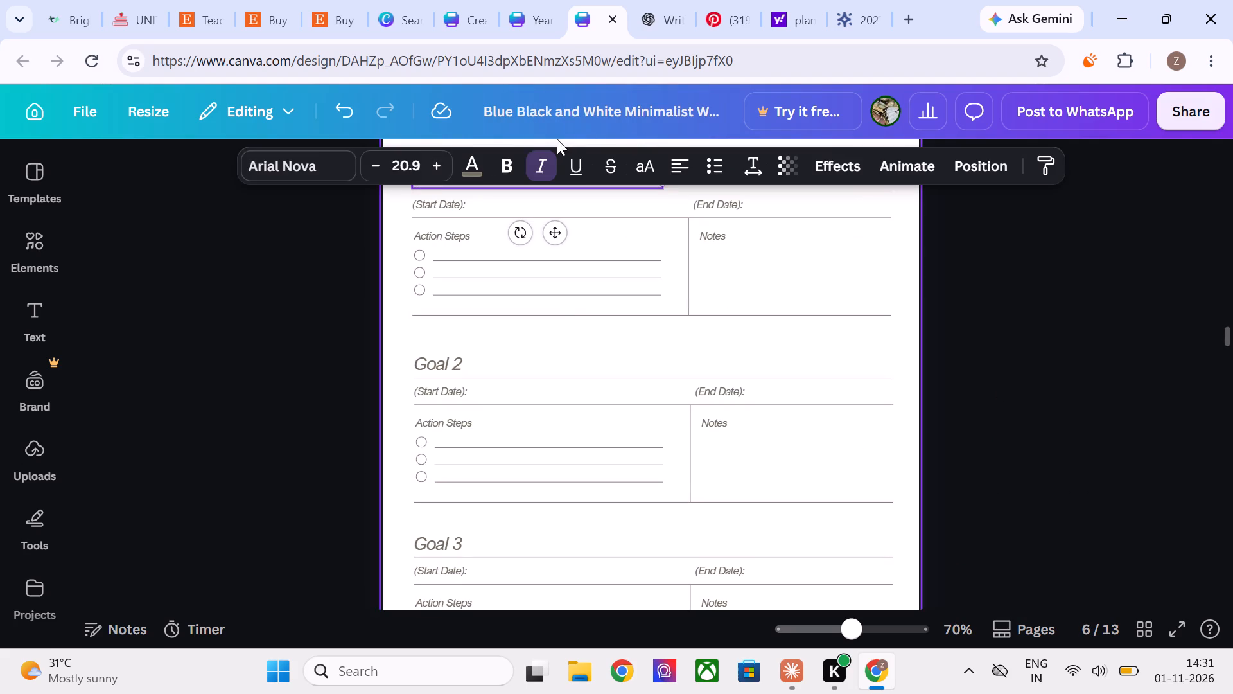
left_click(547, 156)
left_click(931, 278)
Select all the goal sections on page 6 and remove the italics from their headings and labels.
scroll(931, 278, "up", 1)
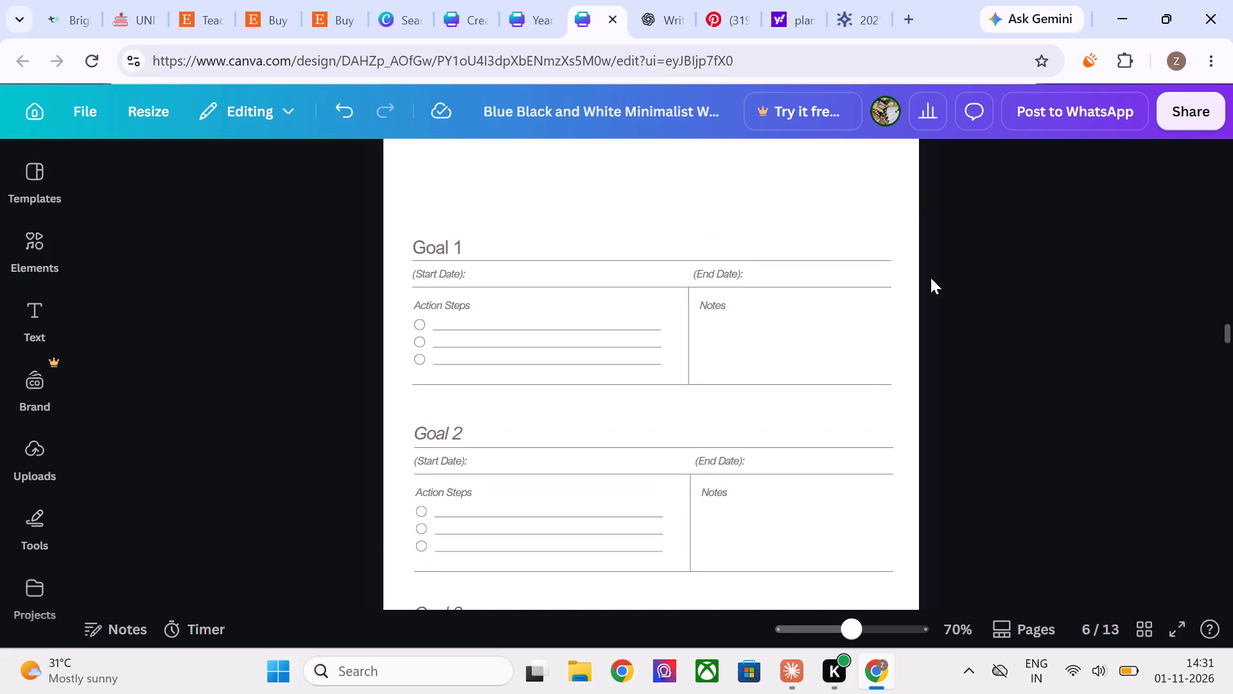
left_click_drag(337, 173, 914, 591)
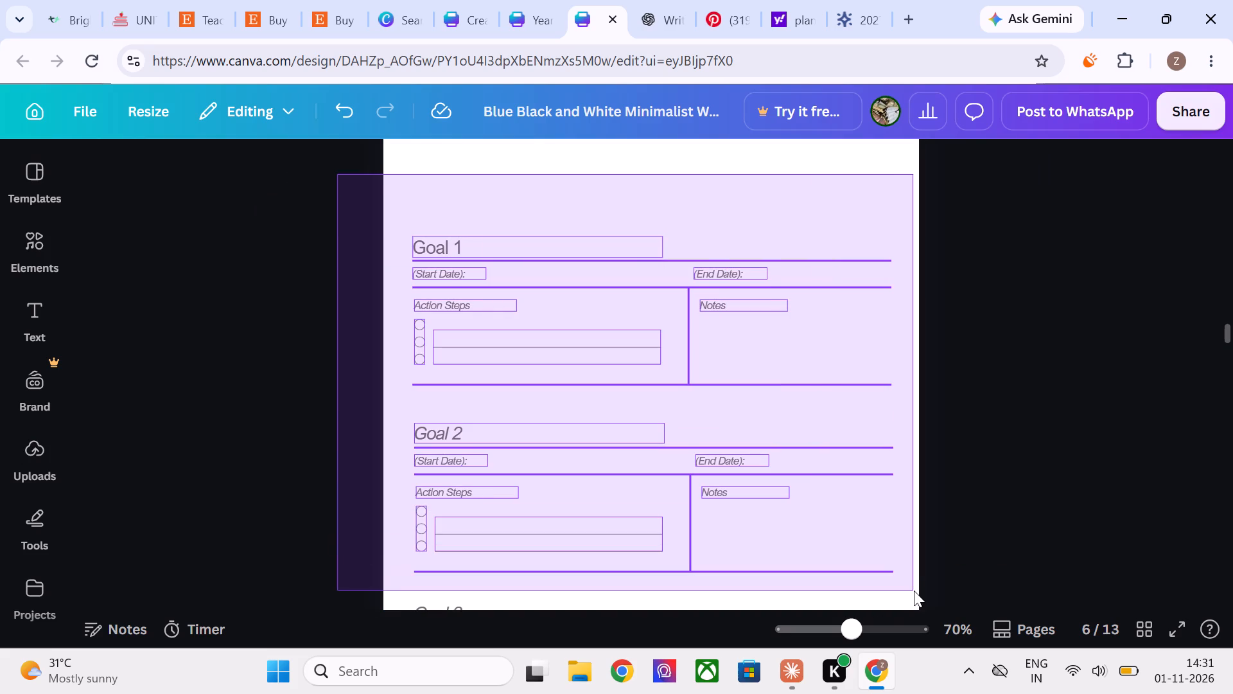
left_click_drag(914, 591, 927, 649)
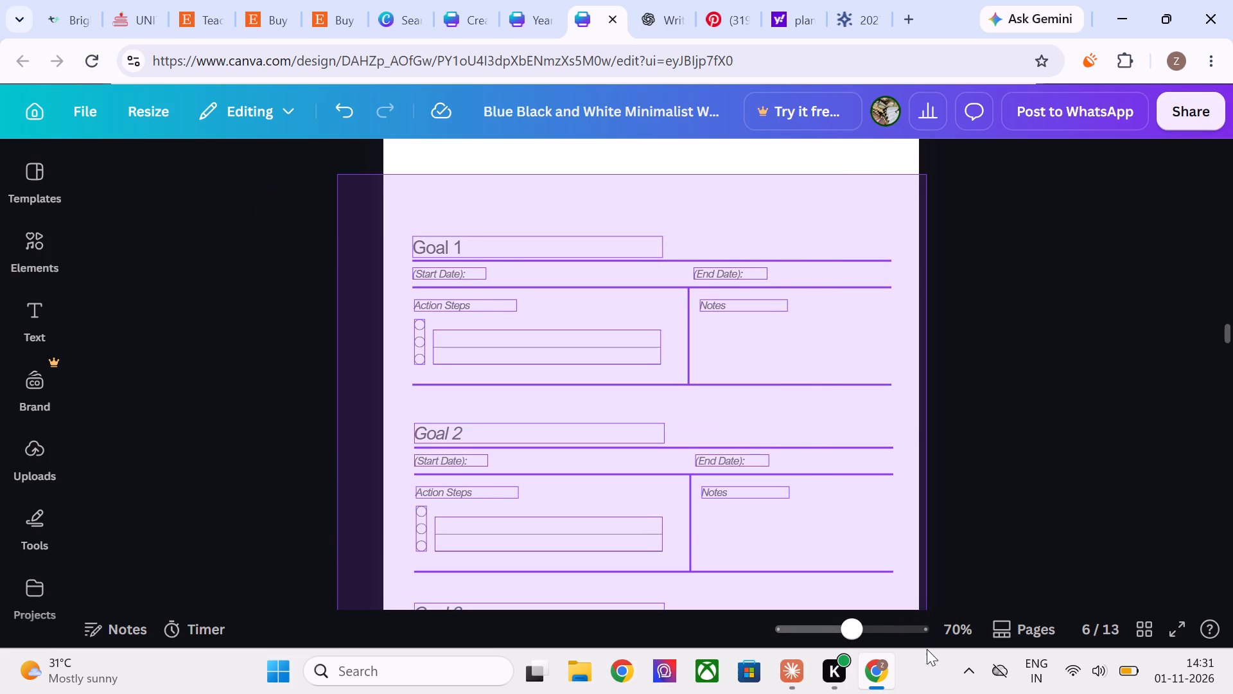
scroll(1041, 462, "down", 1)
left_click(1041, 462)
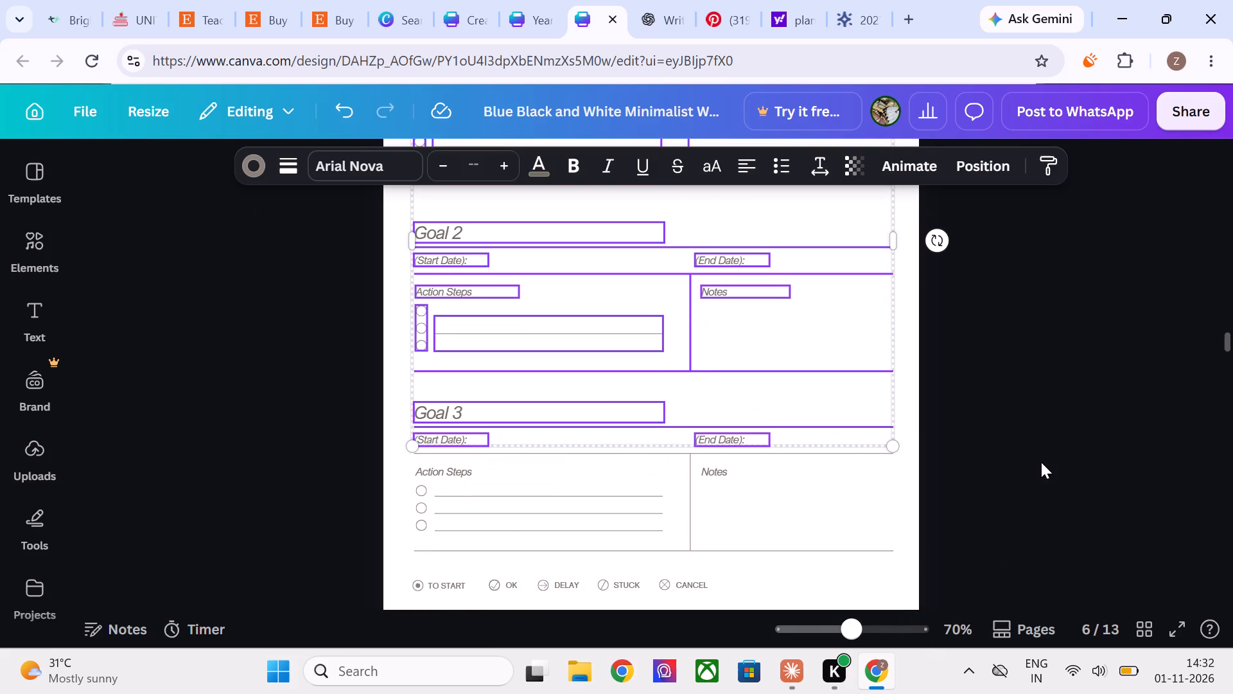
left_click_drag(810, 583, 430, 114)
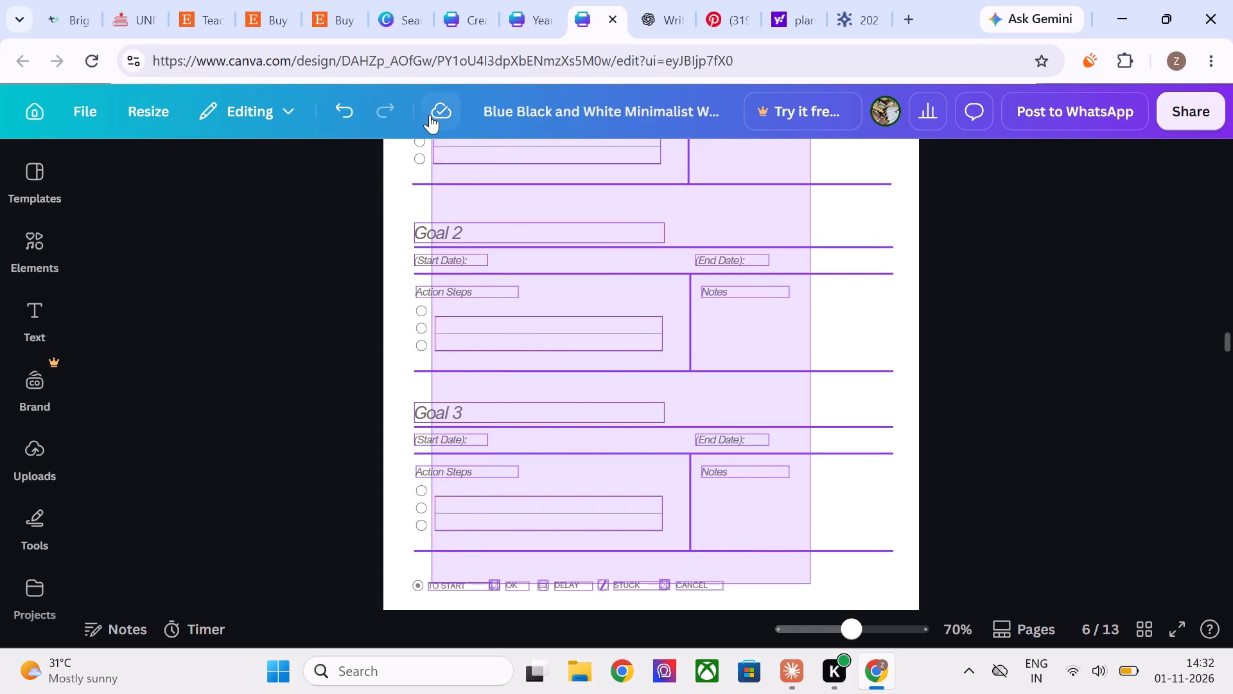
left_click_drag(430, 114, 399, 109)
scroll(613, 306, "up", 1)
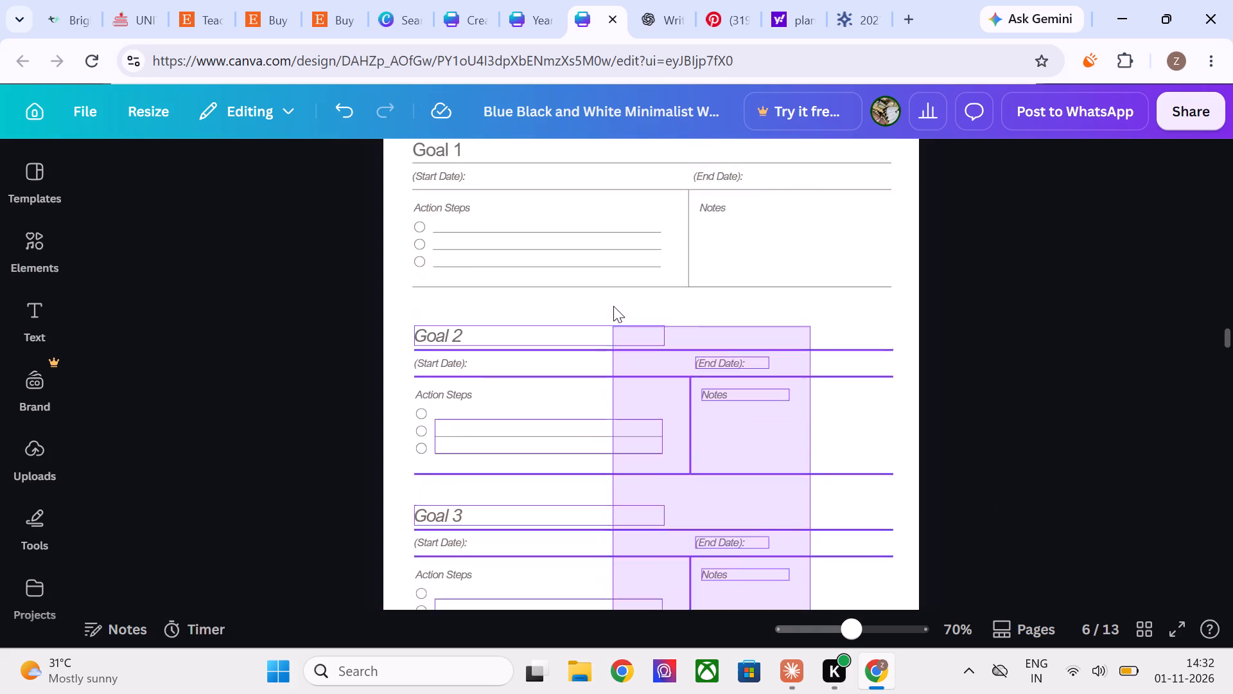
scroll(613, 306, "up", 1)
left_click(385, 199)
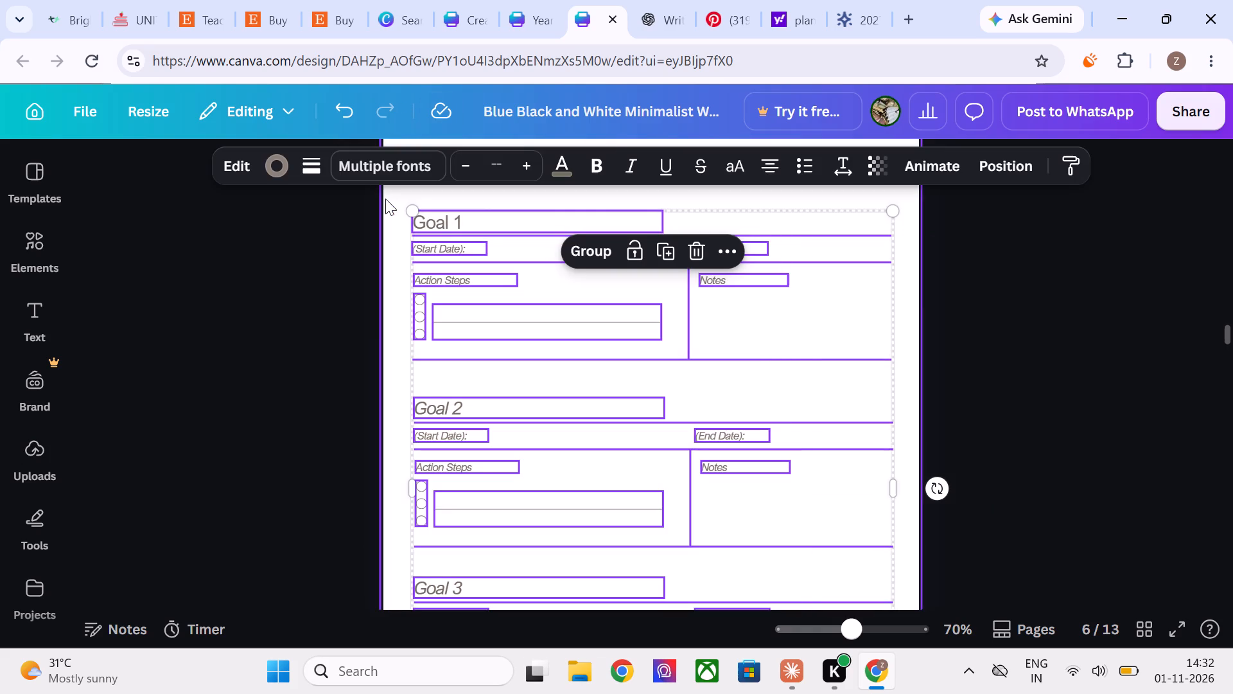
left_click(638, 175)
left_click(636, 174)
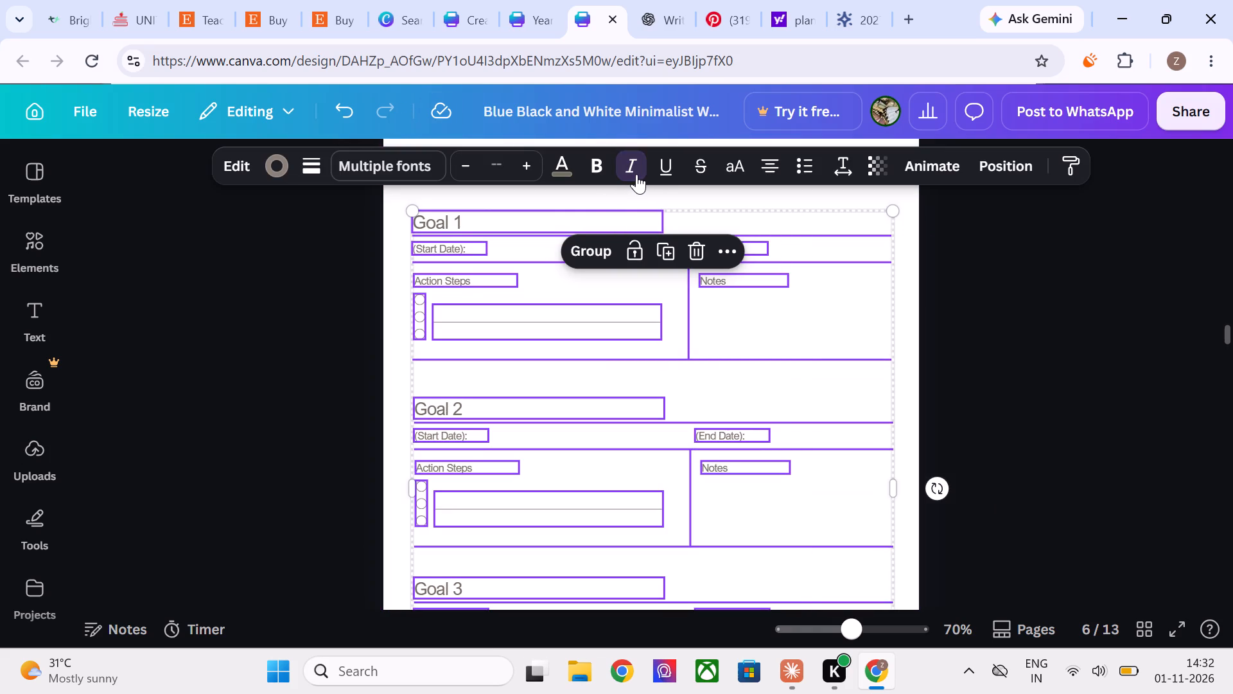
left_click(1040, 355)
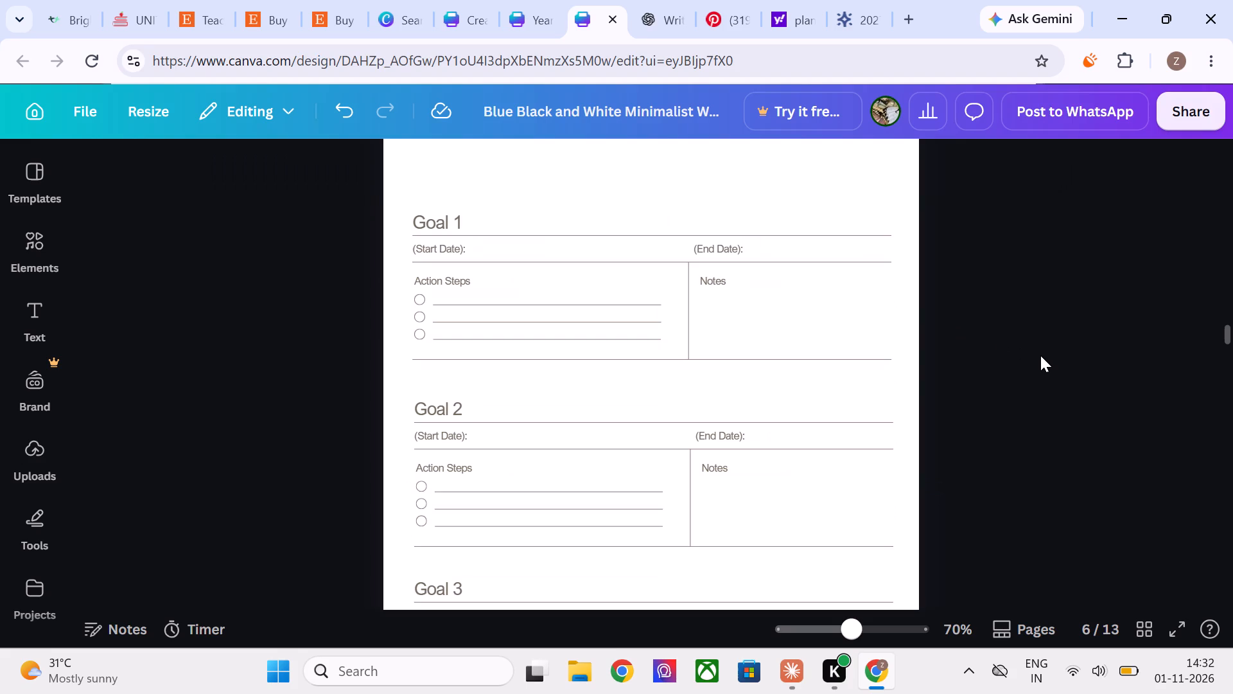
Set the background of page 6 to white from the default solid colors.
scroll(1040, 355, "up", 1)
scroll(1040, 355, "down", 4)
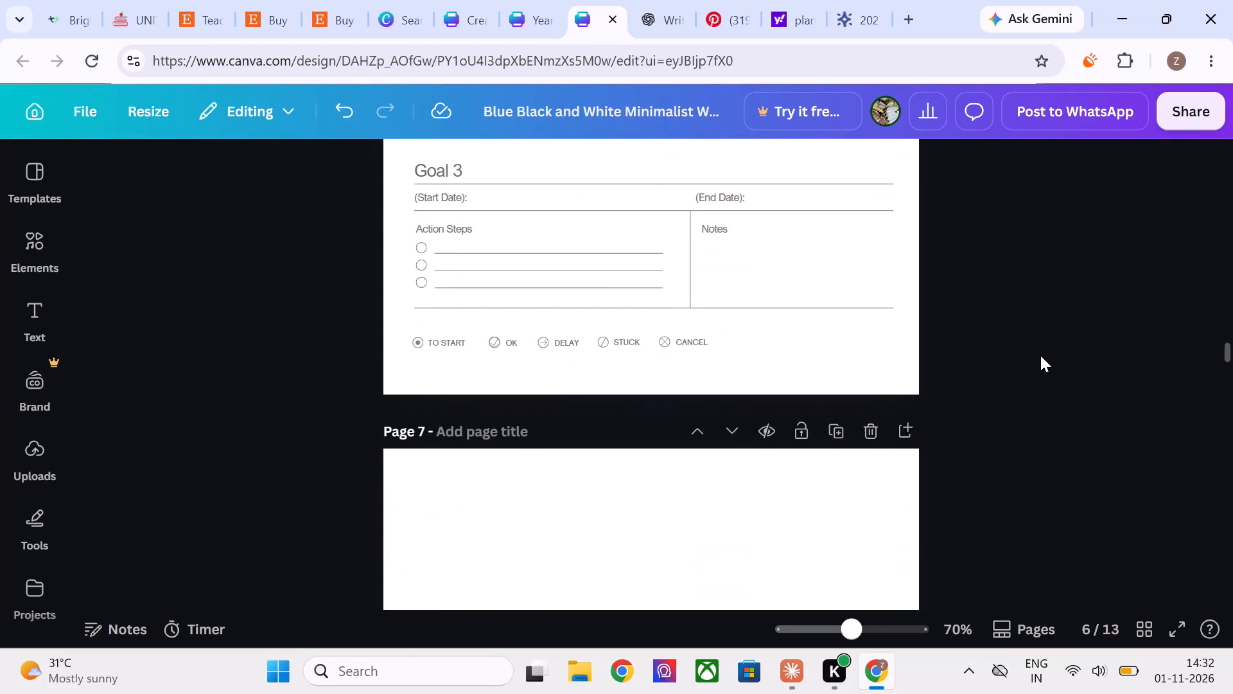
scroll(1040, 355, "down", 5)
scroll(1040, 355, "up", 7)
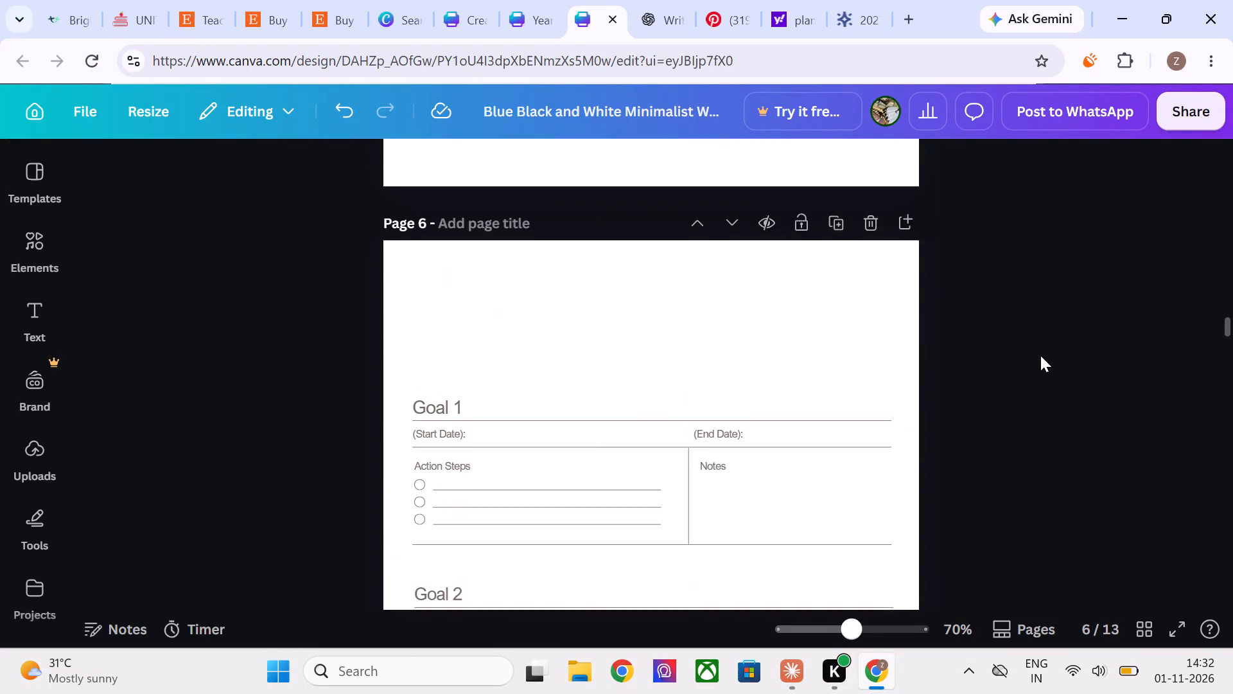
left_click(897, 298)
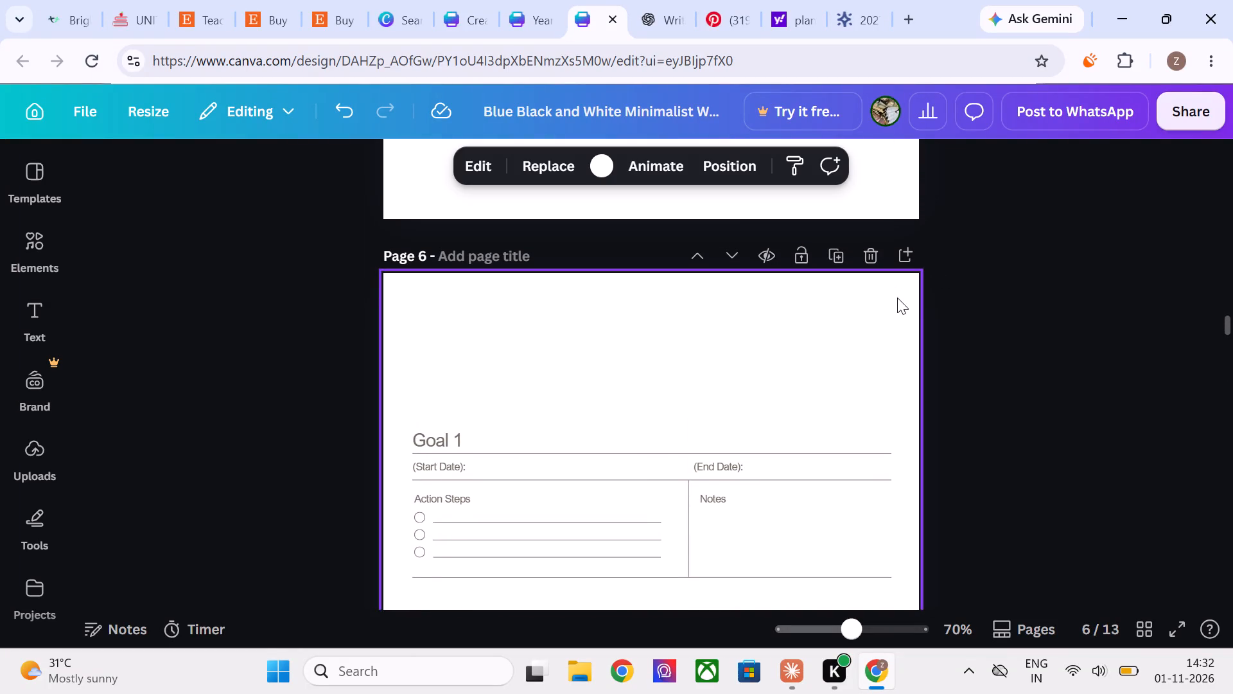
key("BackSpace")
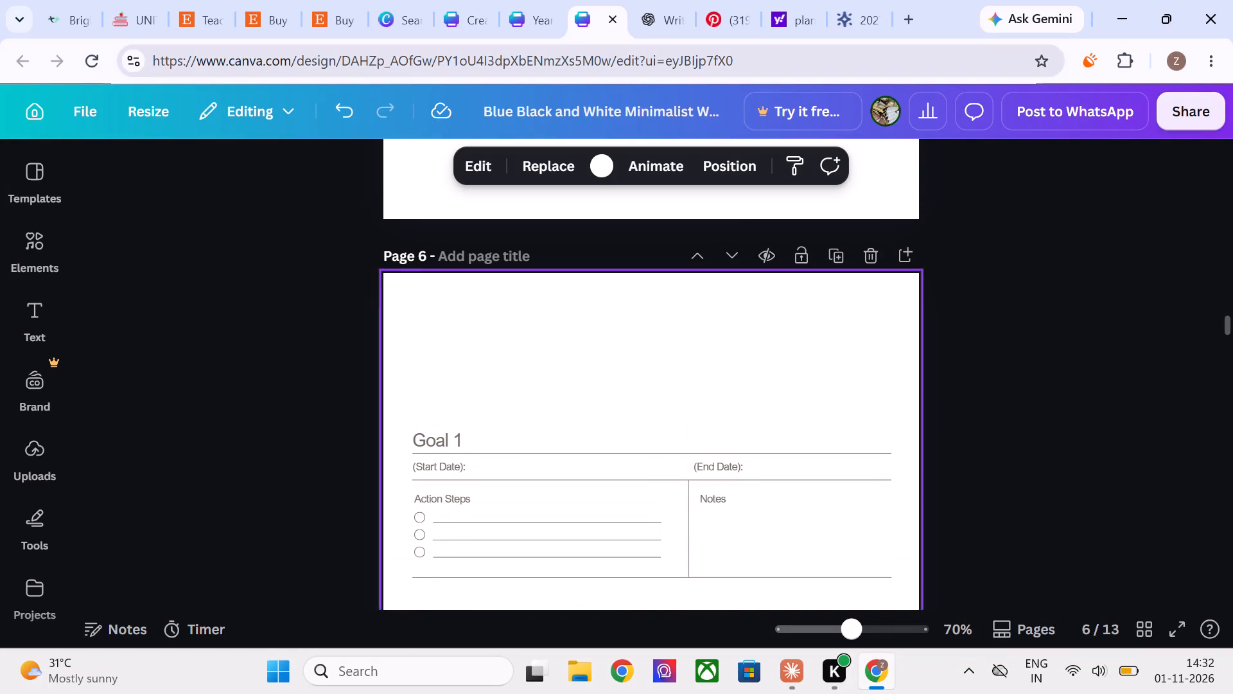
left_click(602, 160)
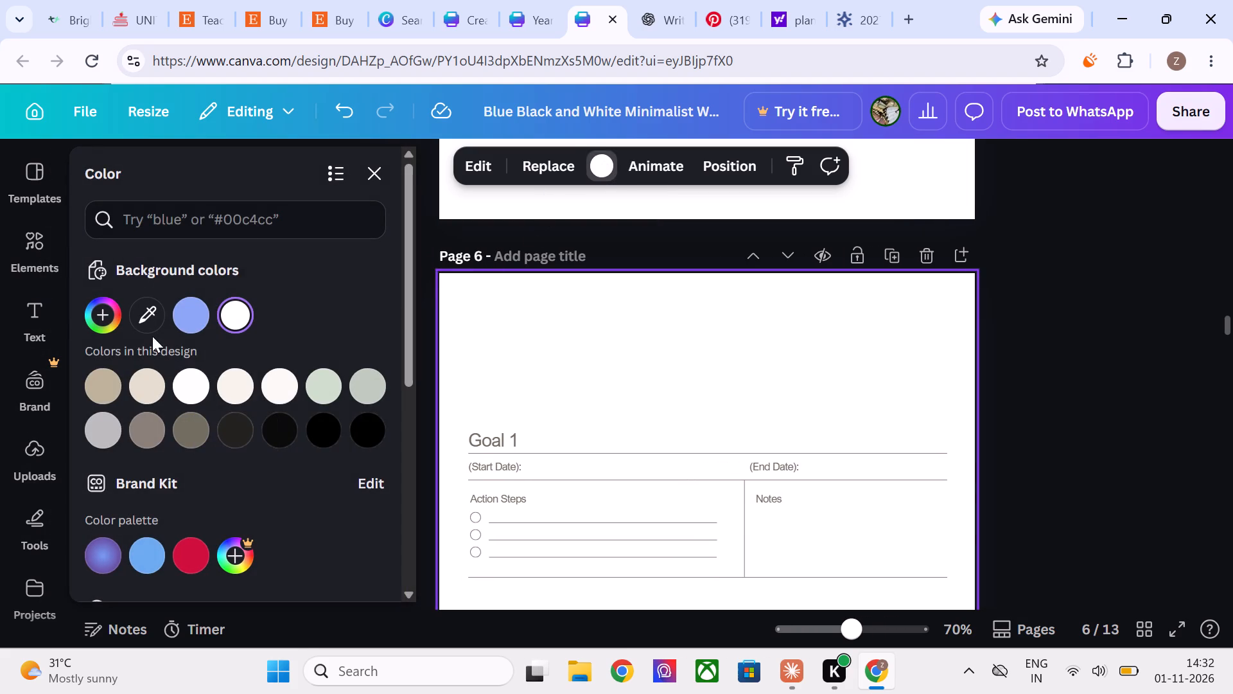
scroll(349, 470, "down", 4)
scroll(349, 470, "up", 2)
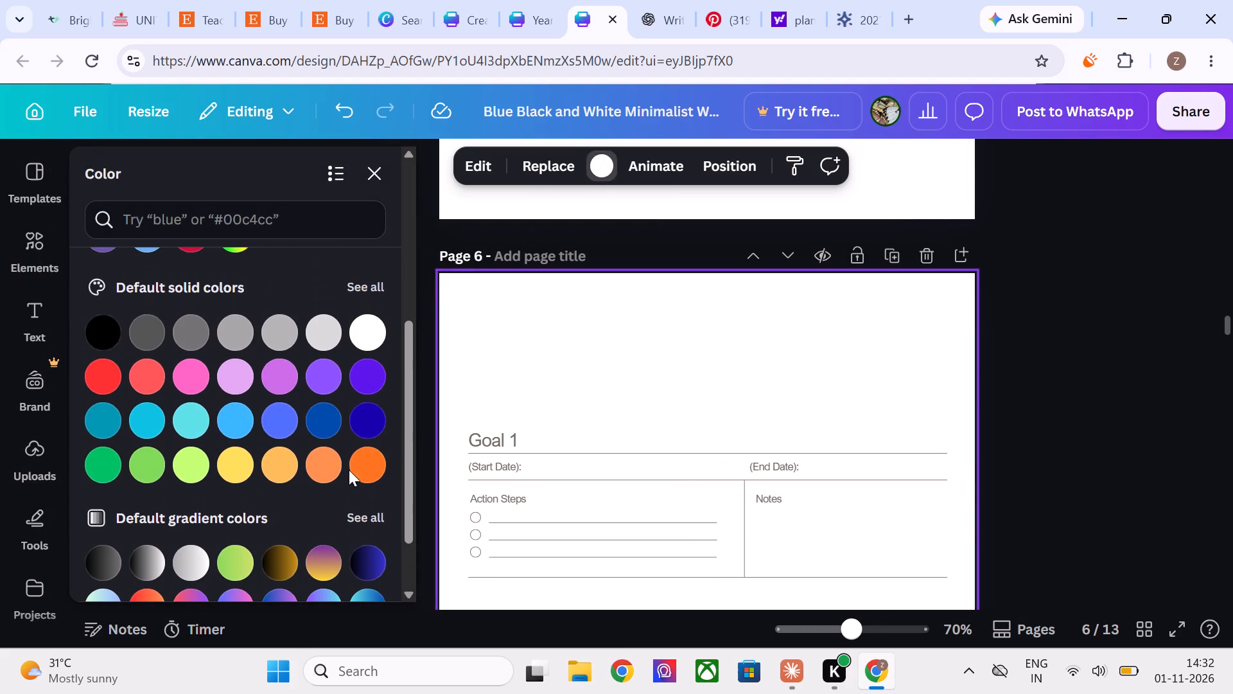
left_click(371, 321)
left_click(1198, 395)
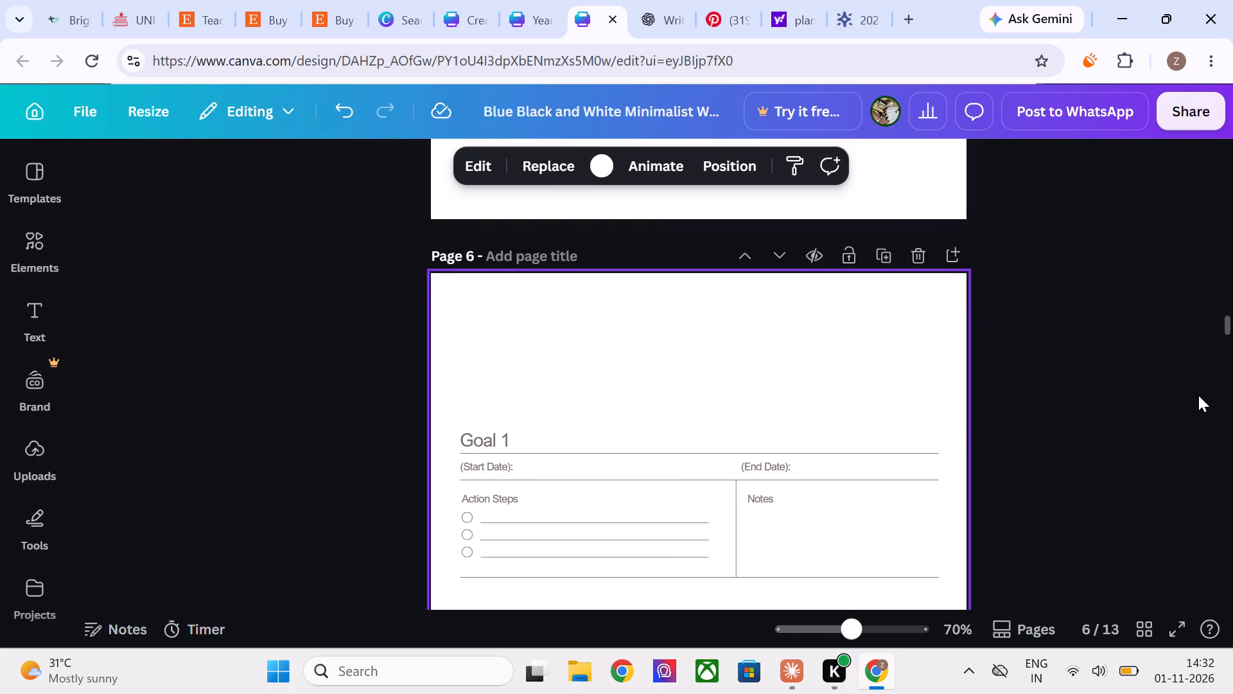
Delete the duplicate "Year At Glance" line from the title text on page 7.
scroll(1198, 395, "up", 8)
scroll(1198, 395, "down", 7)
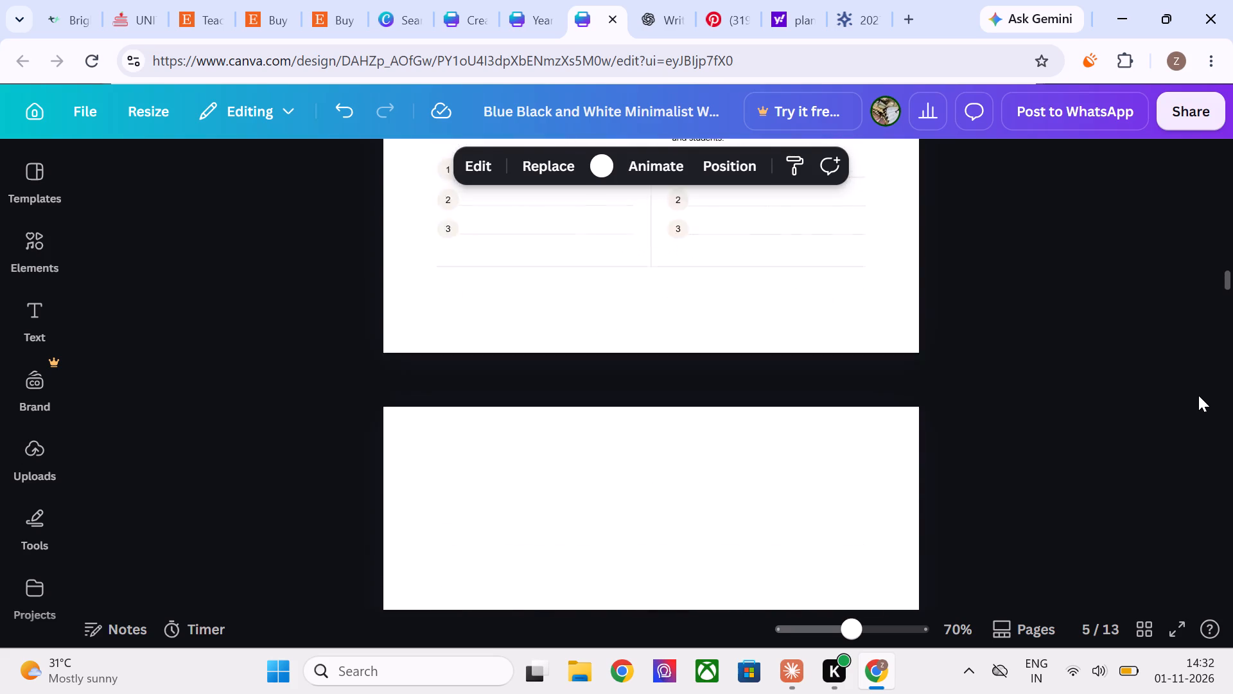
scroll(1198, 395, "down", 4)
scroll(1198, 395, "up", 2)
left_click(809, 328)
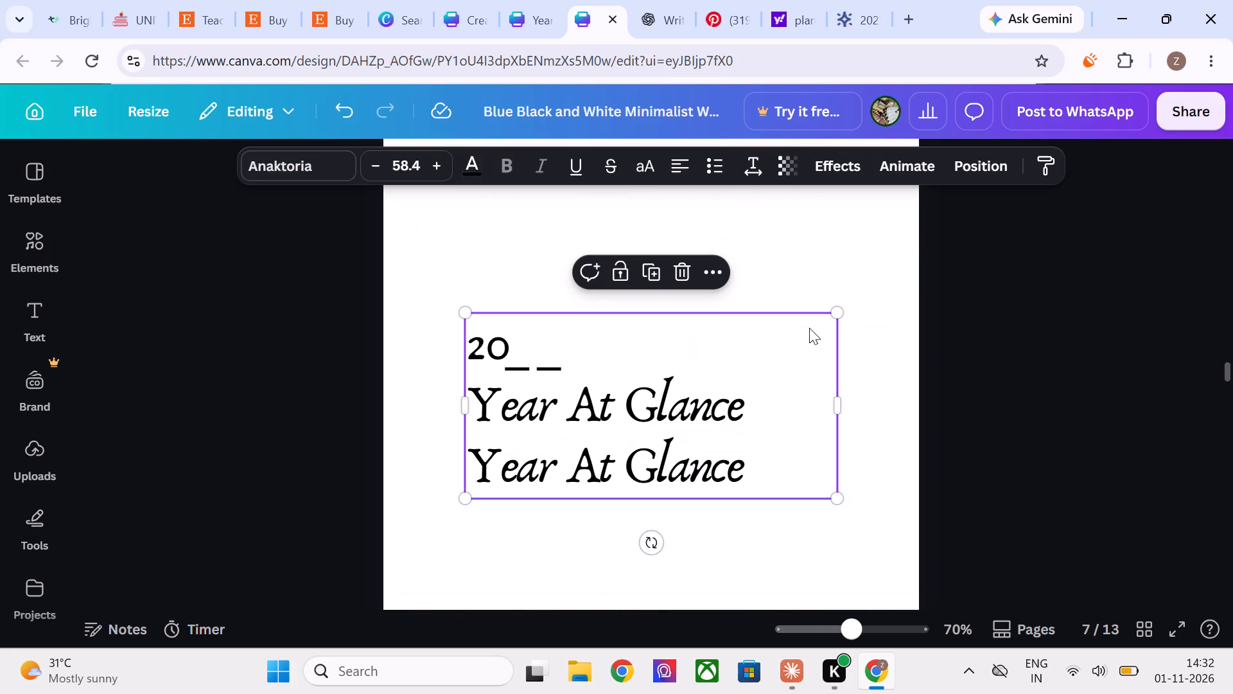
left_click(1035, 336)
triple_click(717, 465)
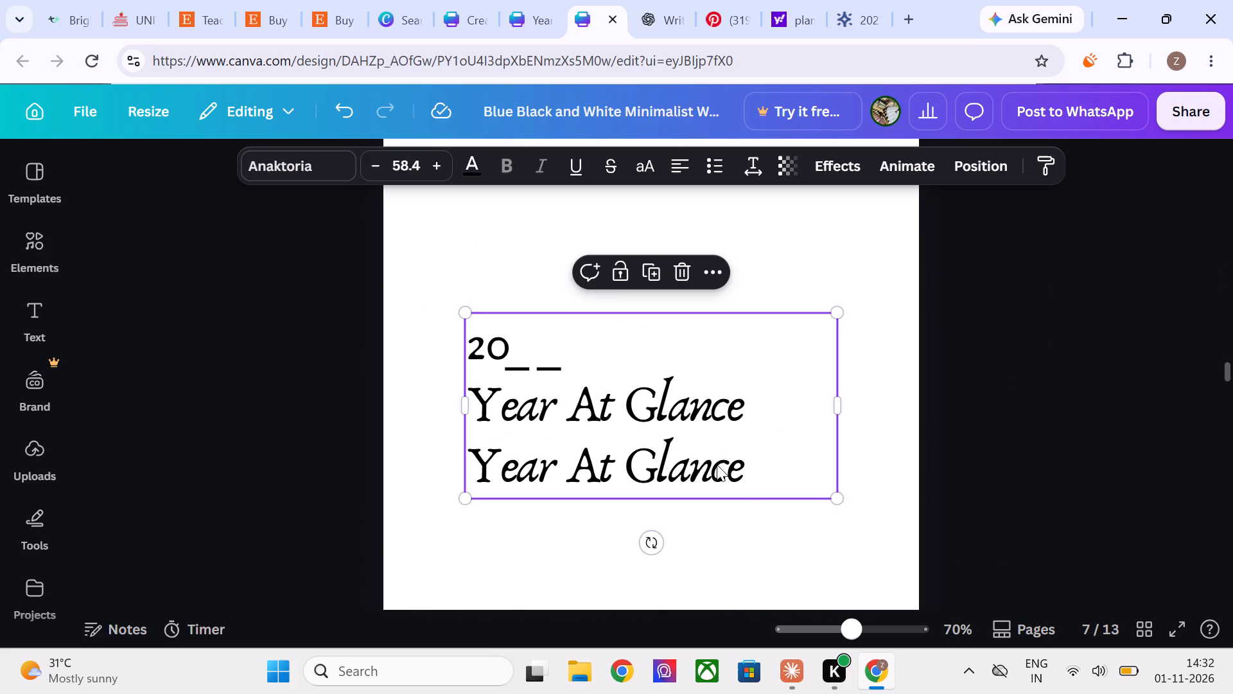
left_click(717, 465)
left_click_drag(771, 468, 437, 483)
key("BackSpace")
key("BackSpace")
key("BackSpace")
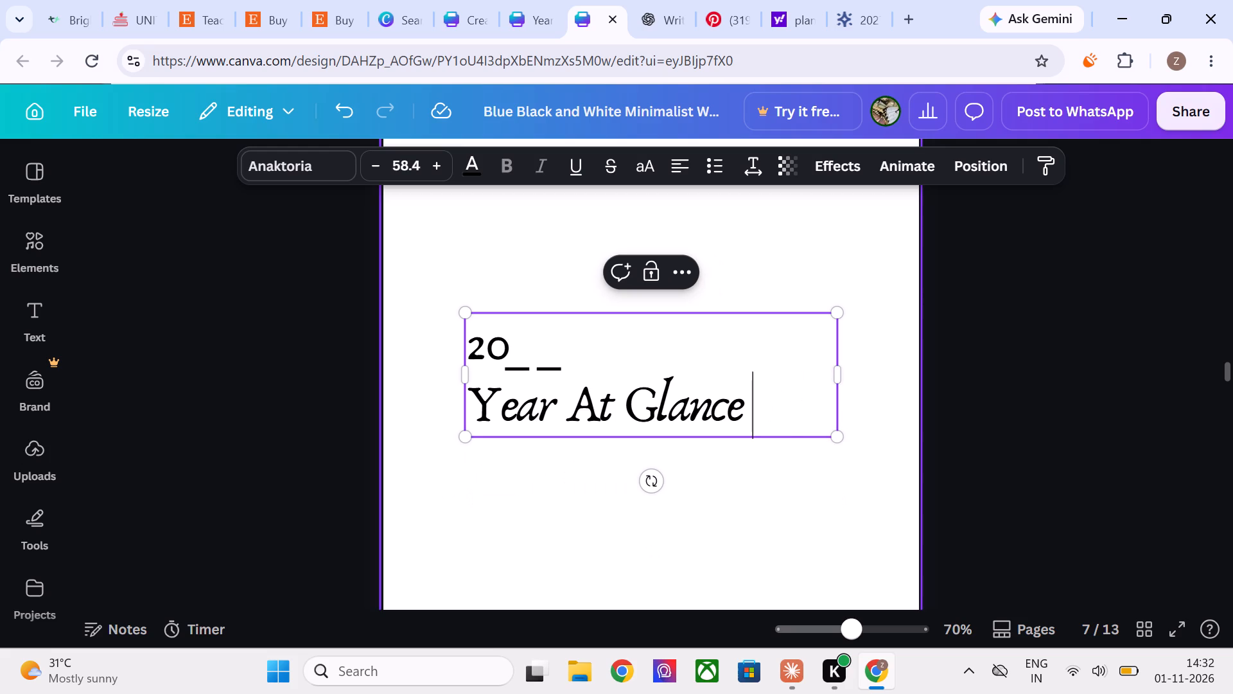
left_click(780, 470)
left_click(1232, 549)
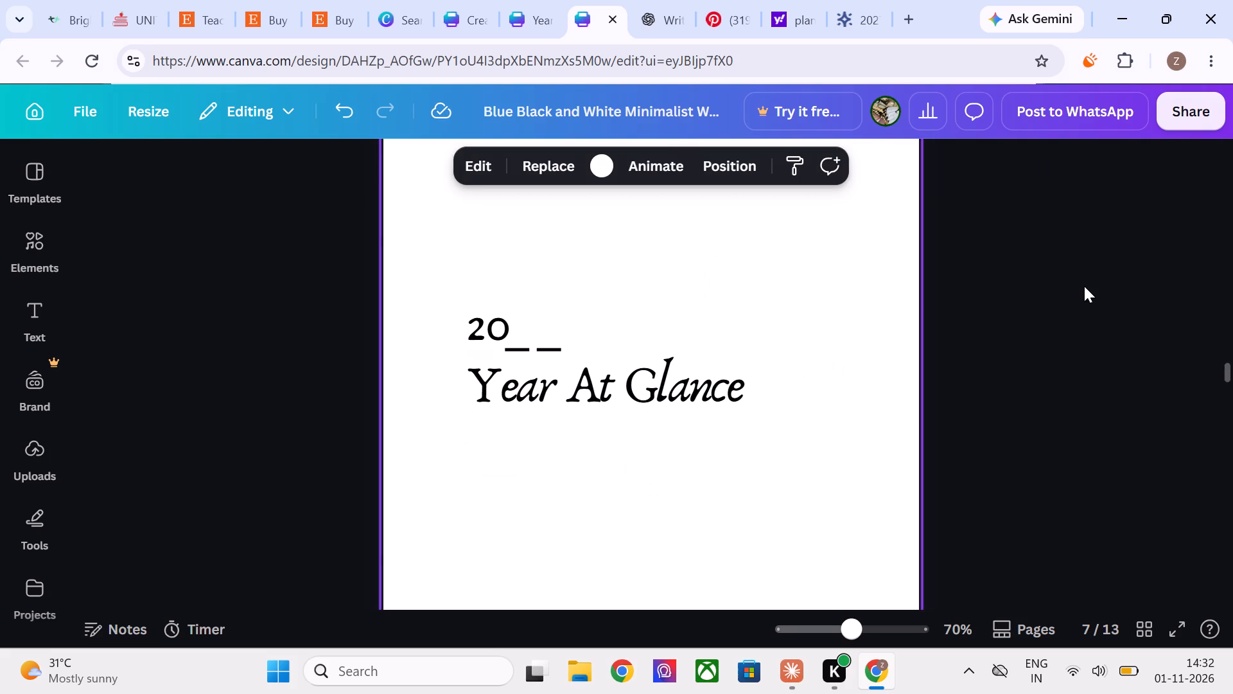
Add a new blank page directly after the goals layout on page 6.
scroll(1084, 286, "up", 8)
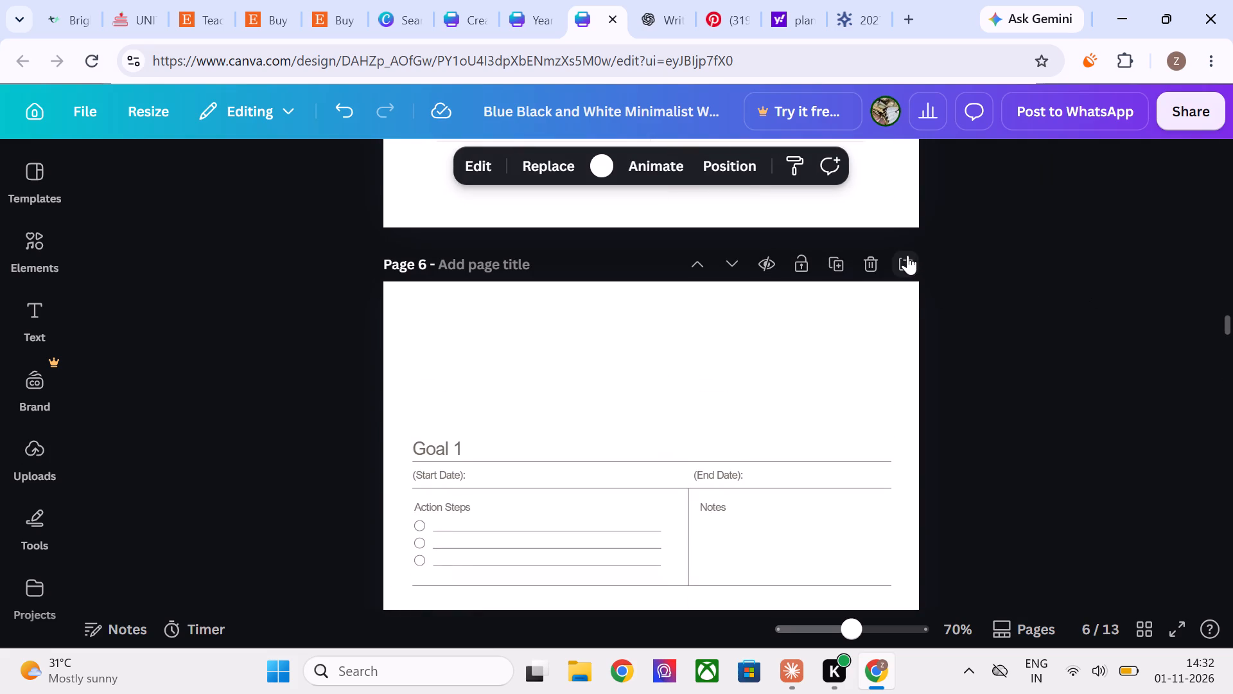
left_click(907, 255)
scroll(907, 255, "up", 4)
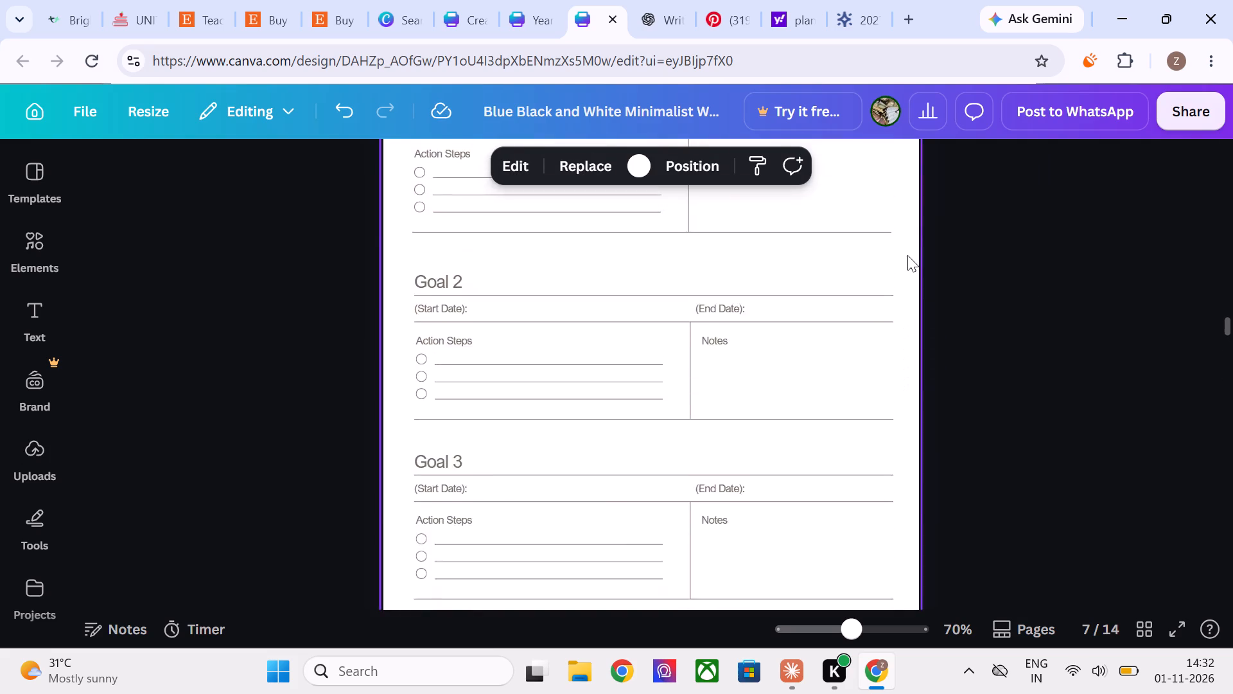
scroll(907, 255, "up", 2)
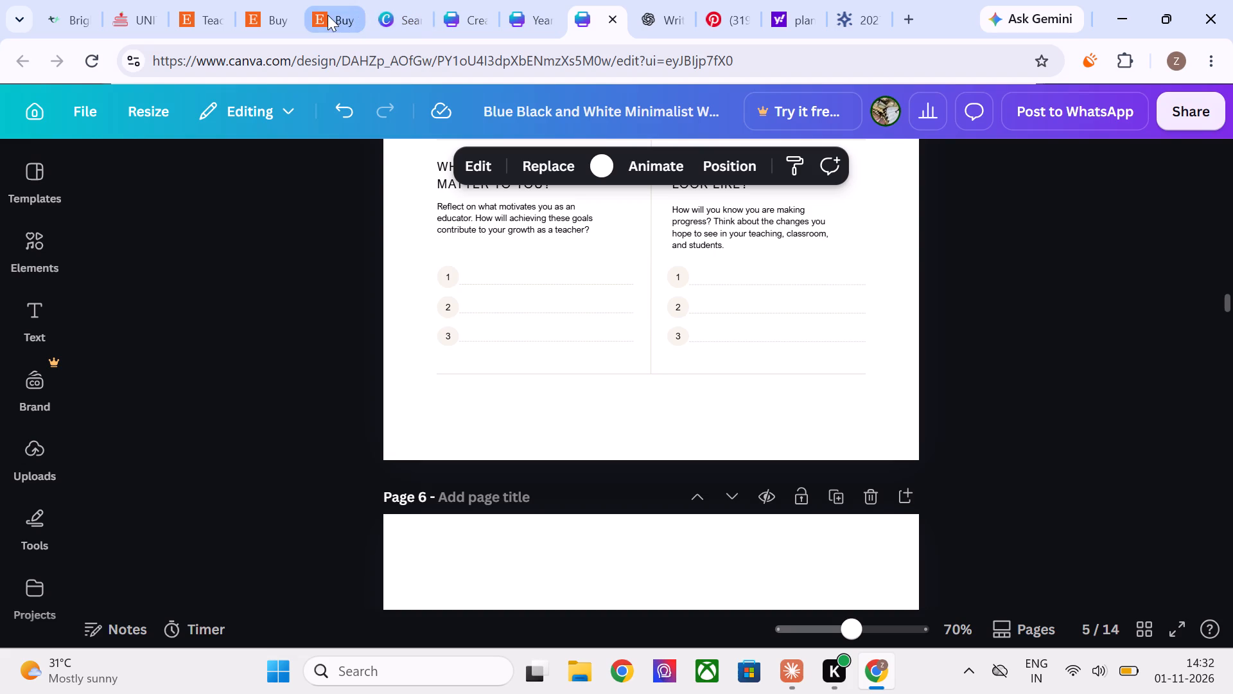
Close the Goals Planner template preview and its open design, and return to the goal planner template results.
left_click(406, 26)
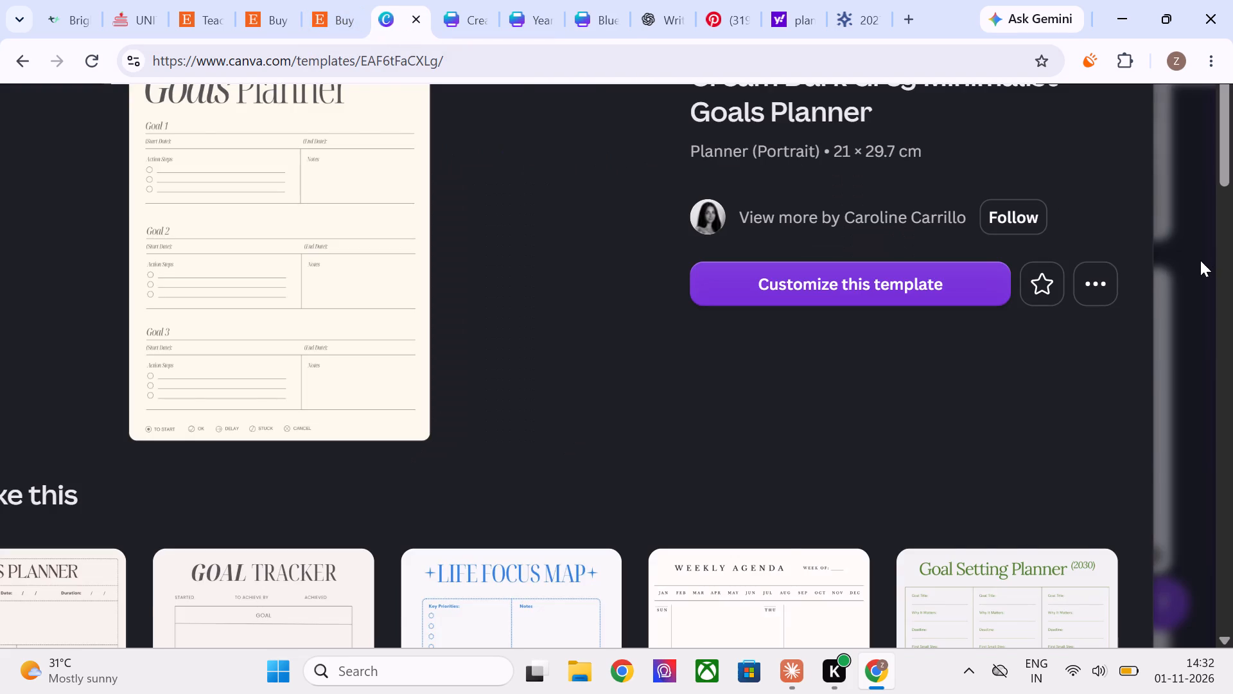
left_click(1200, 260)
left_click(487, 17)
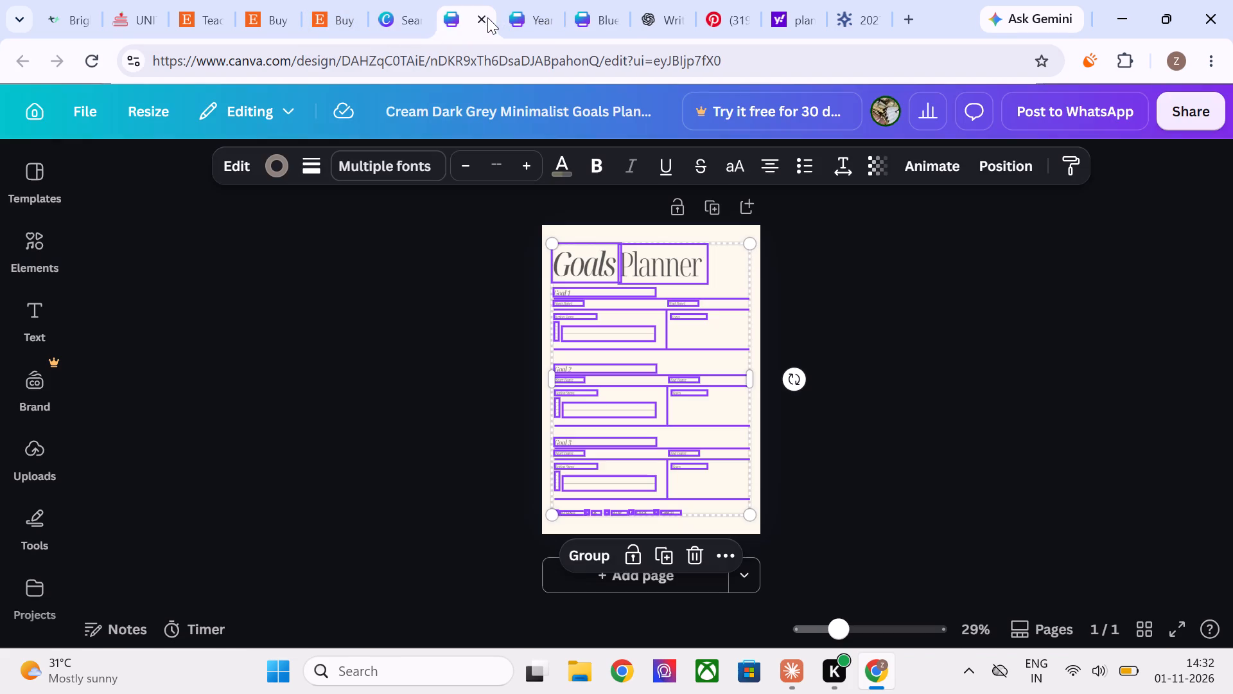
left_click(484, 16)
left_click(409, 33)
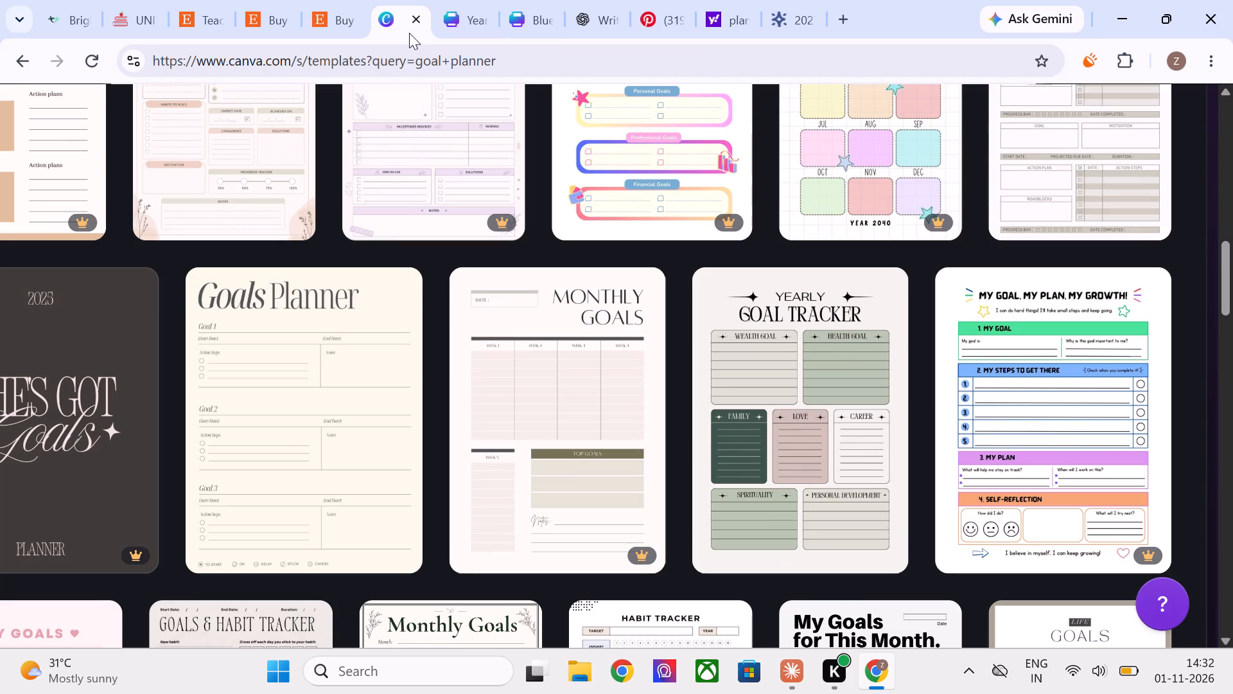
Preview The Goal Tracker planner template, look through the similar templates below it, and open The Goal Tracker for customizing.
scroll(916, 413, "up", 1)
double_click(1064, 281)
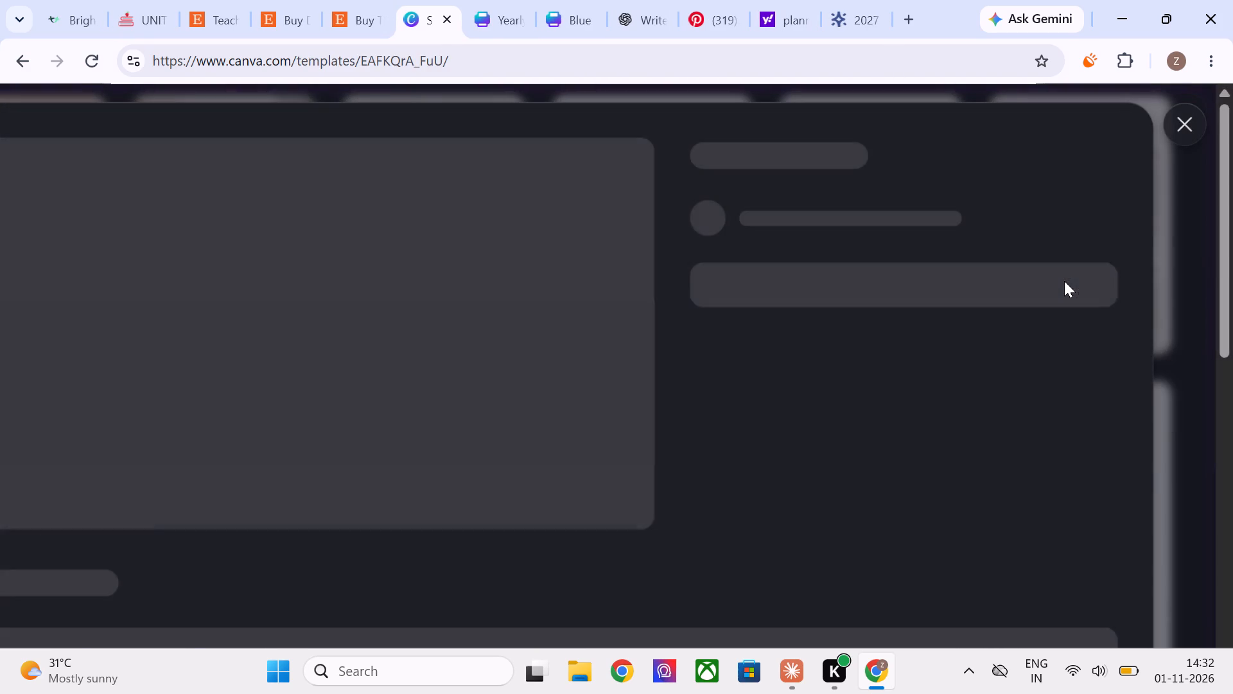
scroll(958, 392, "down", 1)
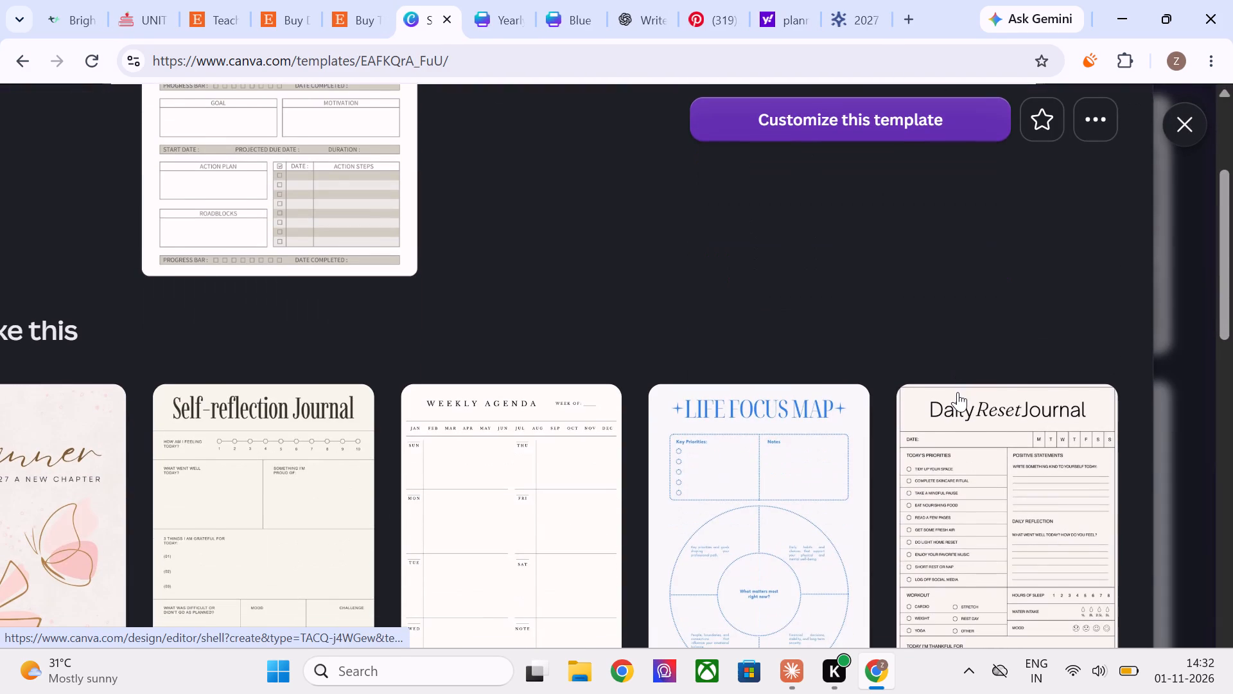
scroll(958, 392, "down", 1)
scroll(958, 392, "right", 1)
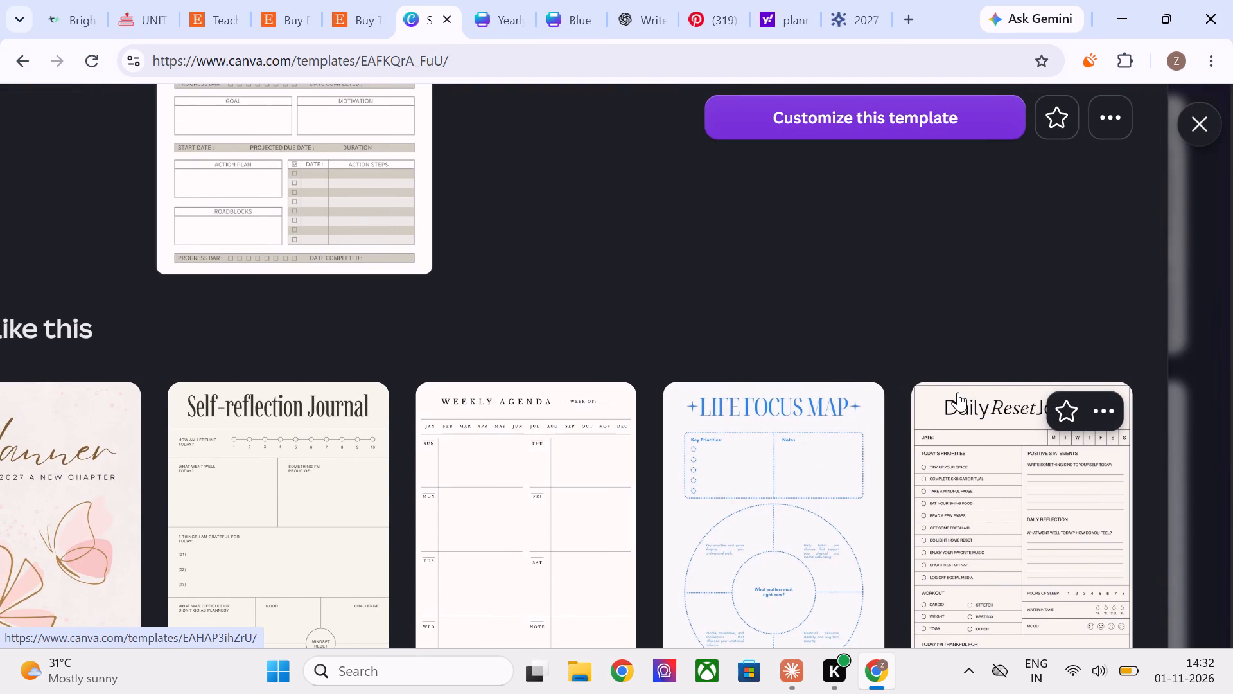
scroll(958, 392, "right", 2)
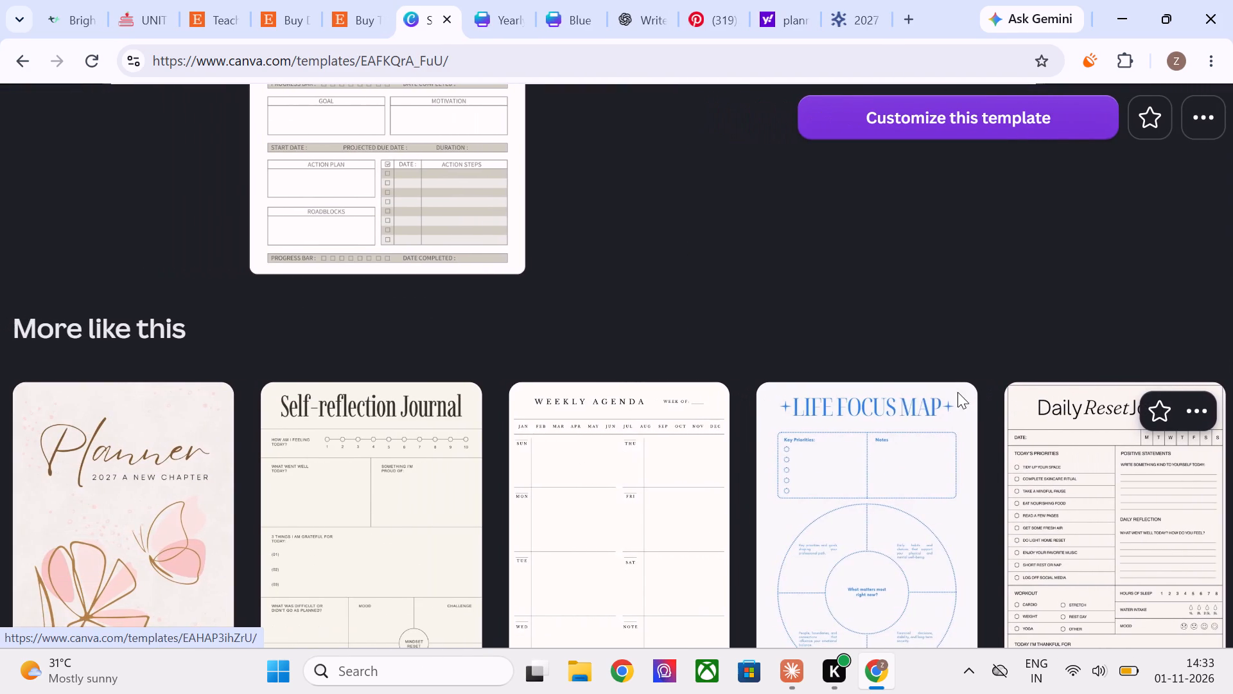
scroll(958, 392, "down", 2)
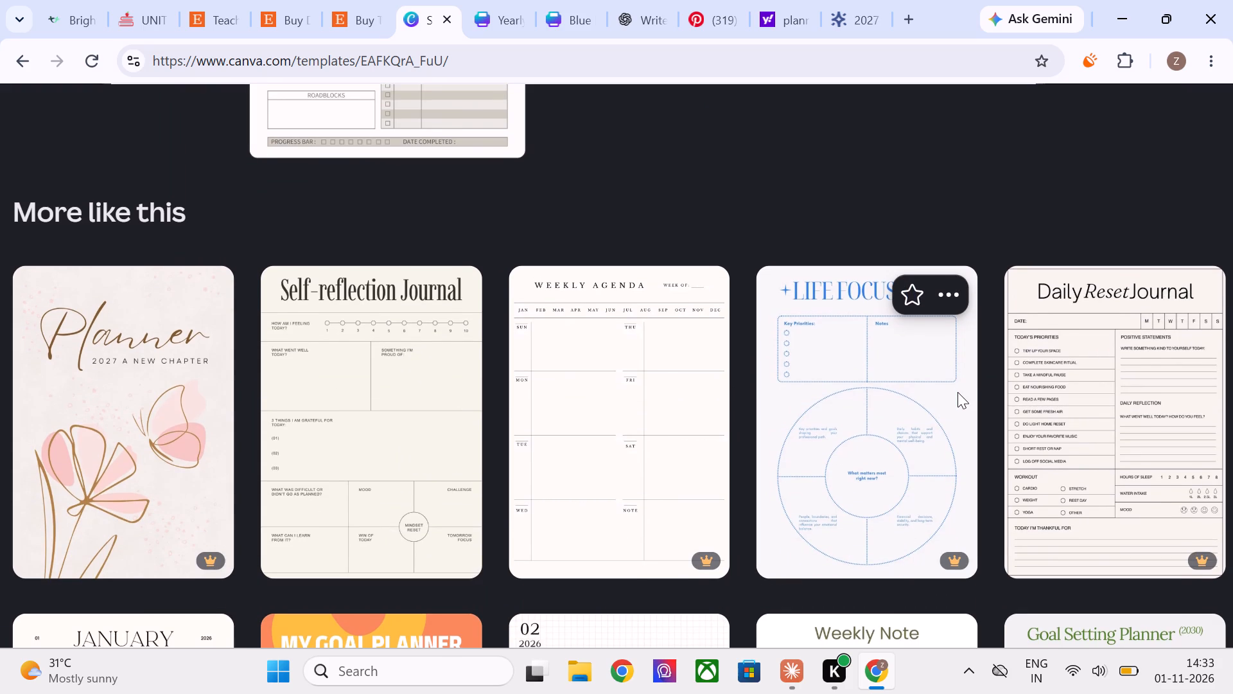
scroll(958, 392, "down", 1)
scroll(958, 392, "up", 3)
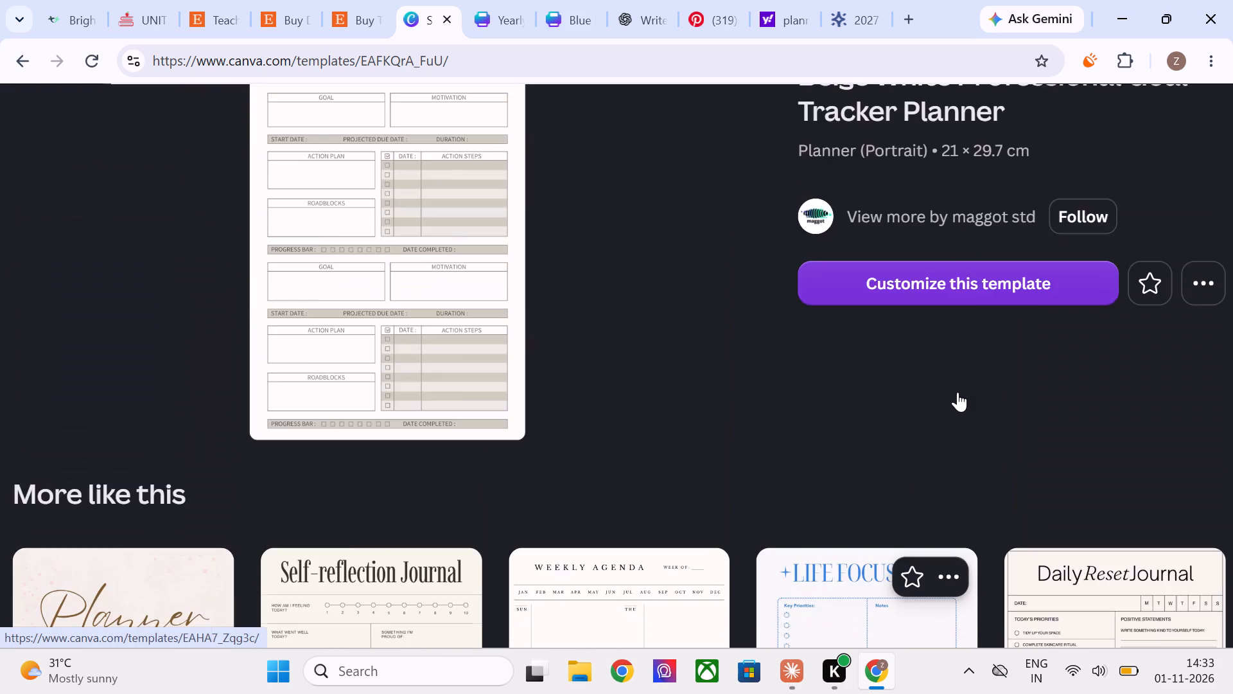
scroll(958, 392, "up", 2)
left_click(990, 380)
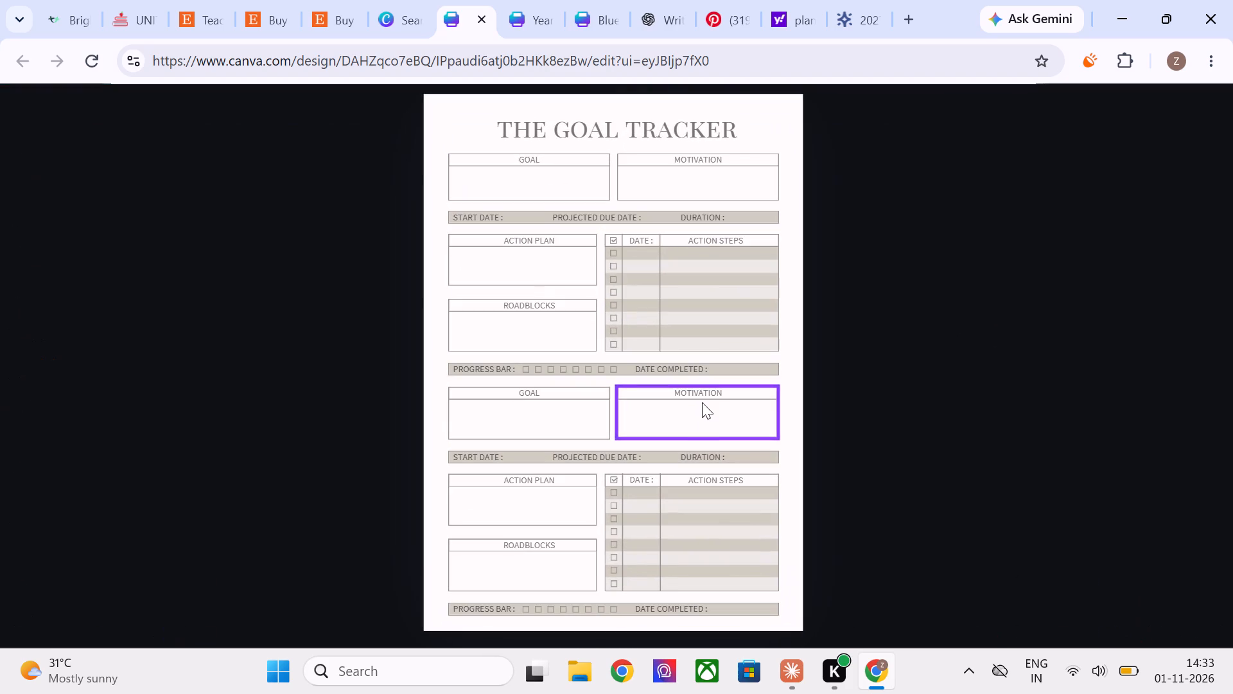
Copy every element of The Goal Tracker template layout and paste it onto the blank page 7 of the planner design.
left_click(882, 415)
left_click_drag(401, 87, 669, 338)
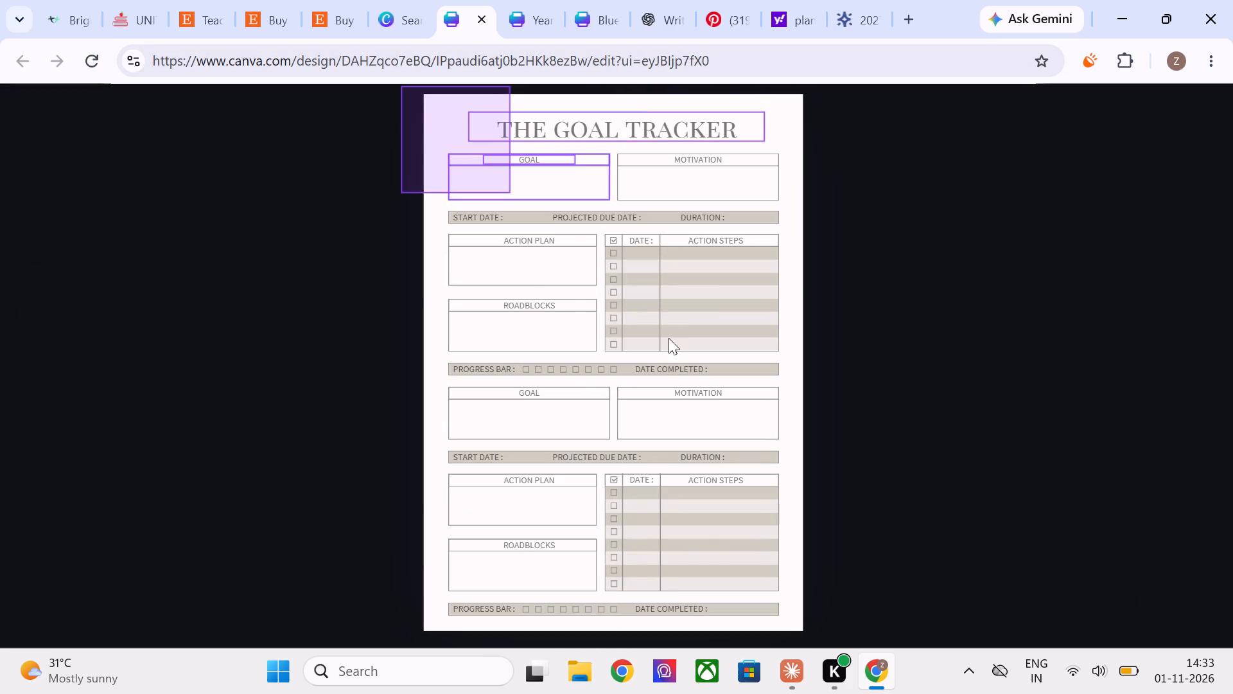
left_click_drag(669, 338, 784, 642)
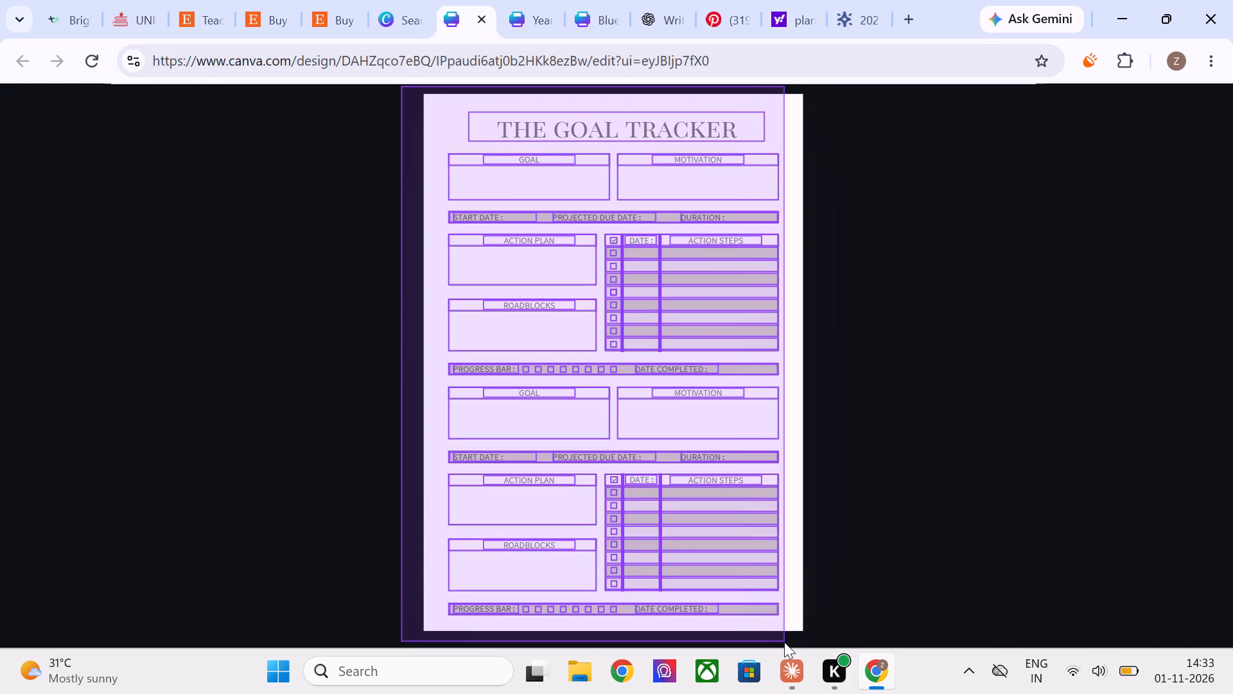
left_click_drag(784, 642, 780, 643)
key("ctrl+c")
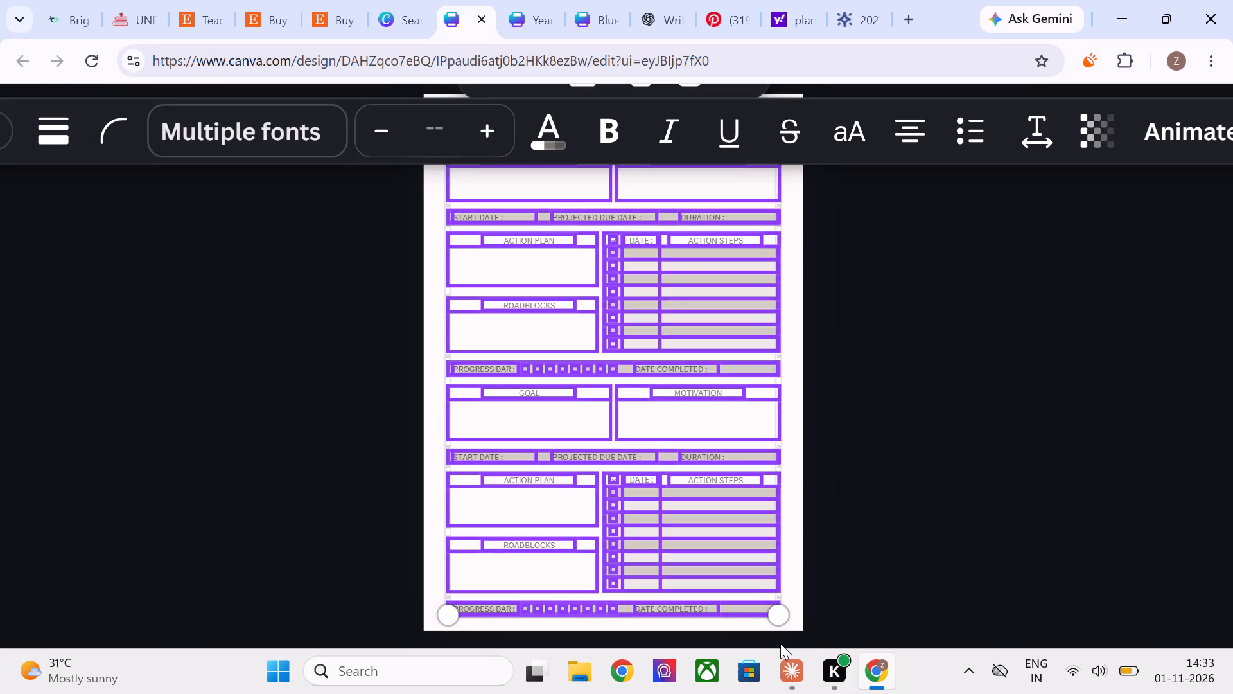
left_click(526, 31)
scroll(805, 465, "down", 1)
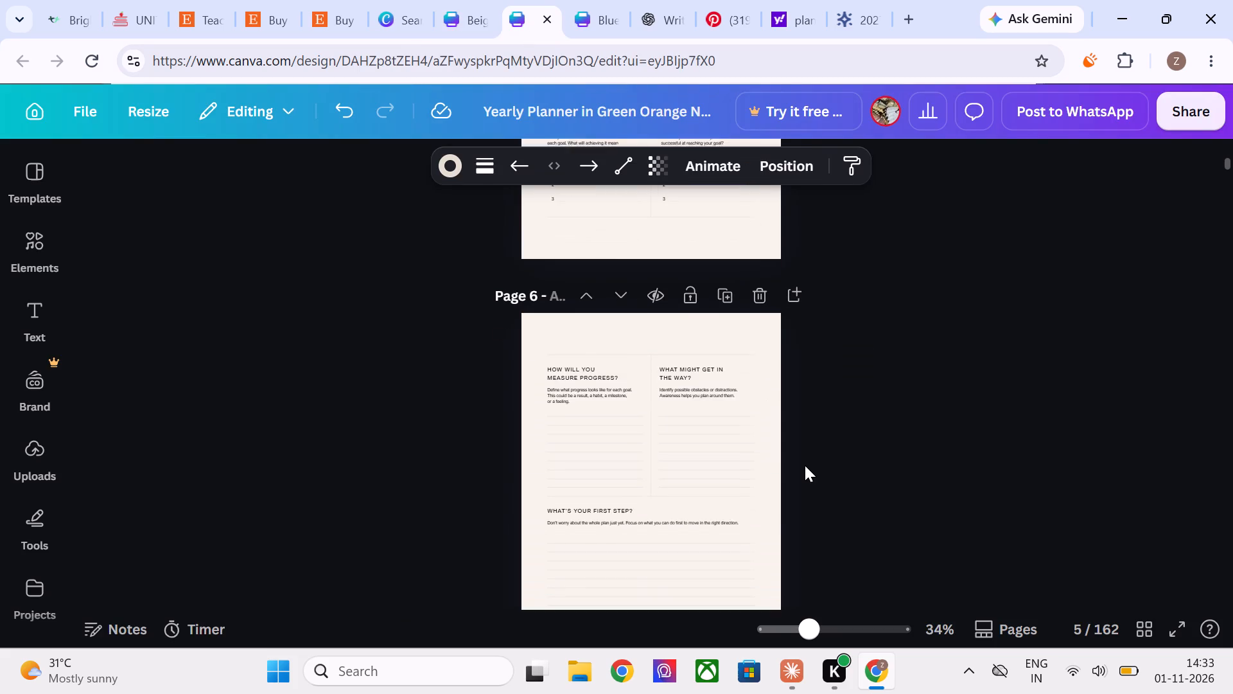
scroll(805, 465, "down", 1)
left_click(611, 0)
scroll(725, 459, "down", 1)
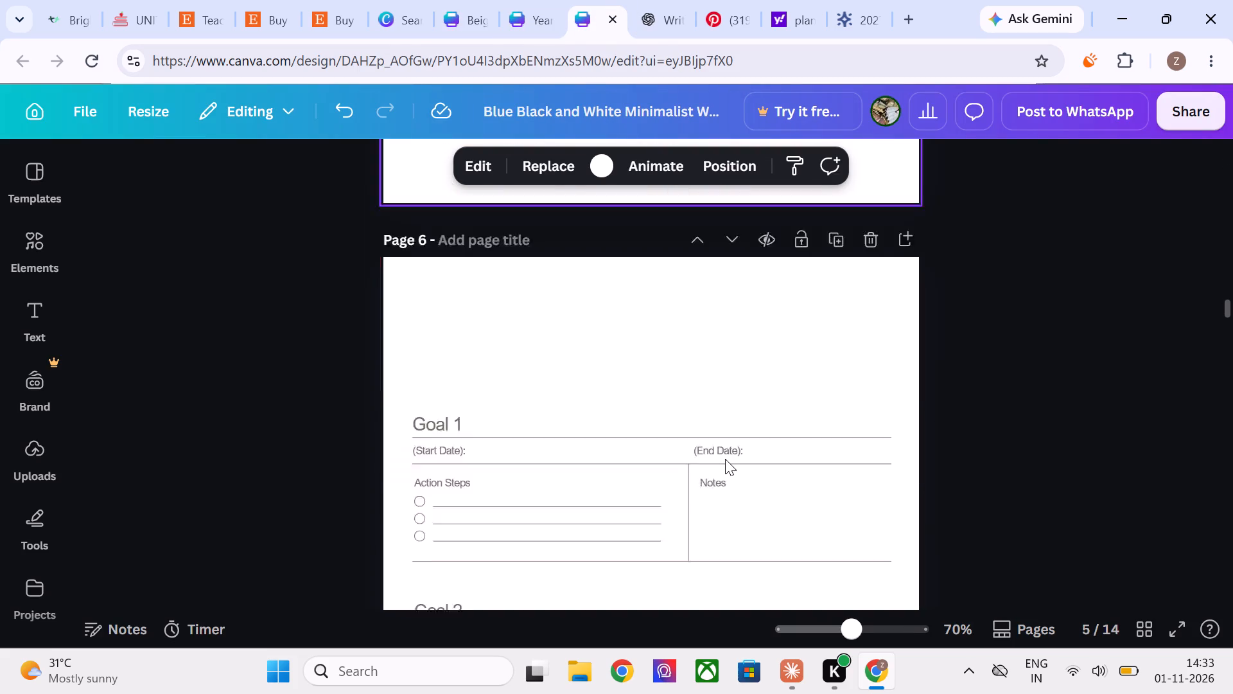
scroll(725, 459, "down", 2)
scroll(725, 459, "up", 1)
scroll(725, 459, "down", 7)
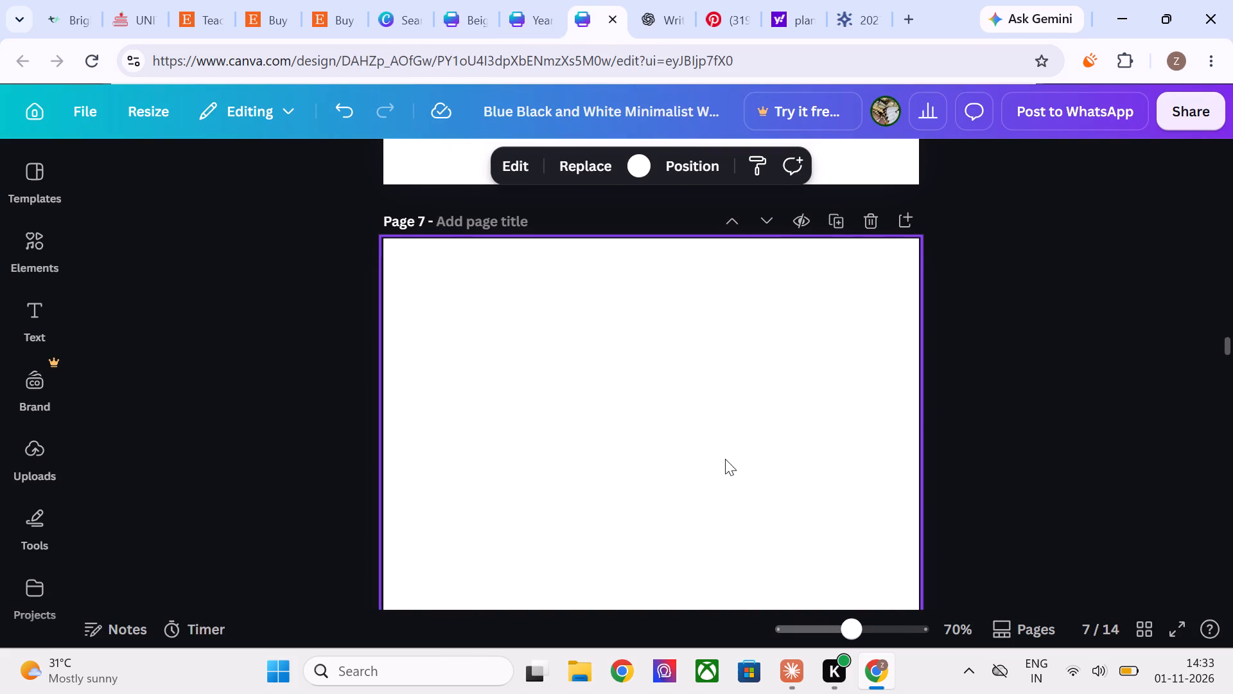
key("ctrl+v")
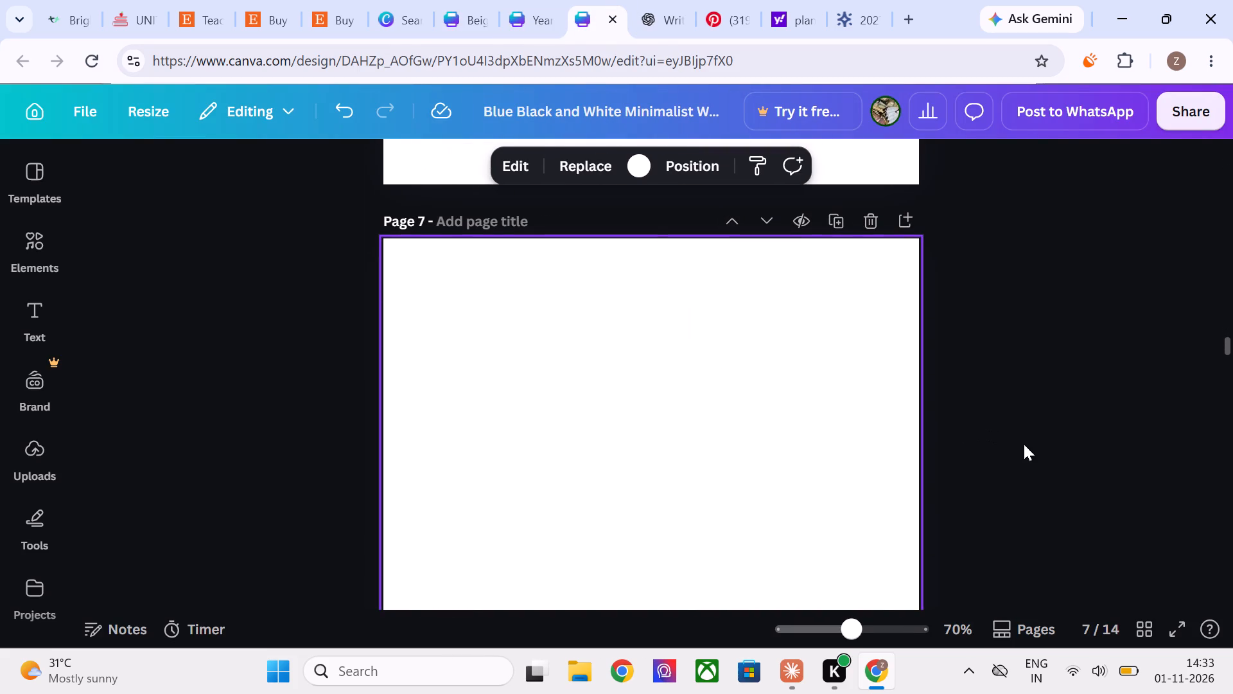
left_click(1024, 444)
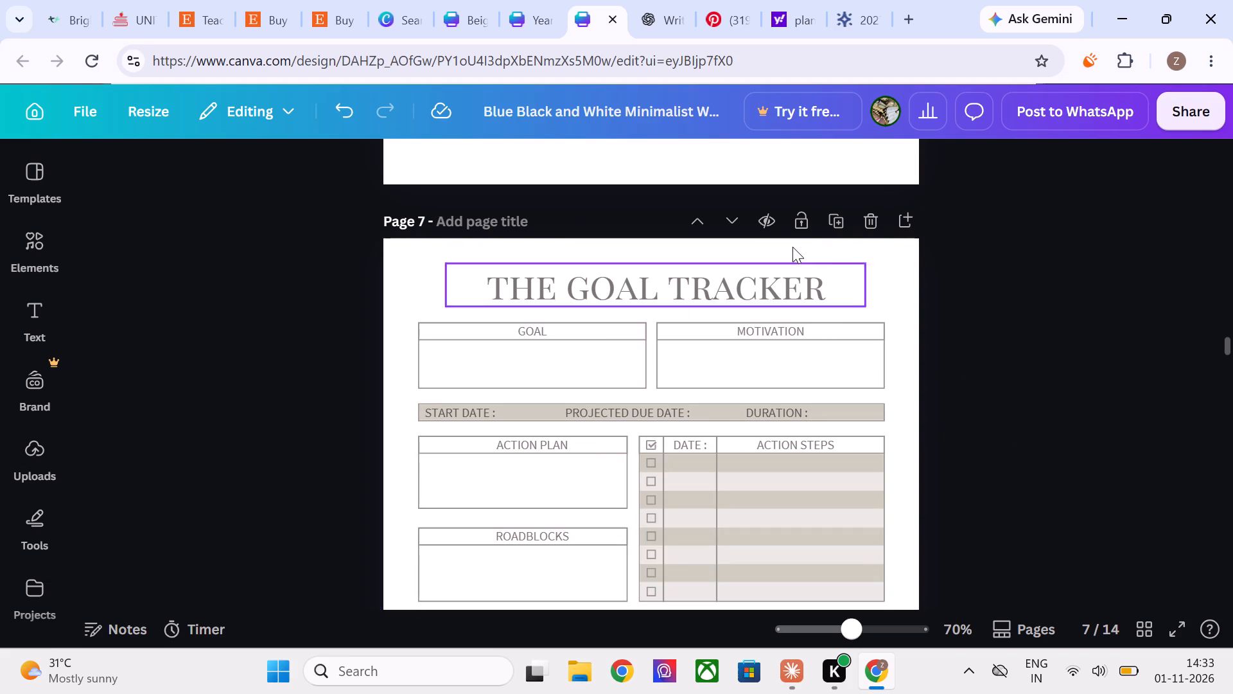
Change the font of the goal tracker title on page 7 to Anaktoria.
triple_click(778, 290)
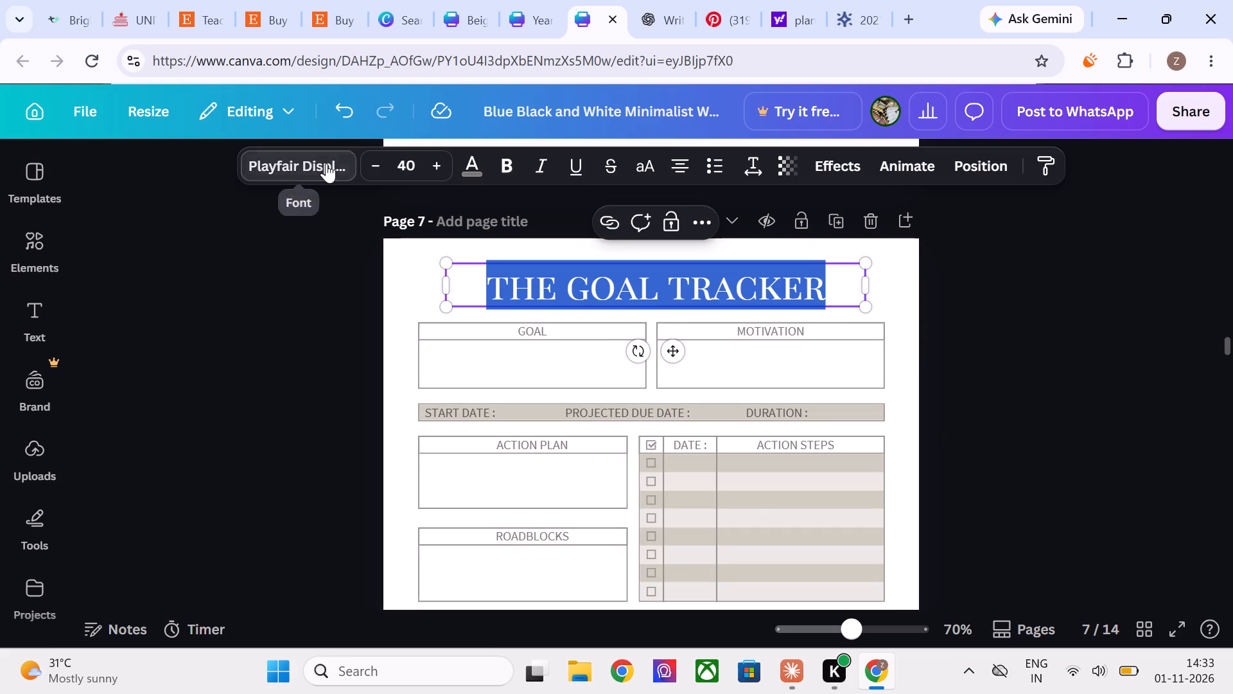
left_click(326, 163)
left_click(291, 365)
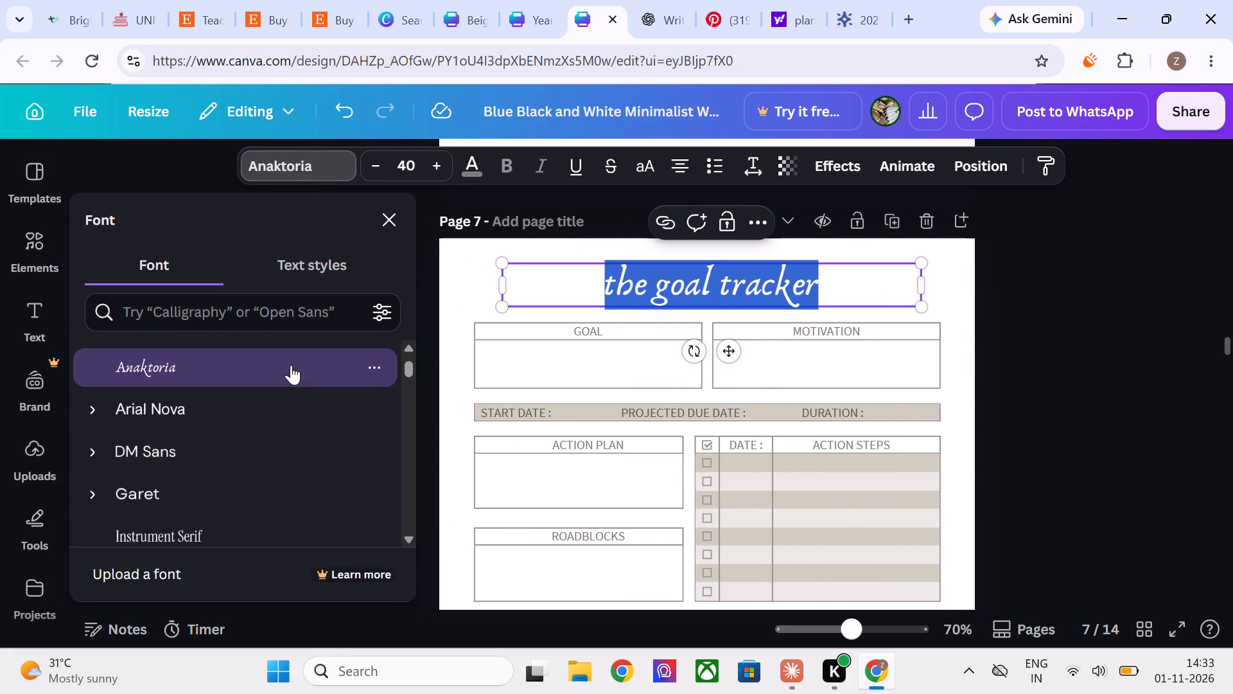
left_click(1130, 351)
left_click(1130, 351)
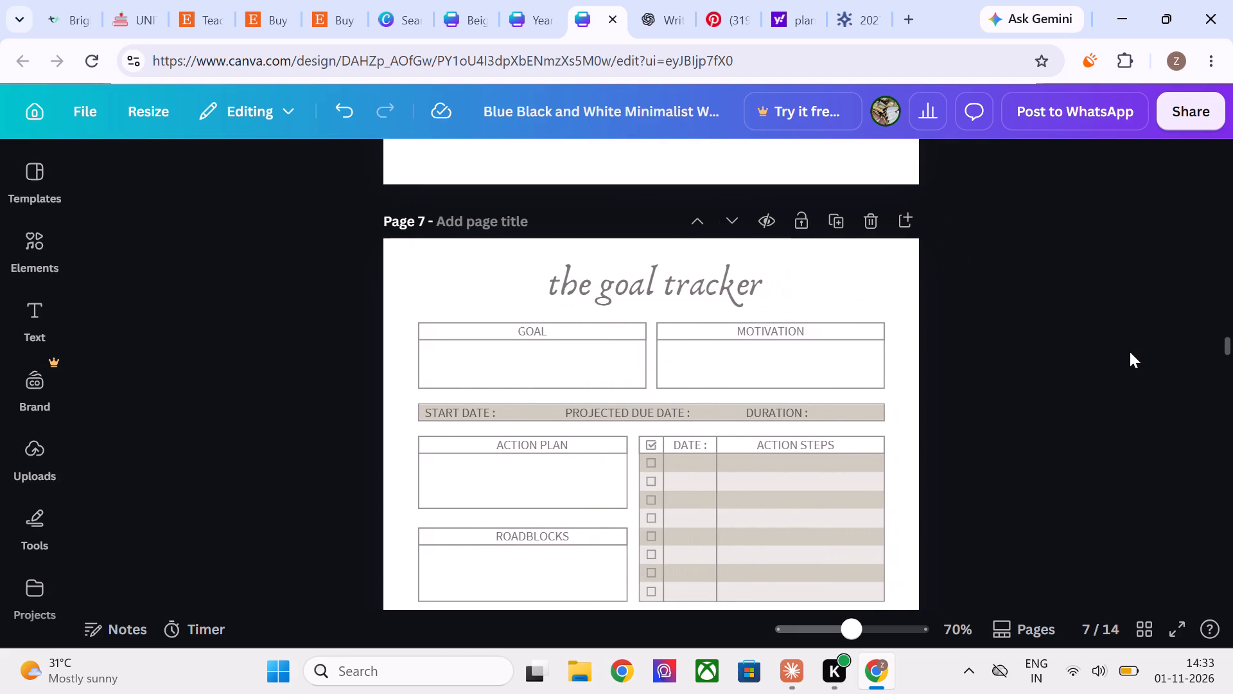
Capitalize the first letter of each word in the page 7 title so it reads "The Goal Tracker".
left_click(633, 276)
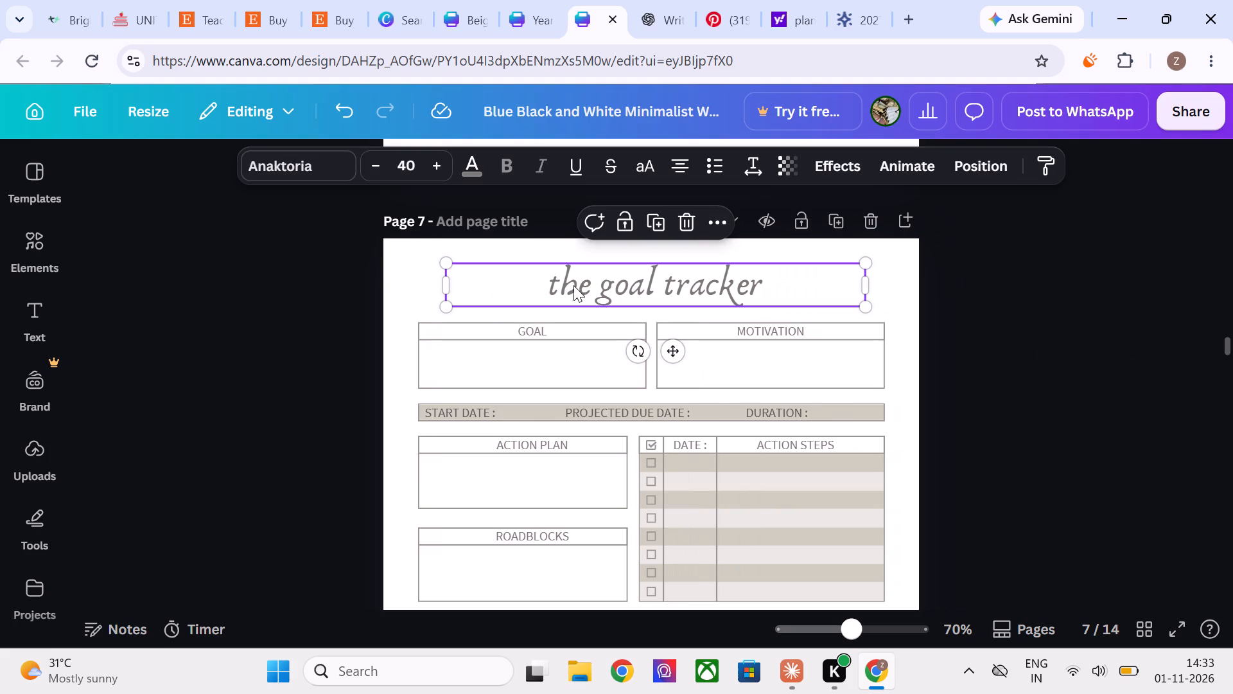
left_click(559, 283)
left_click(559, 283)
key("BackSpace")
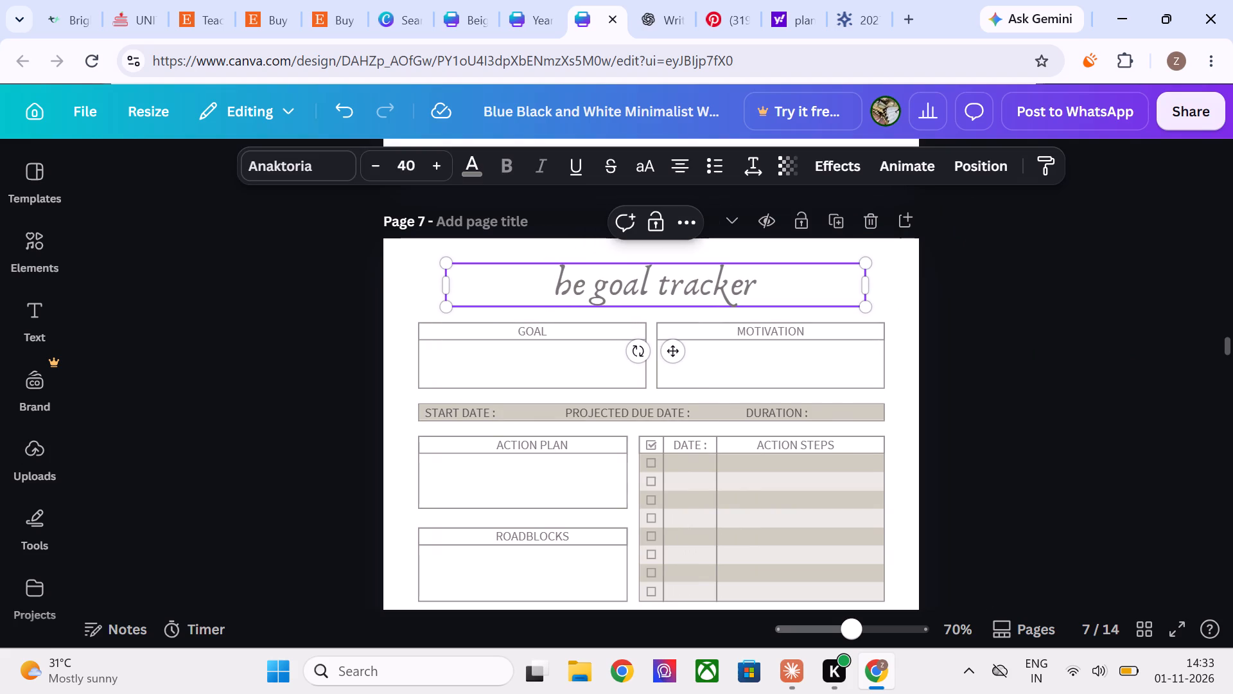
left_click(622, 287)
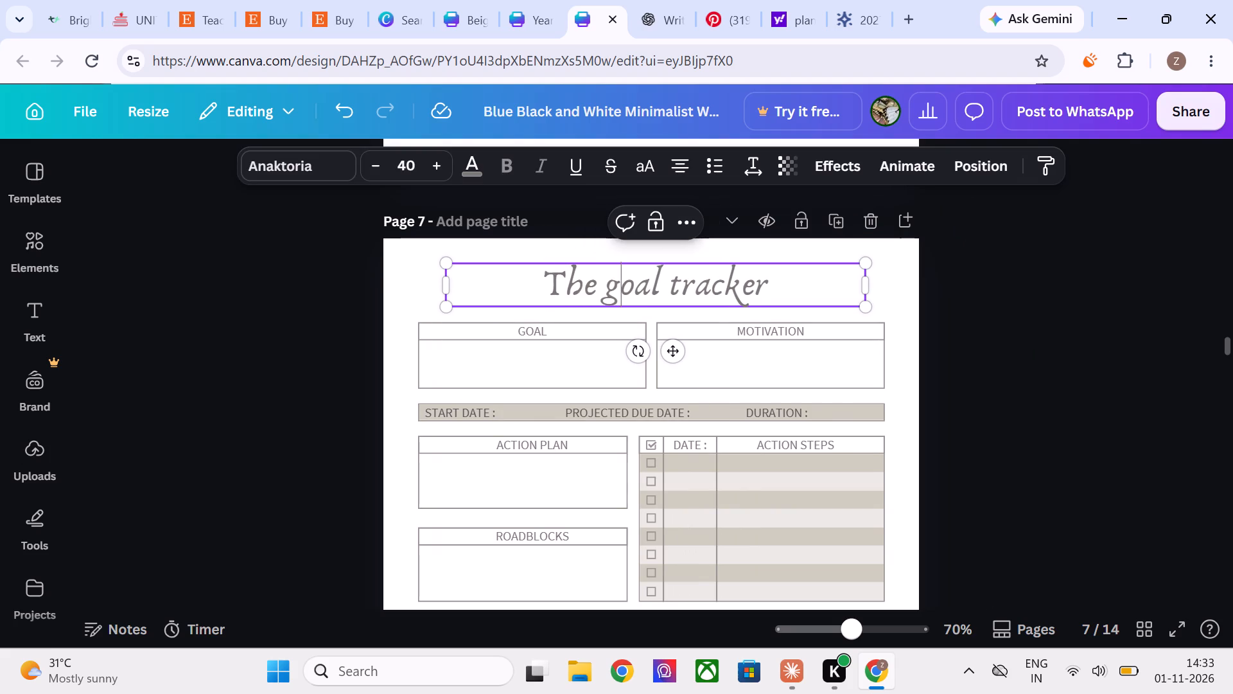
key("BackSpace")
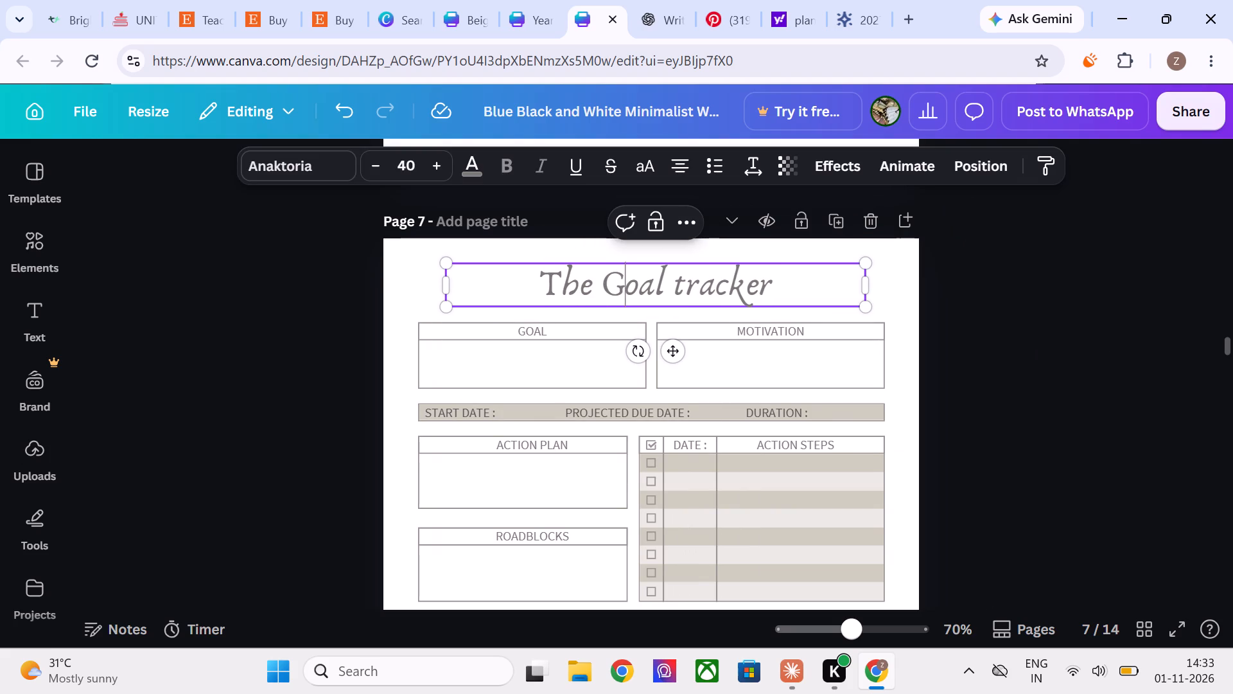
left_click(688, 290)
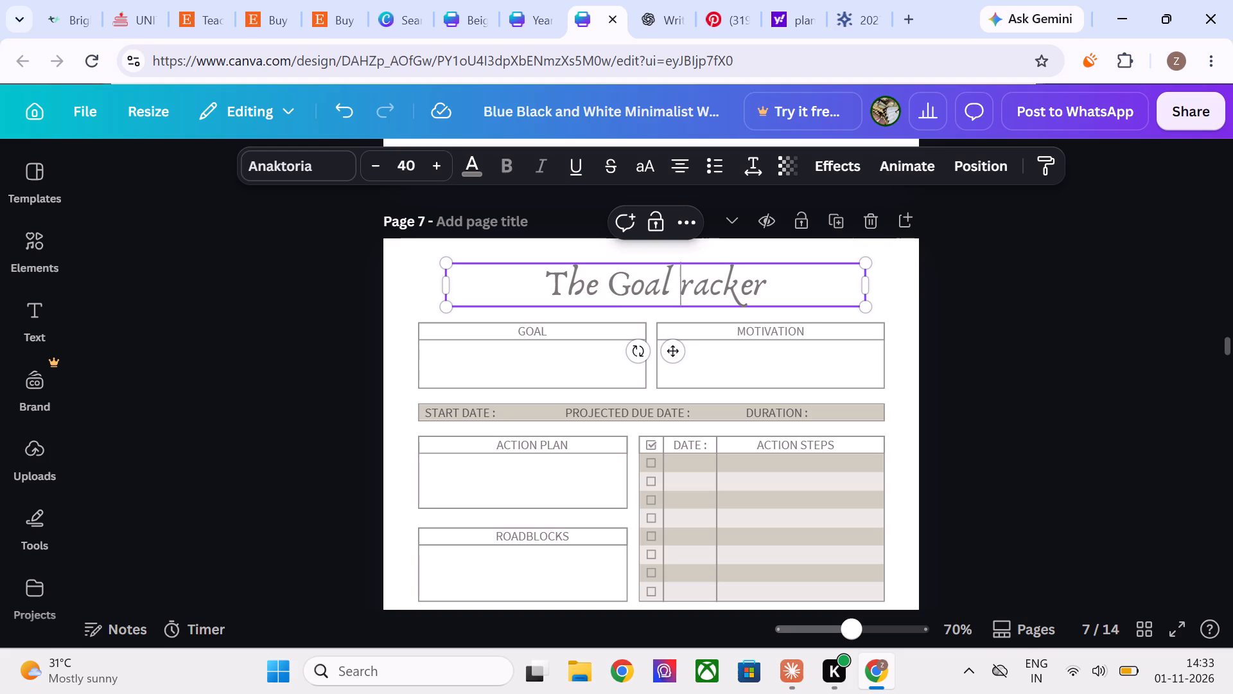
key("t")
left_click(986, 404)
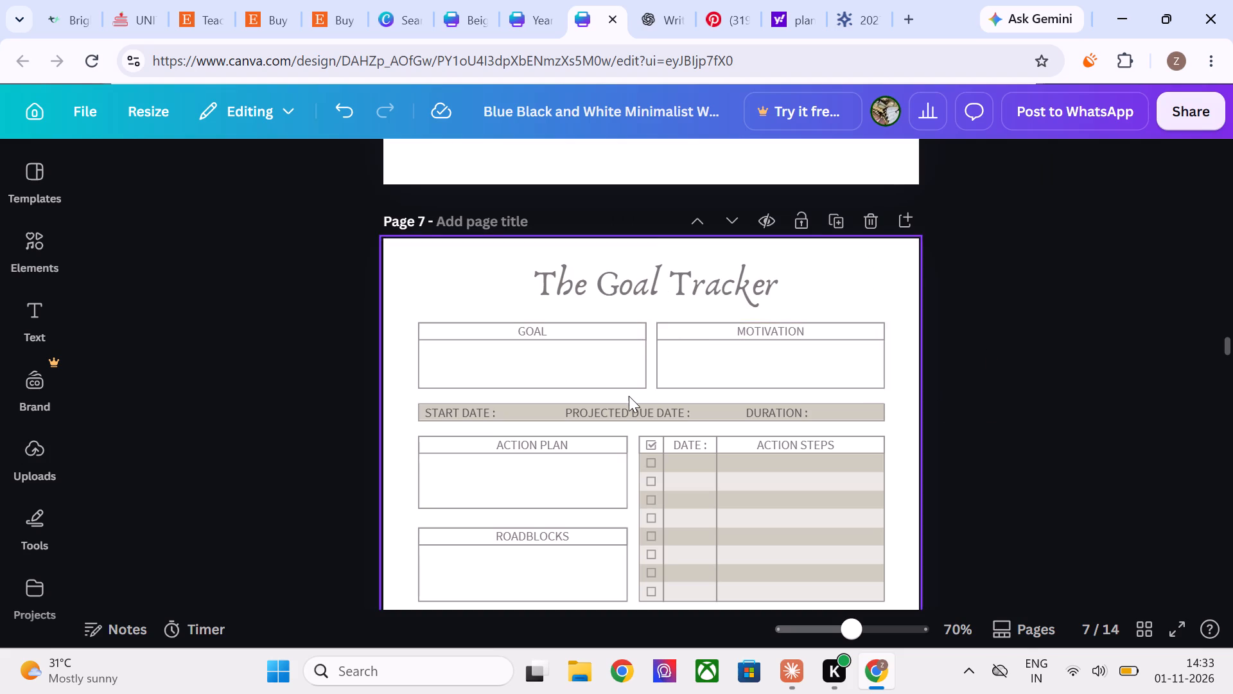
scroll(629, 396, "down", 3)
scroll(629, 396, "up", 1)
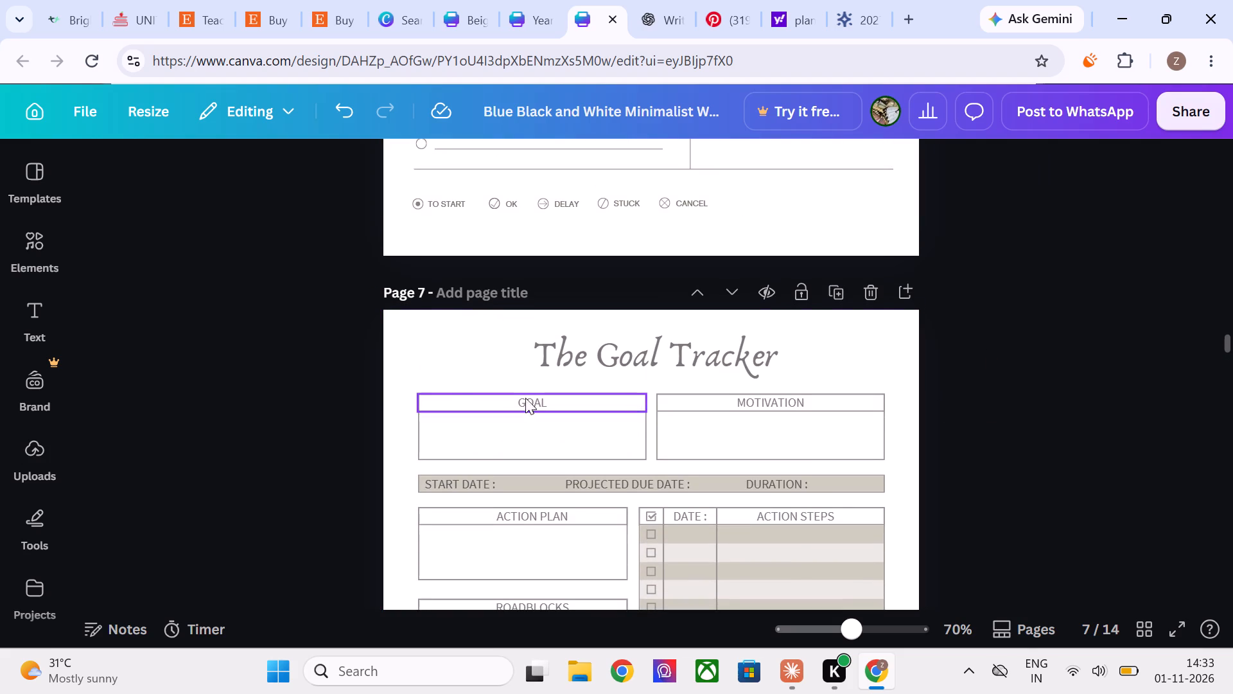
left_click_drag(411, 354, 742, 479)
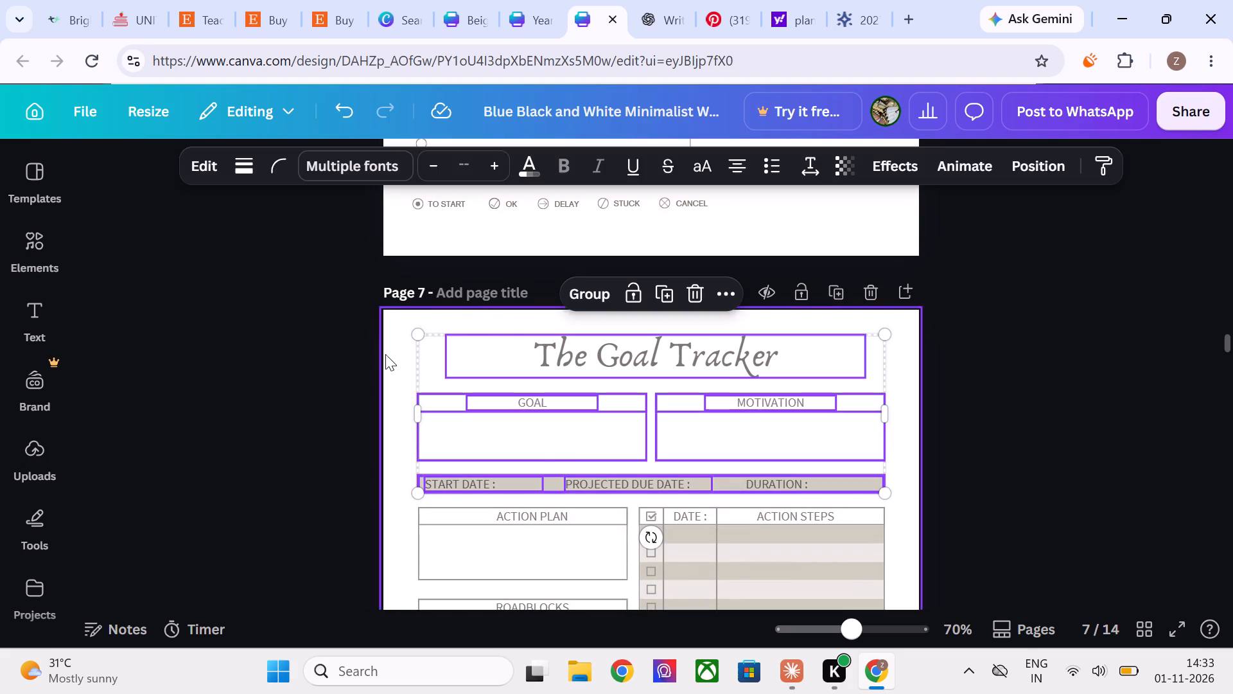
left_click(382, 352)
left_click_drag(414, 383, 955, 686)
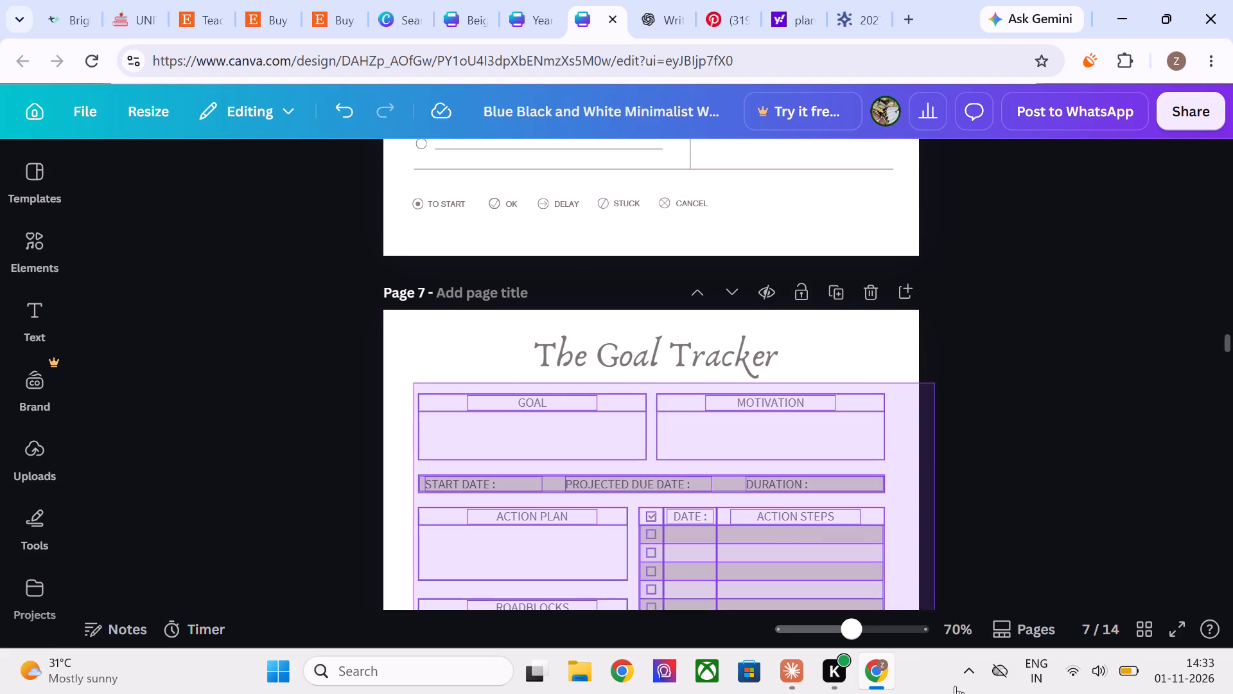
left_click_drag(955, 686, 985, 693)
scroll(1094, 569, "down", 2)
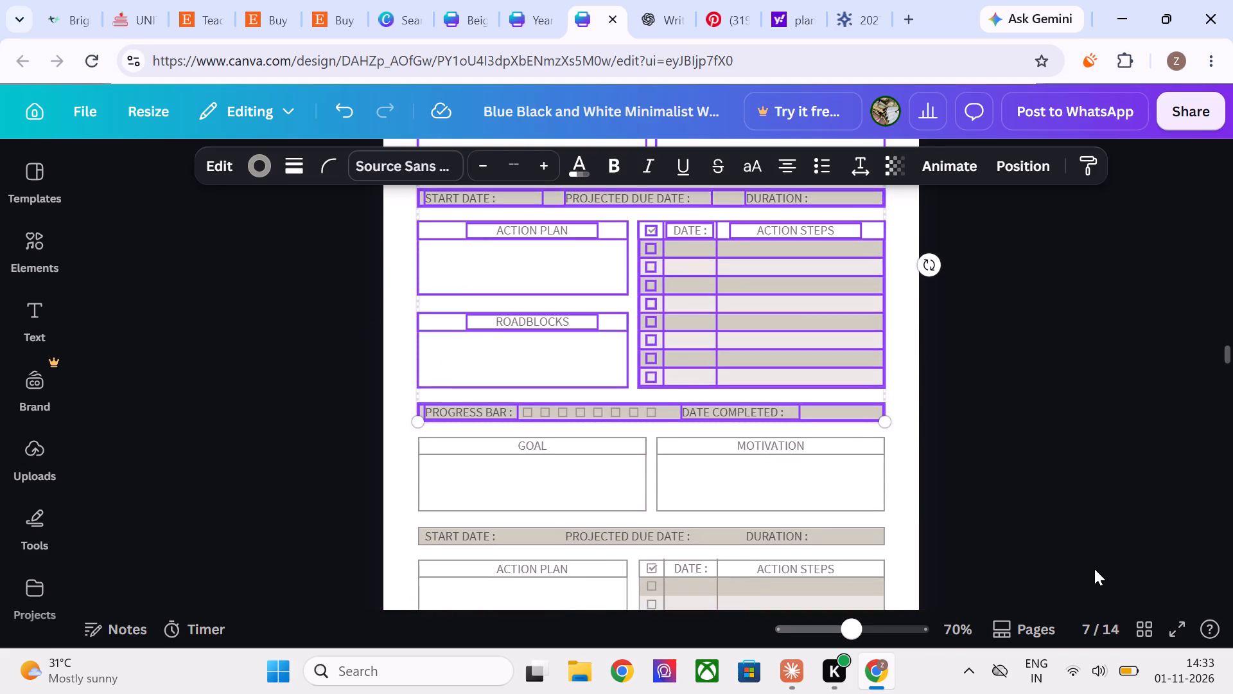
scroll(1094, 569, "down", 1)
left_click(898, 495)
Select the tracker sections below the title on page 7 and change all their Source Sans Pro text to Arial Nova.
scroll(898, 495, "down", 1)
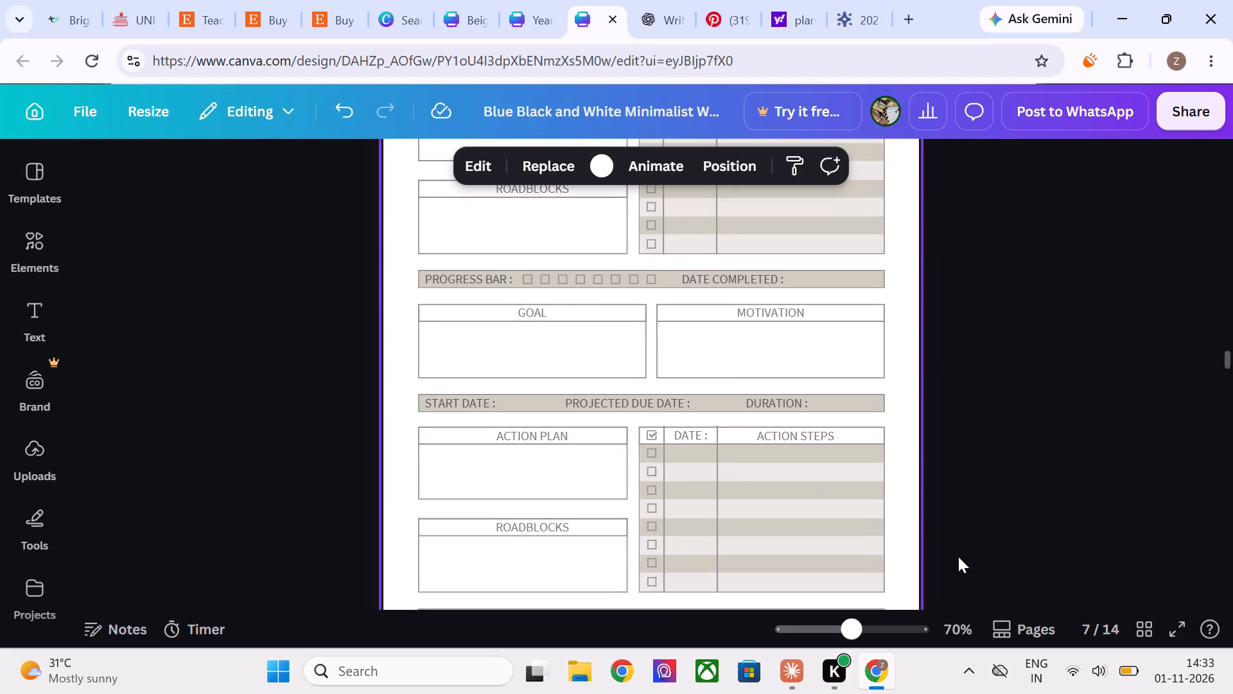
left_click_drag(947, 561, 395, 137)
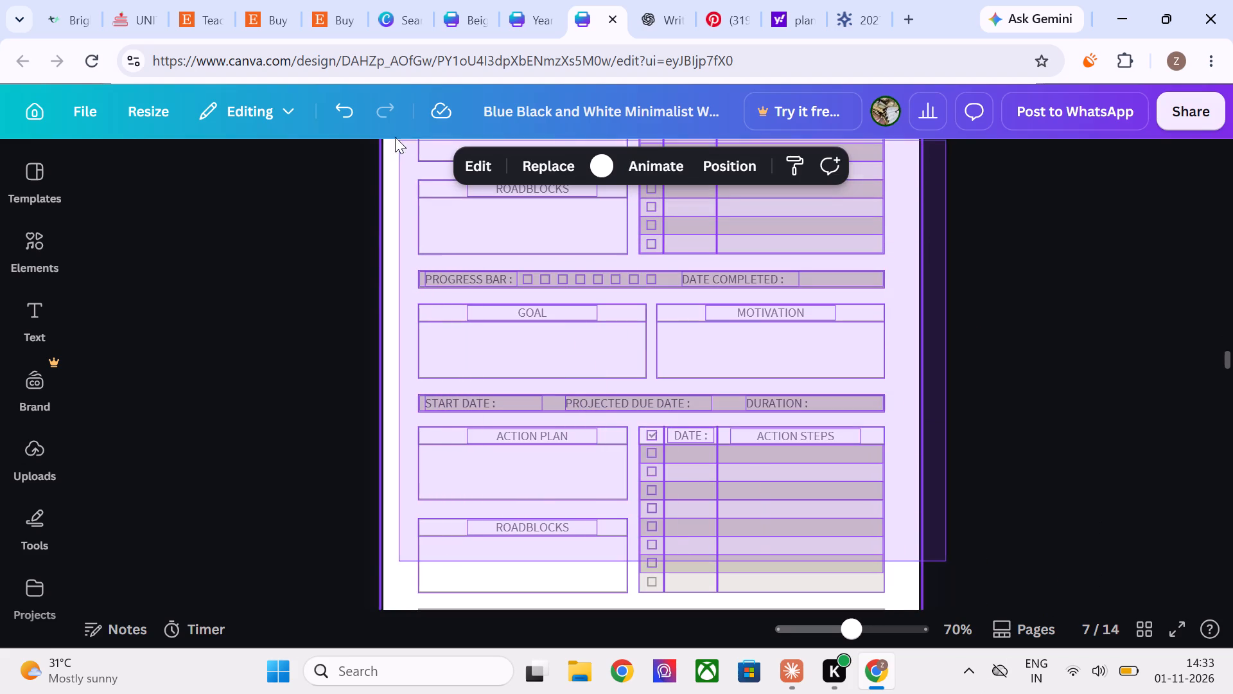
left_click_drag(395, 137, 302, 35)
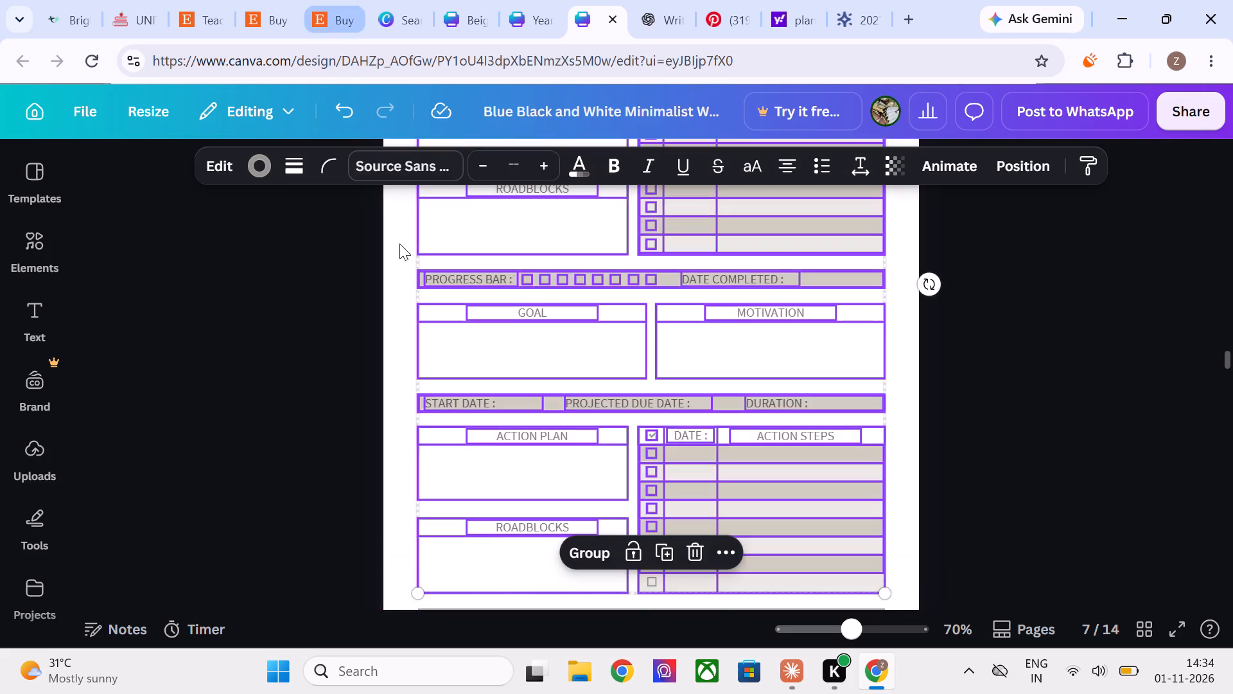
scroll(399, 244, "up", 3)
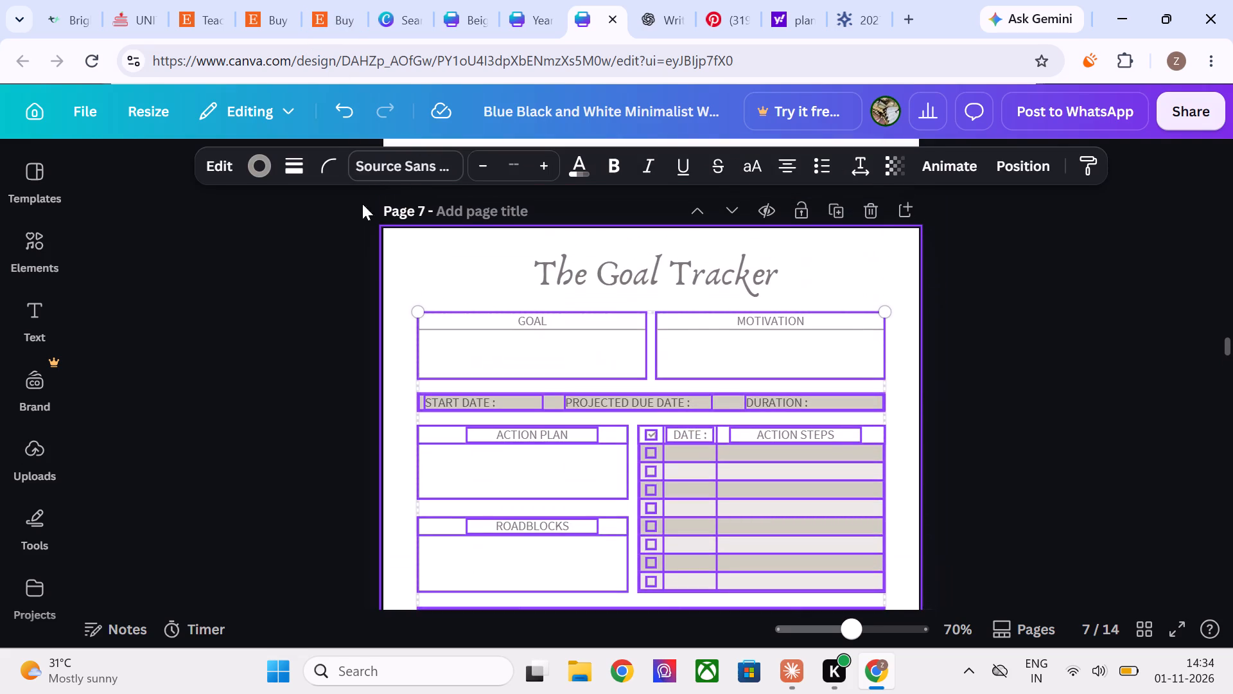
left_click(389, 156)
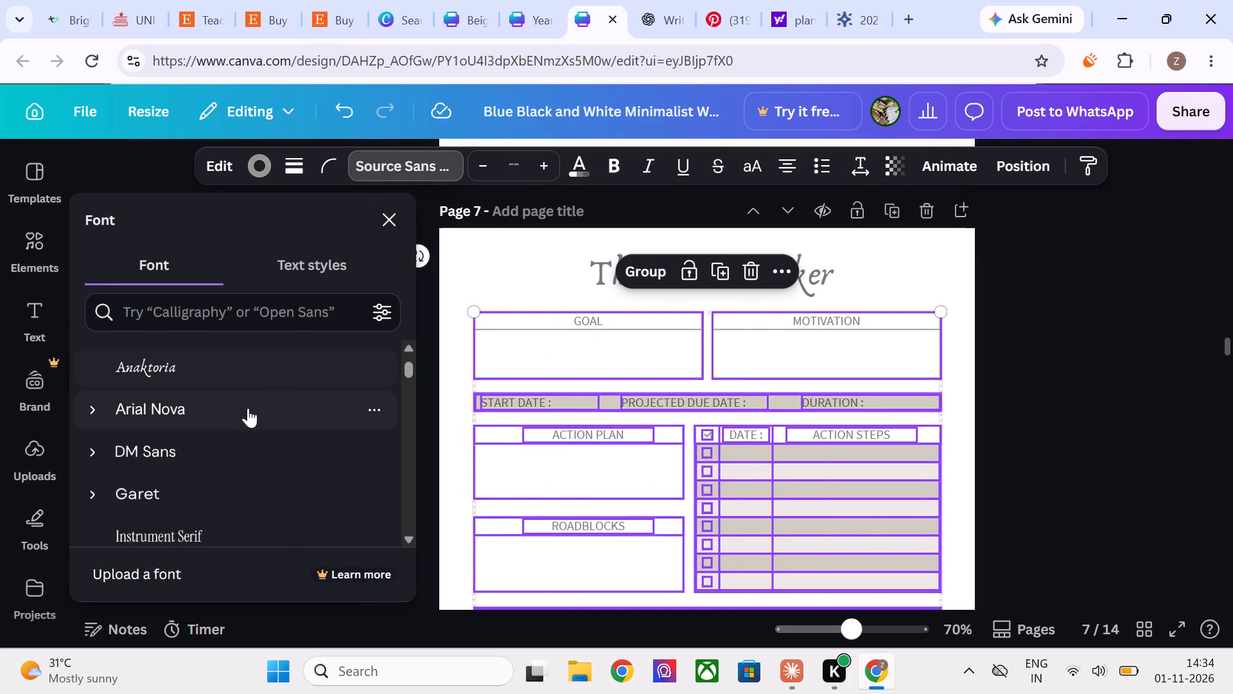
left_click(247, 407)
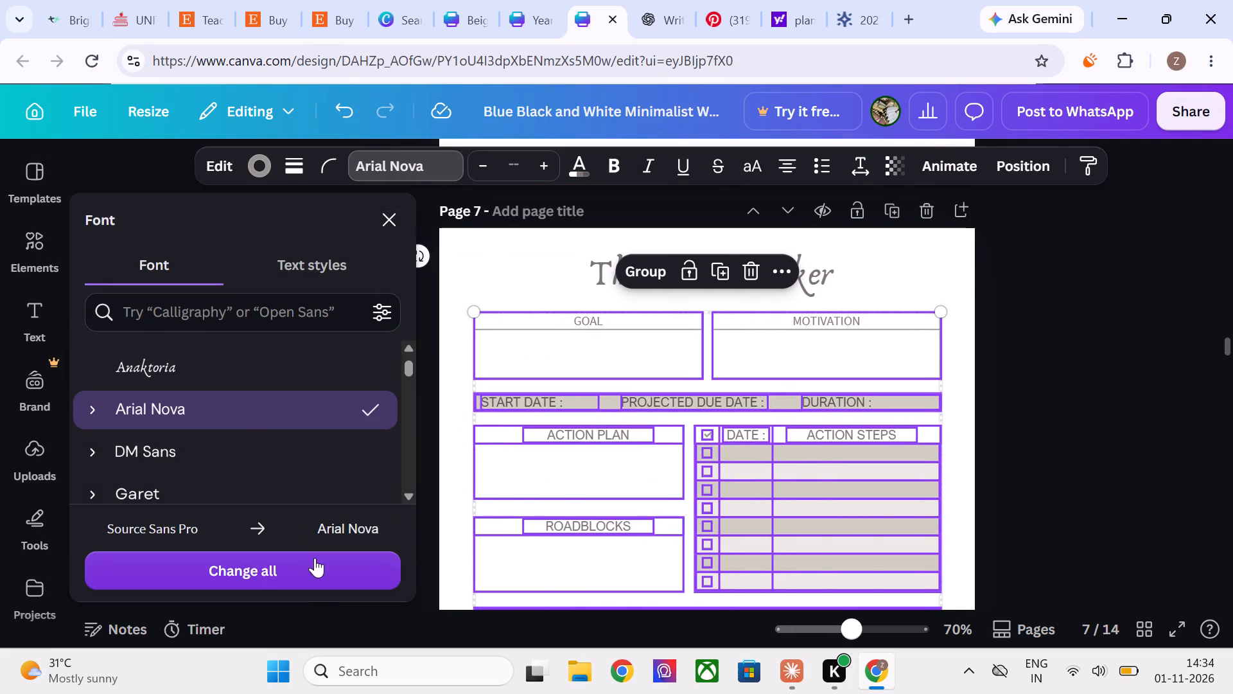
left_click(333, 576)
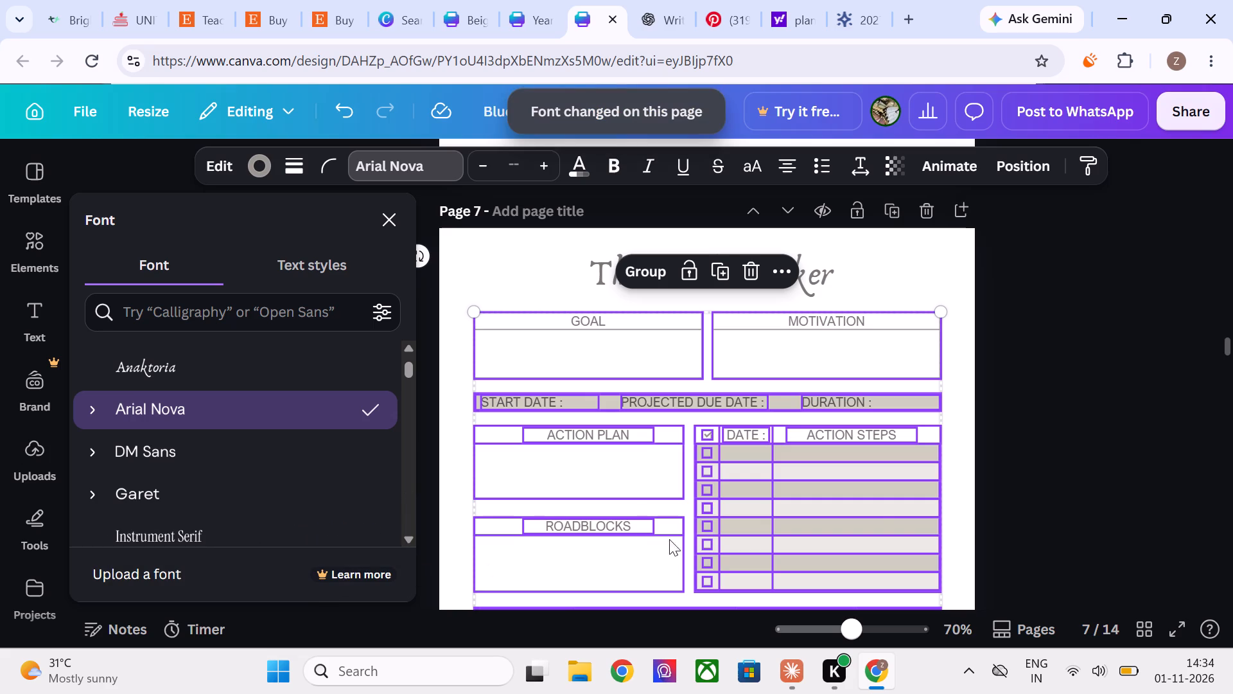
left_click(1056, 481)
left_click(1056, 481)
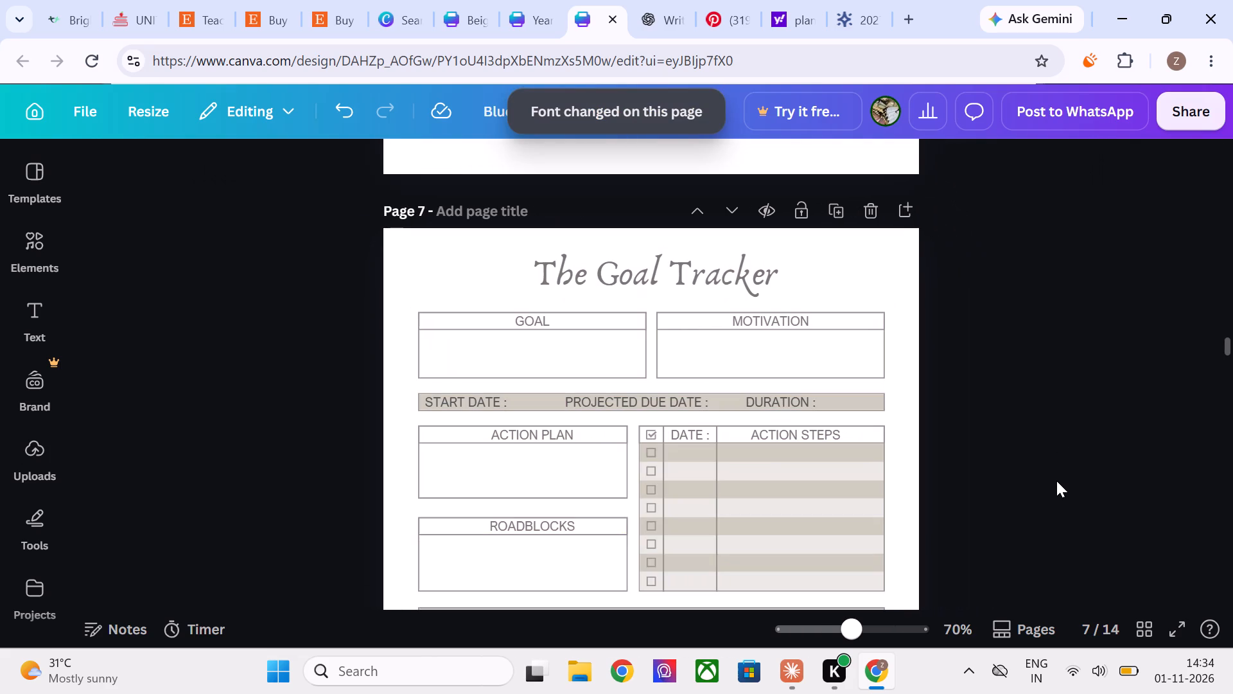
Look over the full goal tracker layout on page 7 to check how the labels fit in the new font.
scroll(1056, 481, "down", 3)
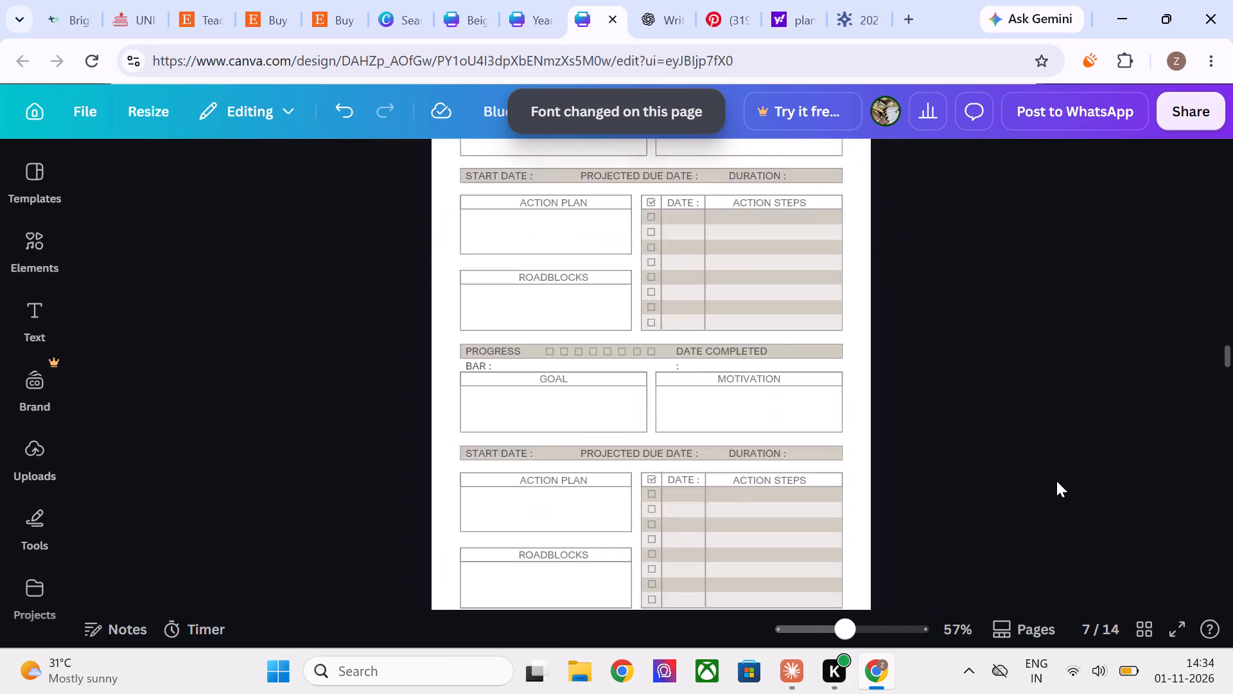
scroll(1056, 481, "down", 1)
scroll(1056, 481, "up", 1)
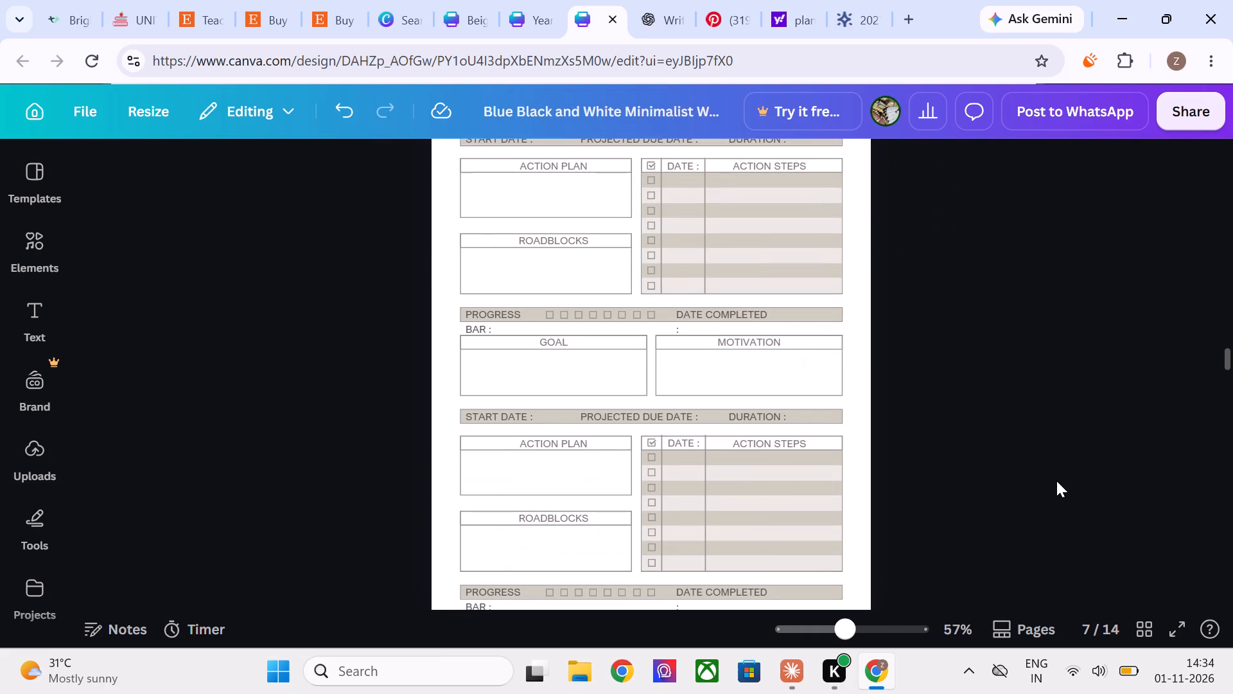
scroll(1056, 481, "up", 1)
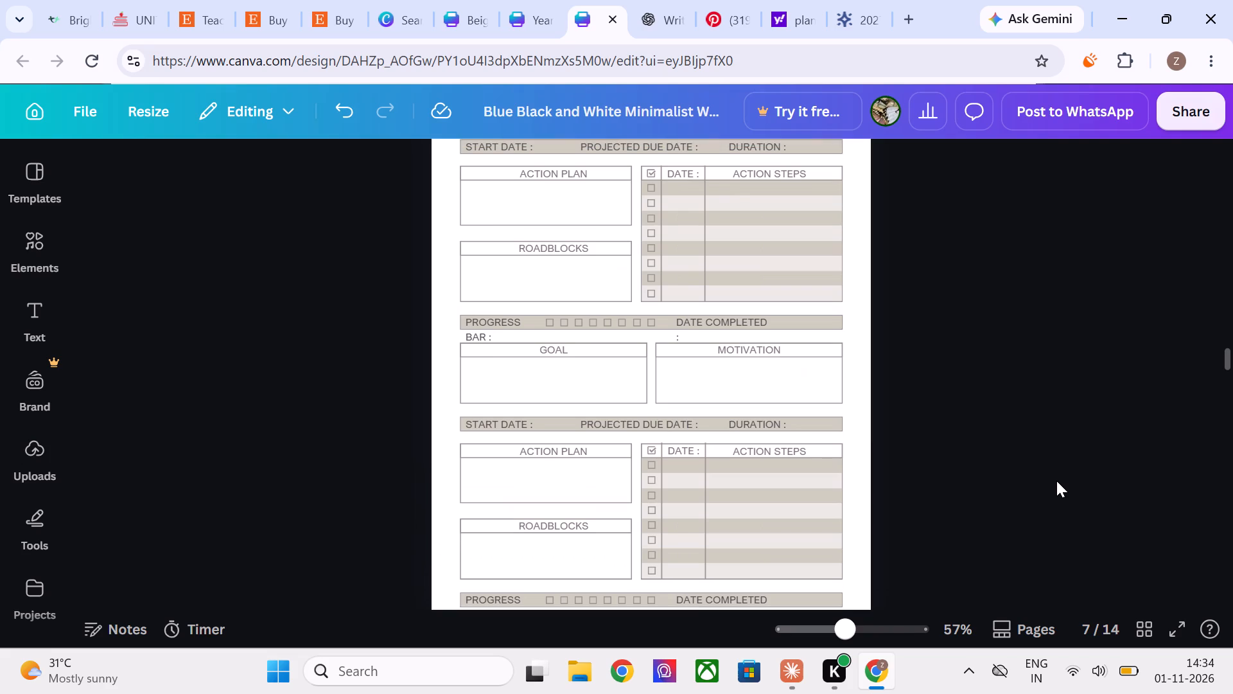
scroll(1056, 481, "up", 4)
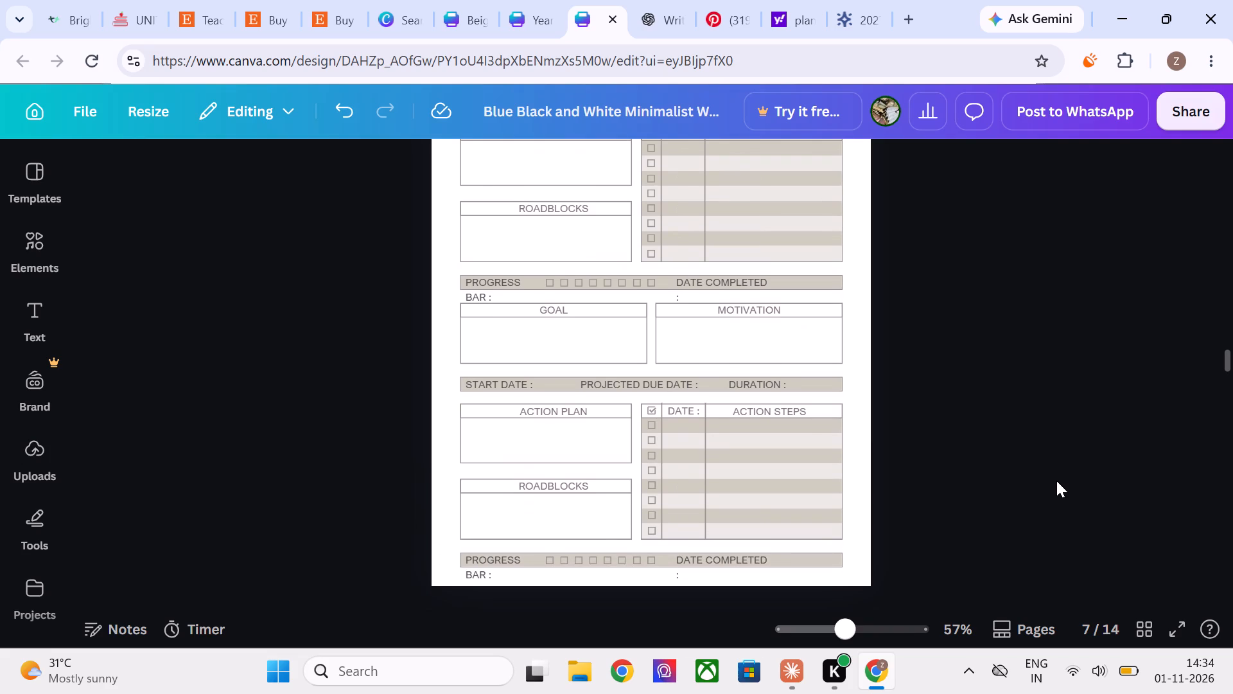
scroll(1056, 481, "up", 3)
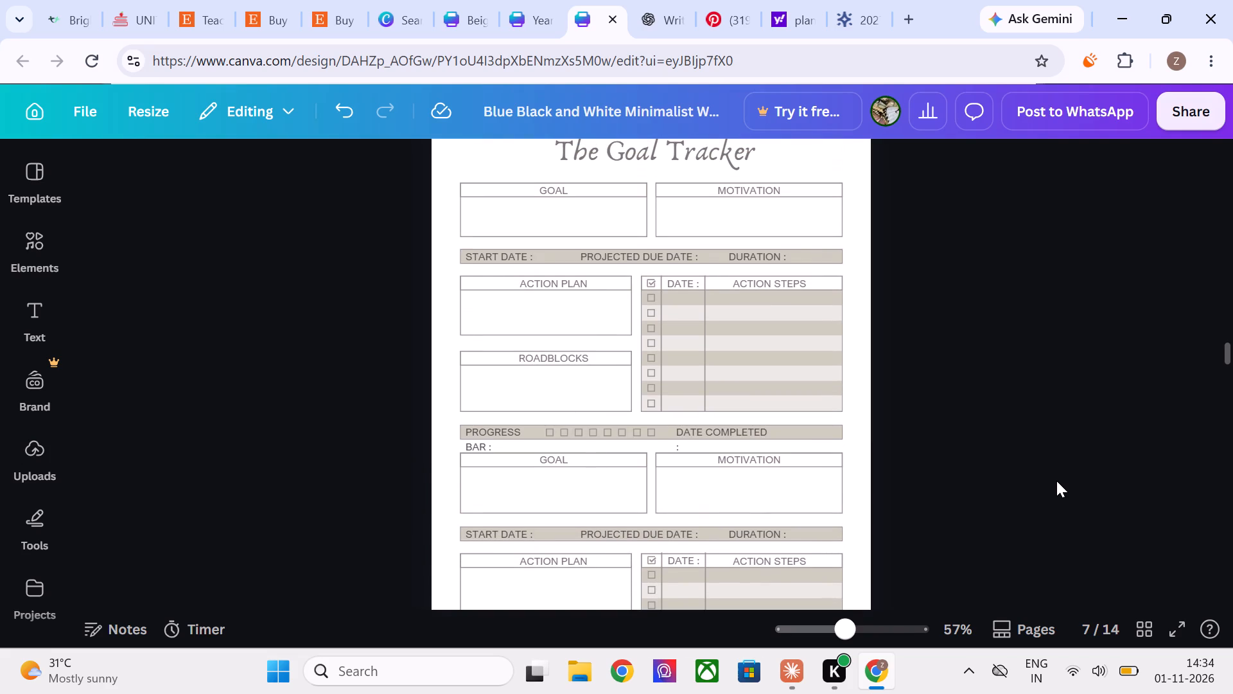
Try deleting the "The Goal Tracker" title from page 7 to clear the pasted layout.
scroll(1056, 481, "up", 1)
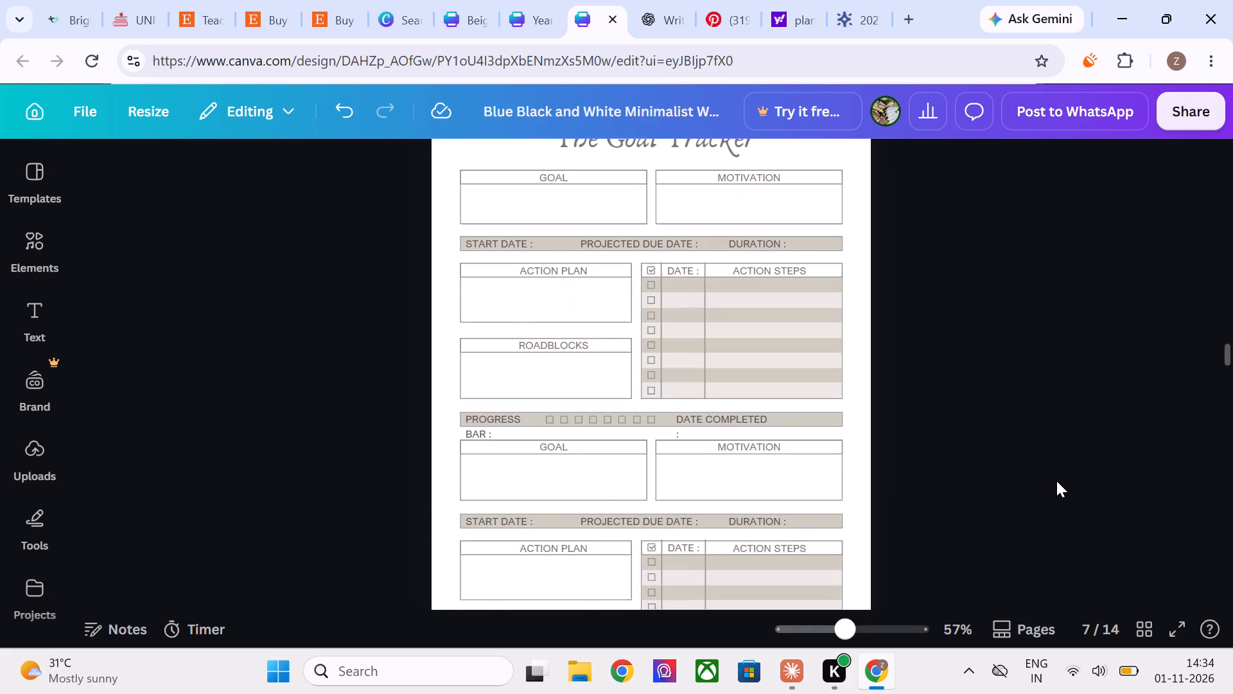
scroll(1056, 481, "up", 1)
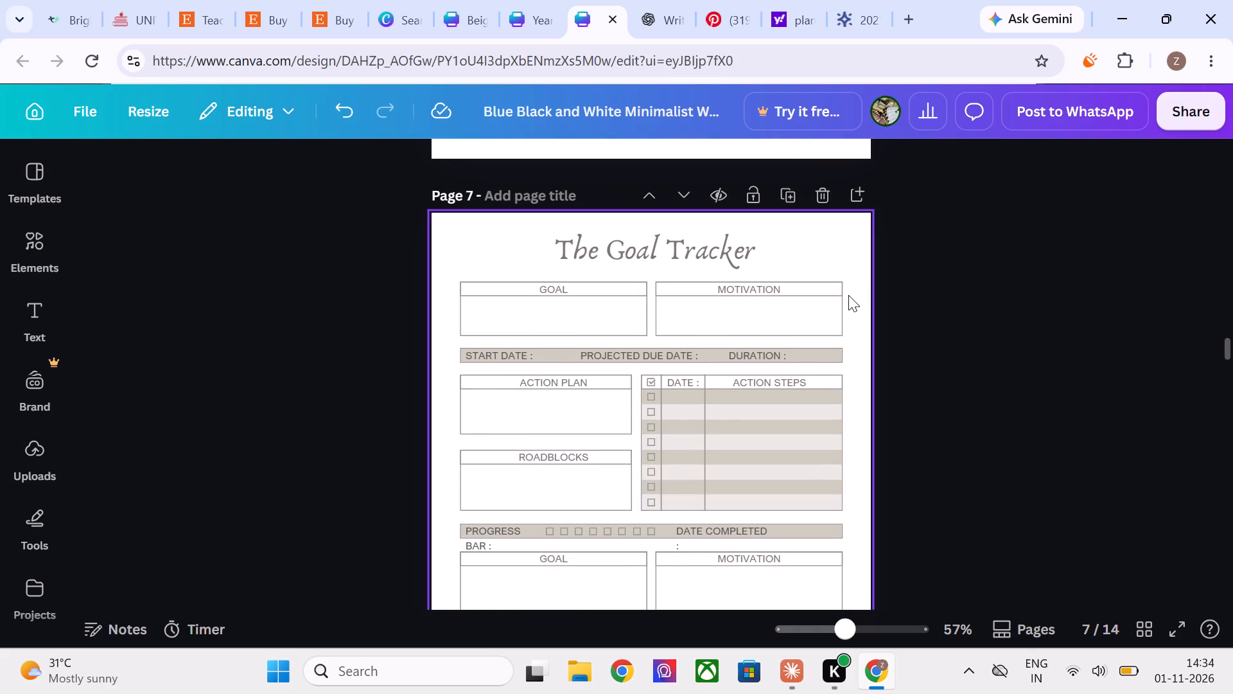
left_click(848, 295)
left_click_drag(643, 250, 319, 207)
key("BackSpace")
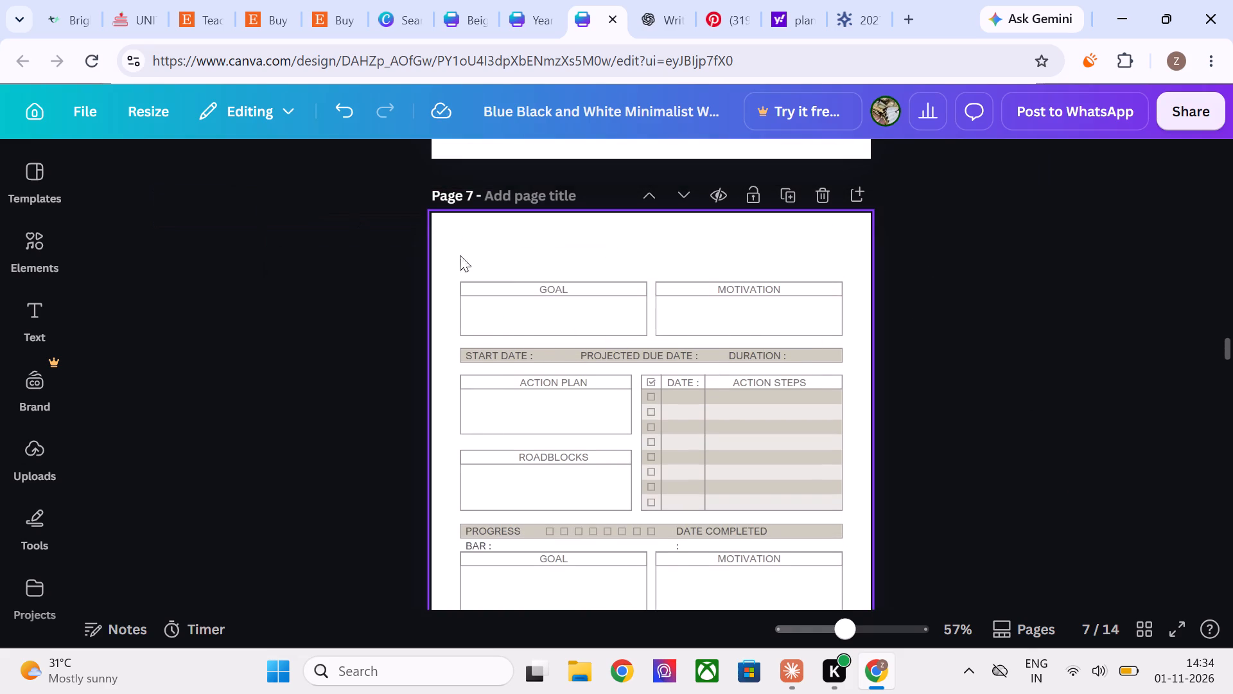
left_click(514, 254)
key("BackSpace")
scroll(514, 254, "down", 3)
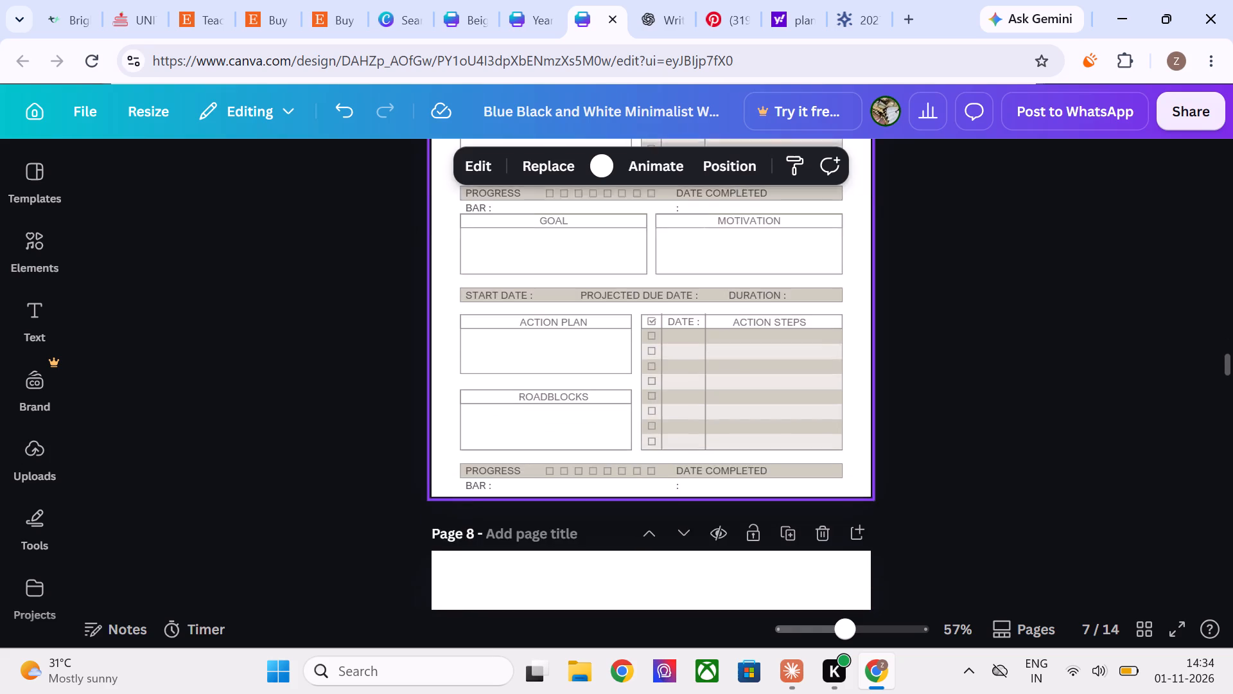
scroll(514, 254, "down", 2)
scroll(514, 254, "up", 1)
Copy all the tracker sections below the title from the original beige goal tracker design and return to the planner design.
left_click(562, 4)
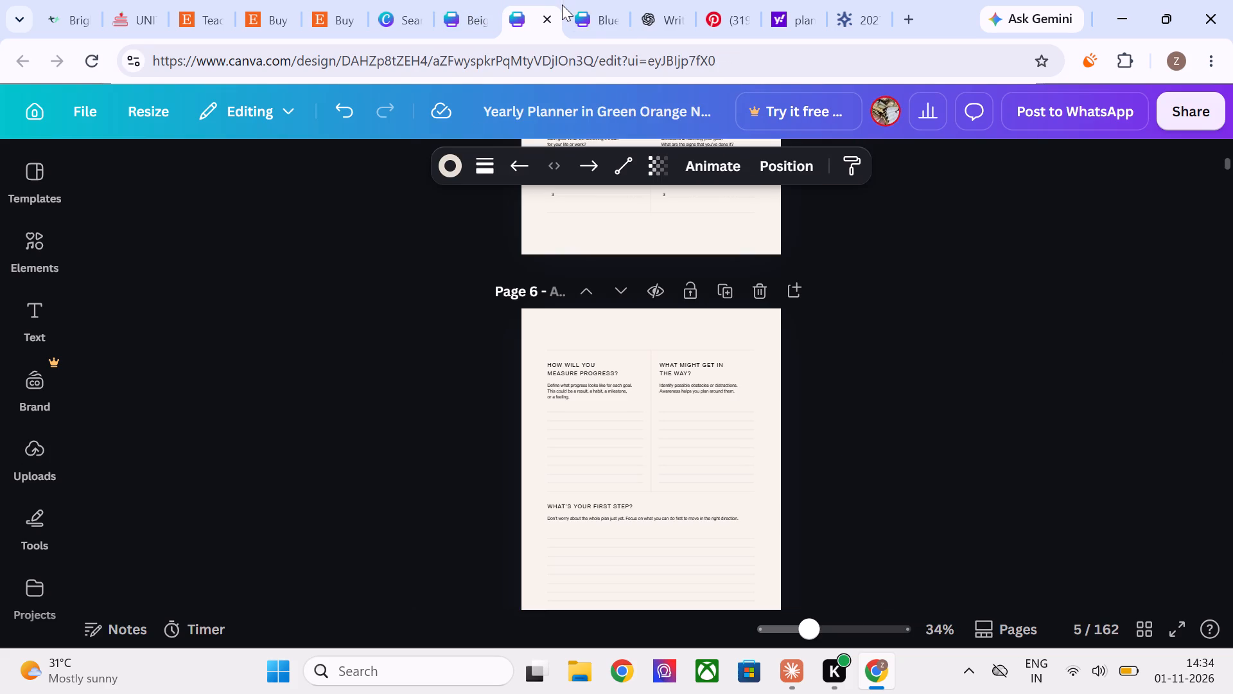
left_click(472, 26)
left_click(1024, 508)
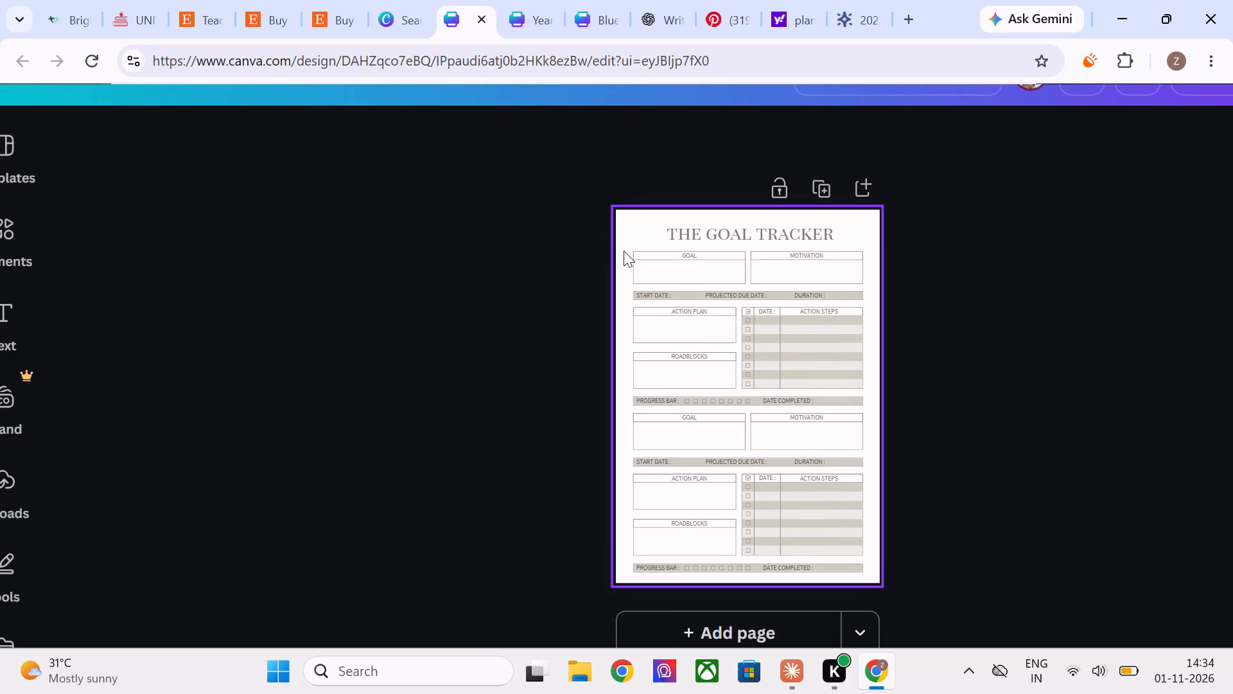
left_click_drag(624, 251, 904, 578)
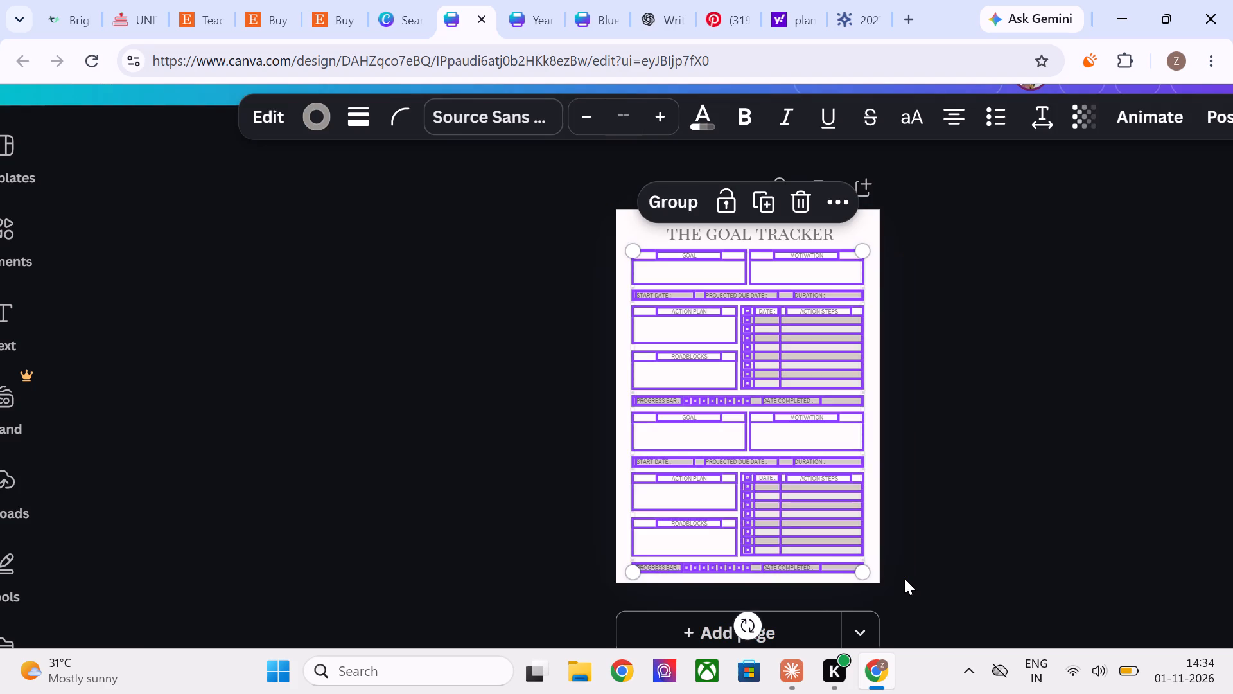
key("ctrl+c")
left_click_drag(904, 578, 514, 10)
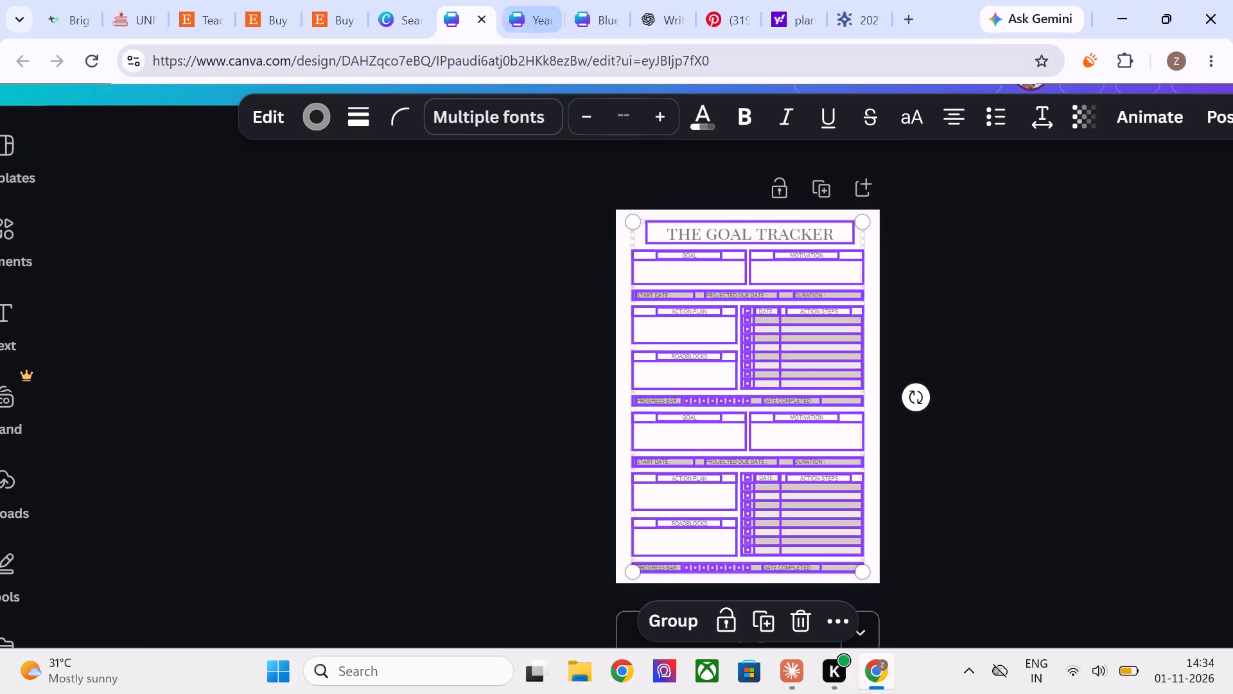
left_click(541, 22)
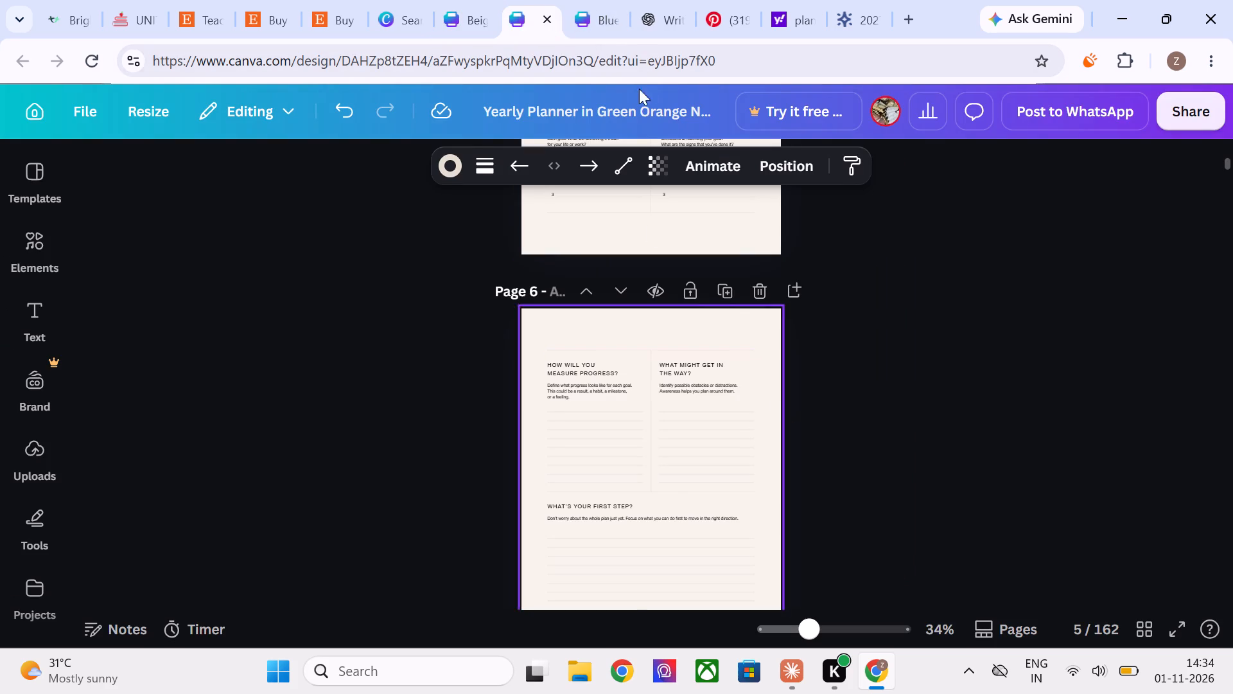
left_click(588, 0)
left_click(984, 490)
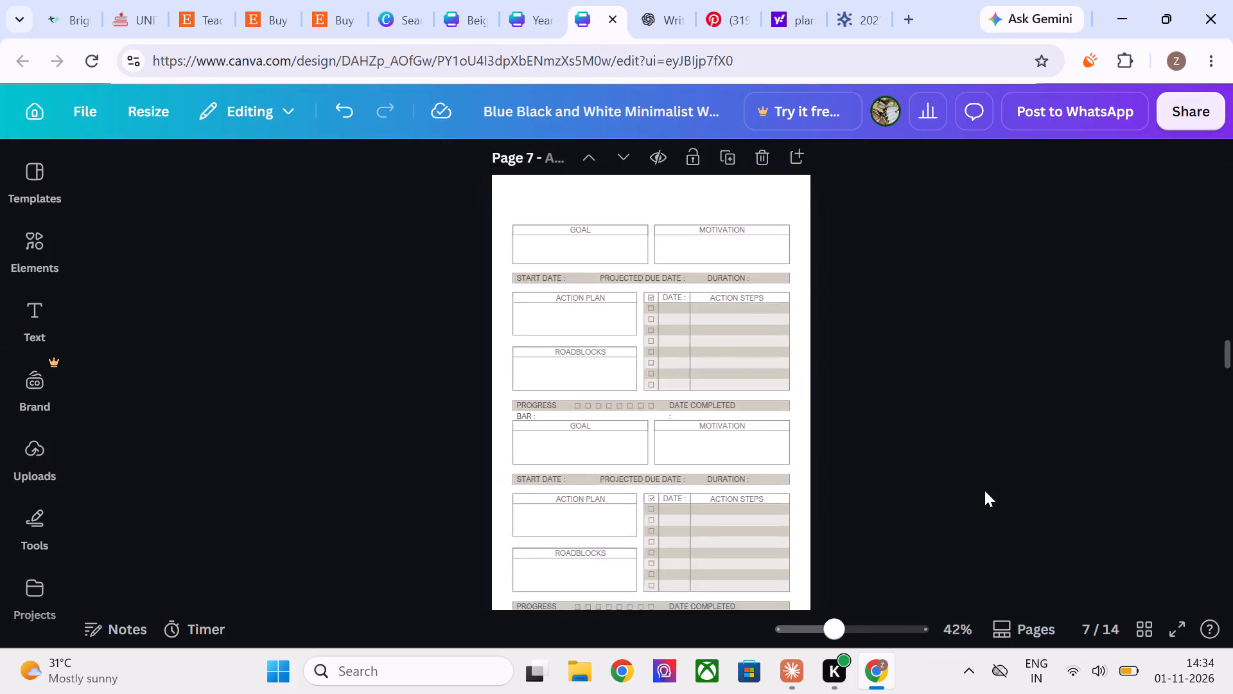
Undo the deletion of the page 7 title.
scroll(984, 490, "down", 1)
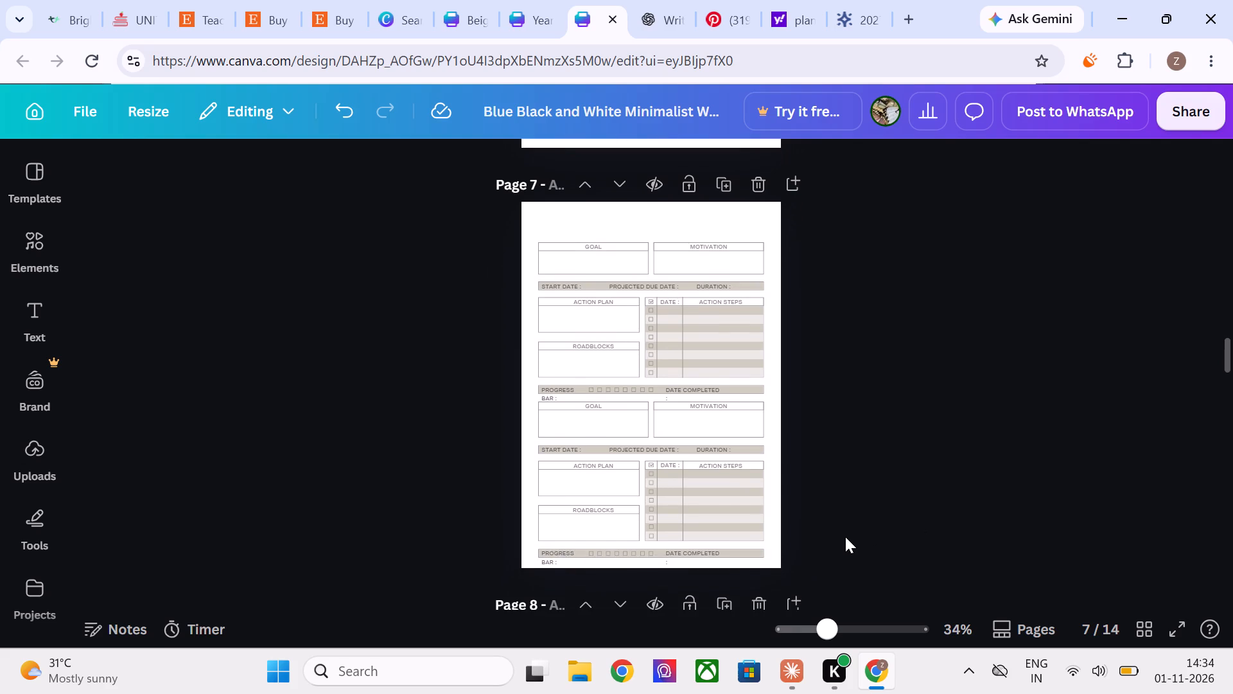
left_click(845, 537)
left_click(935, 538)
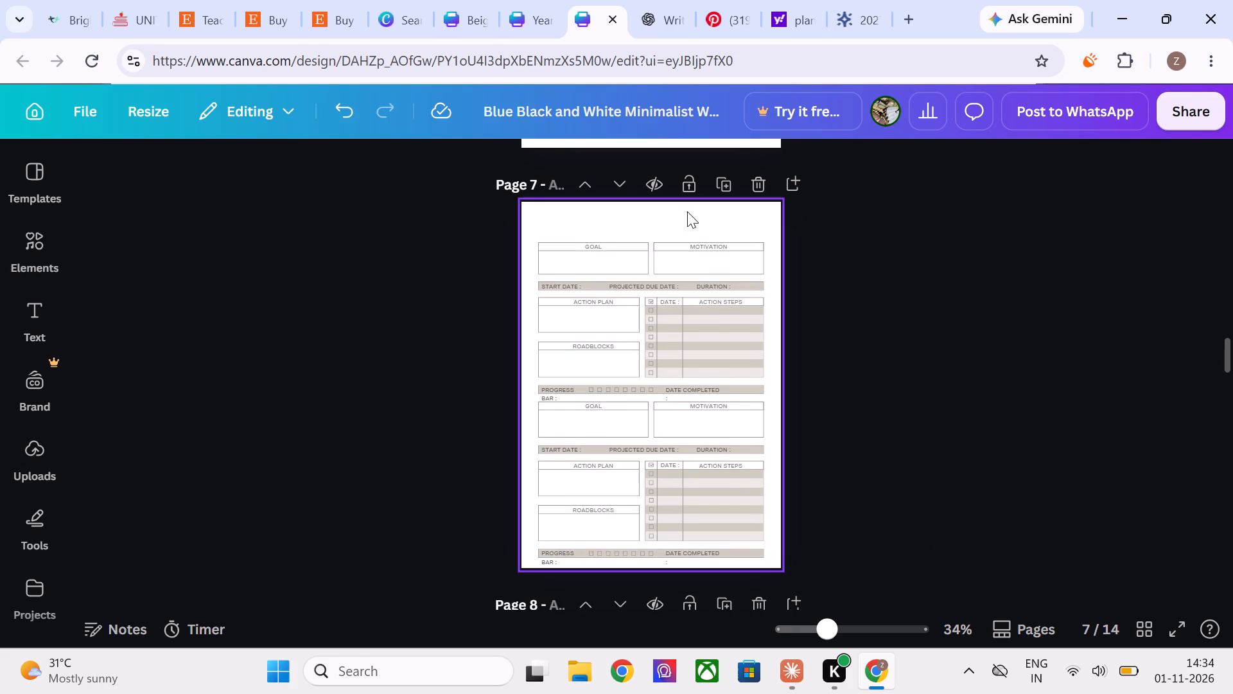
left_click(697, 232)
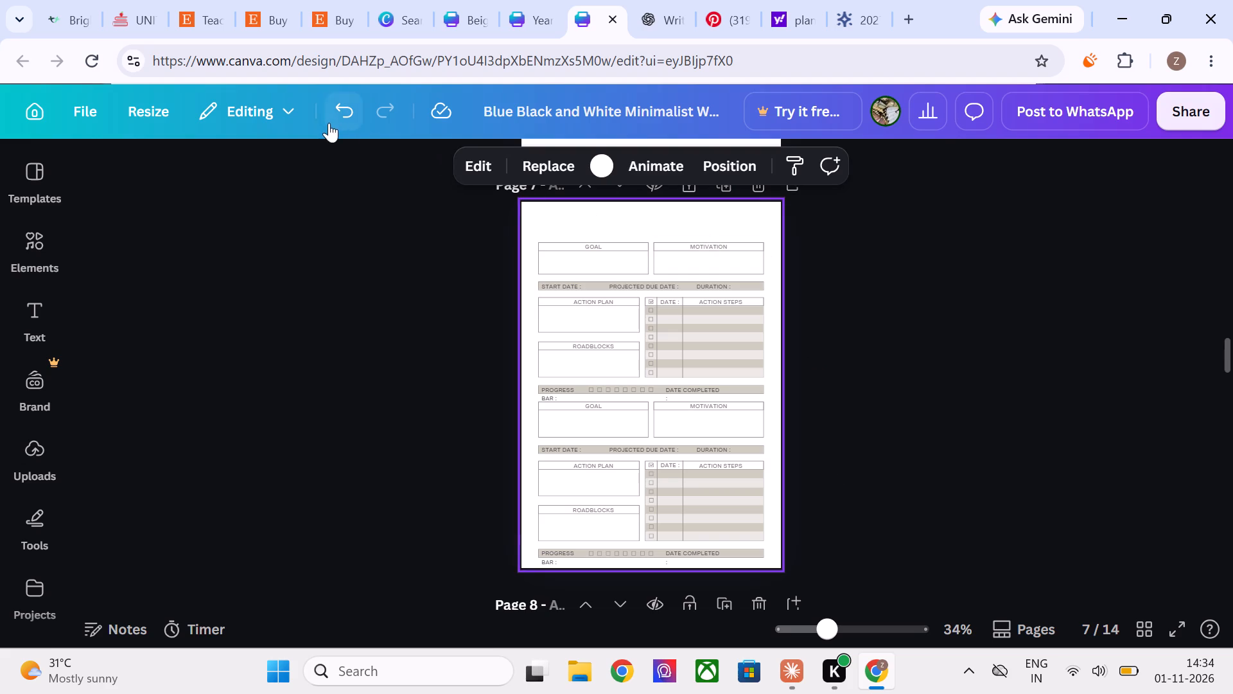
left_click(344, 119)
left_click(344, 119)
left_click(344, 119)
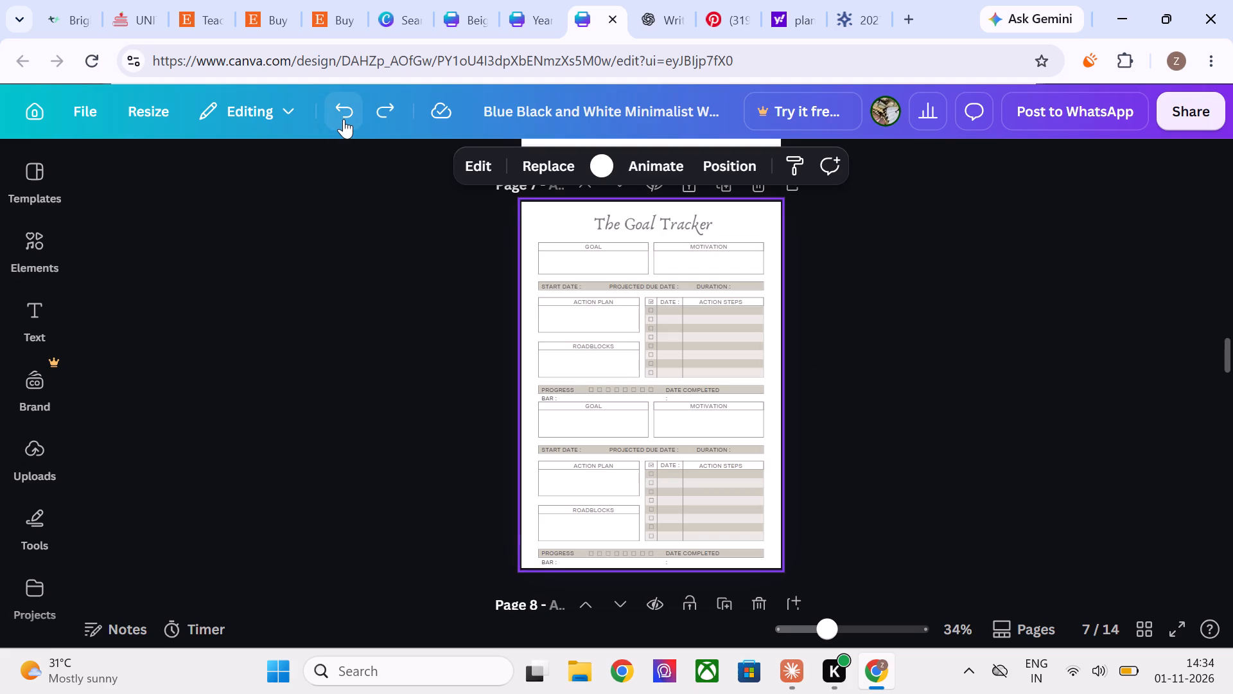
Duplicate the goal tracker page, page 7.
left_click(898, 218)
left_click(733, 182)
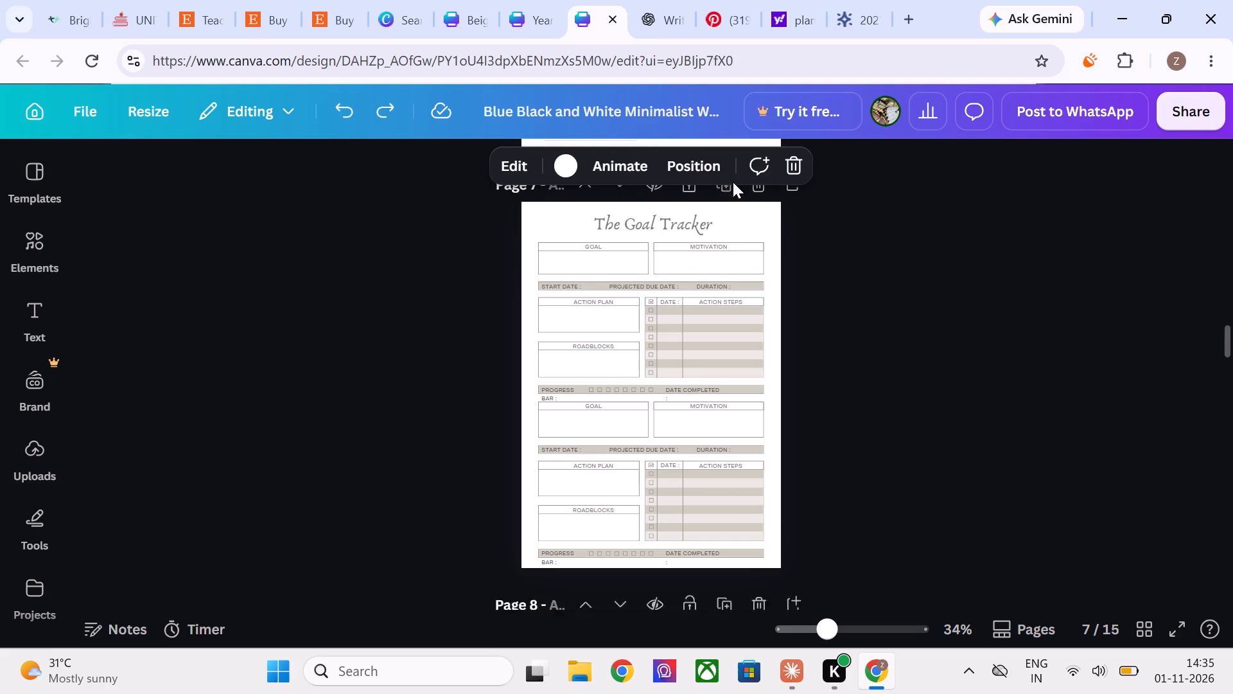
Look over the goal tracker pages and the year-at-a-glance pages through the end of the planner.
left_click(913, 279)
scroll(913, 279, "down", 2)
scroll(913, 279, "up", 1)
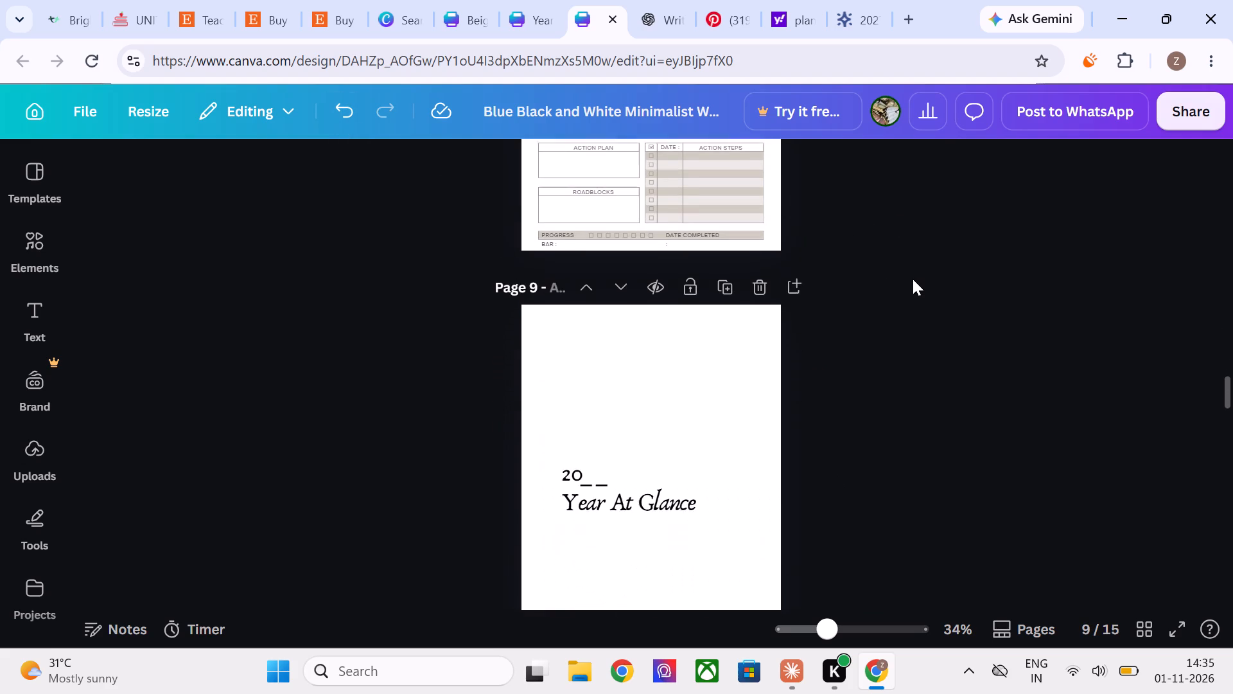
scroll(913, 279, "up", 2)
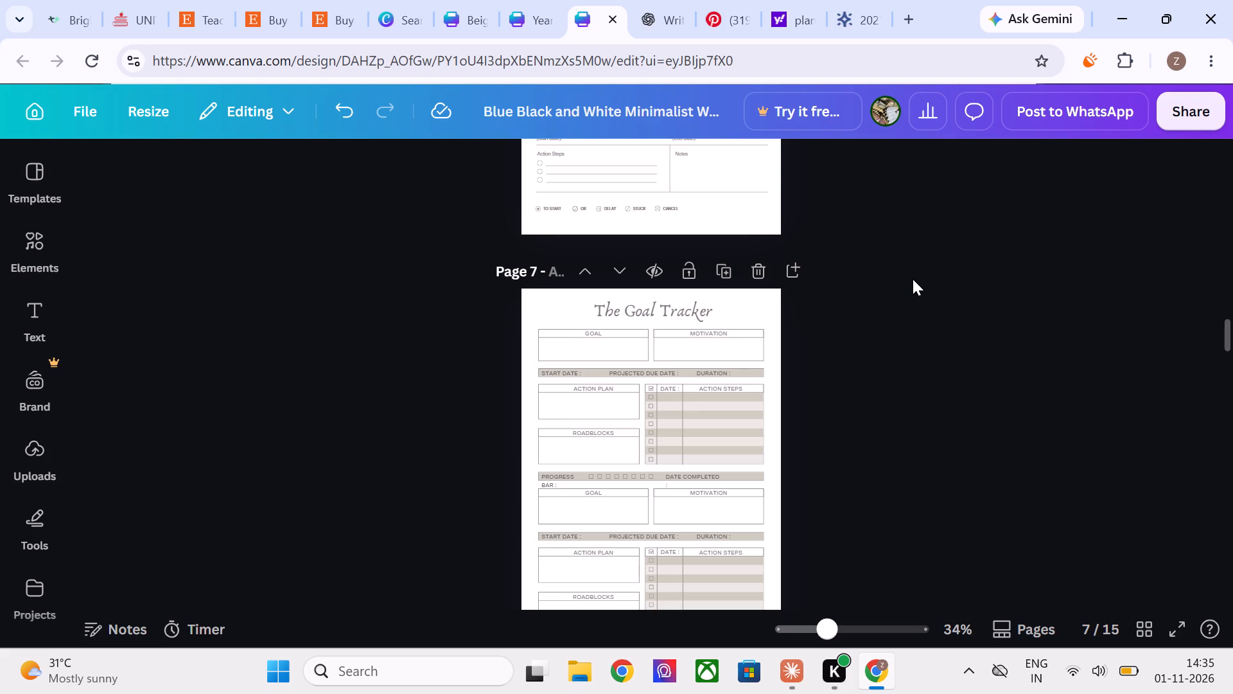
scroll(913, 279, "up", 1)
scroll(913, 279, "down", 4)
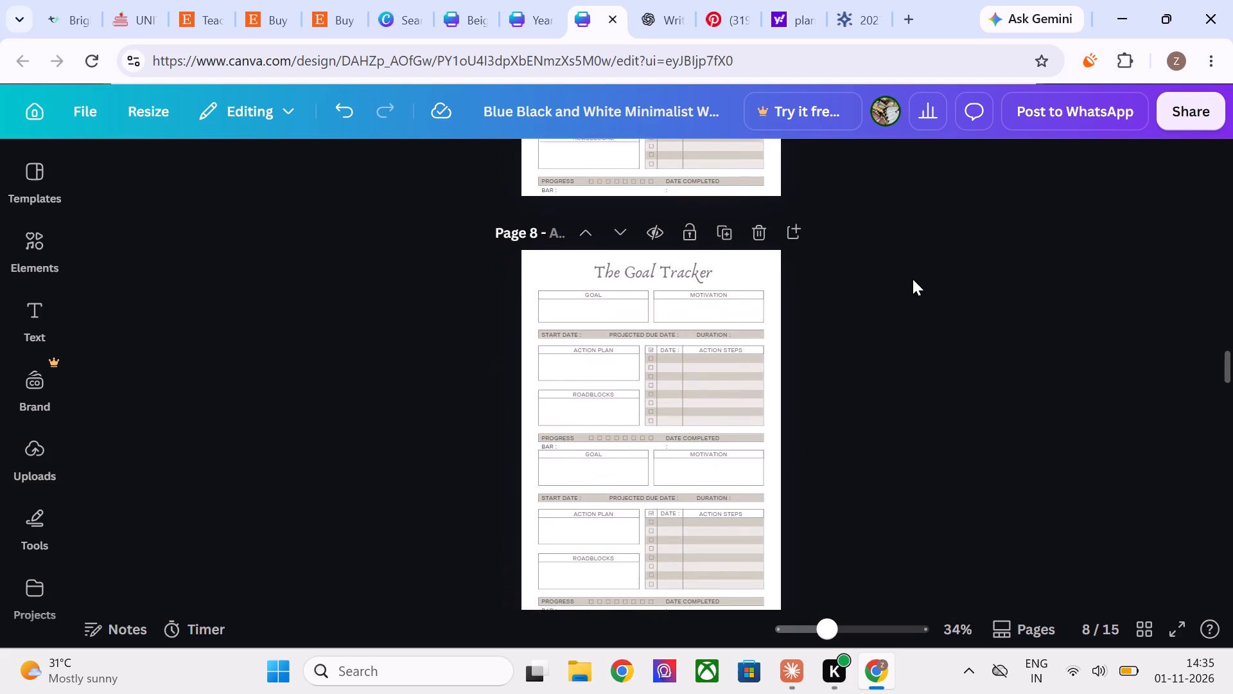
scroll(913, 279, "down", 3)
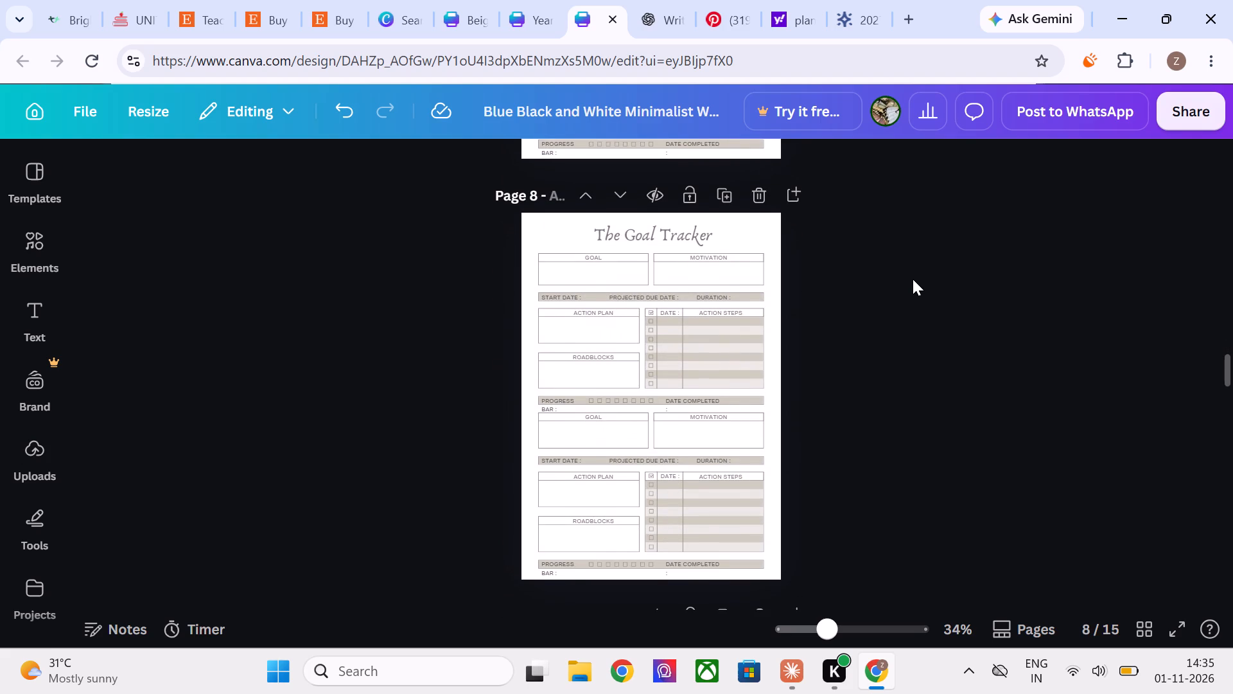
scroll(913, 279, "down", 5)
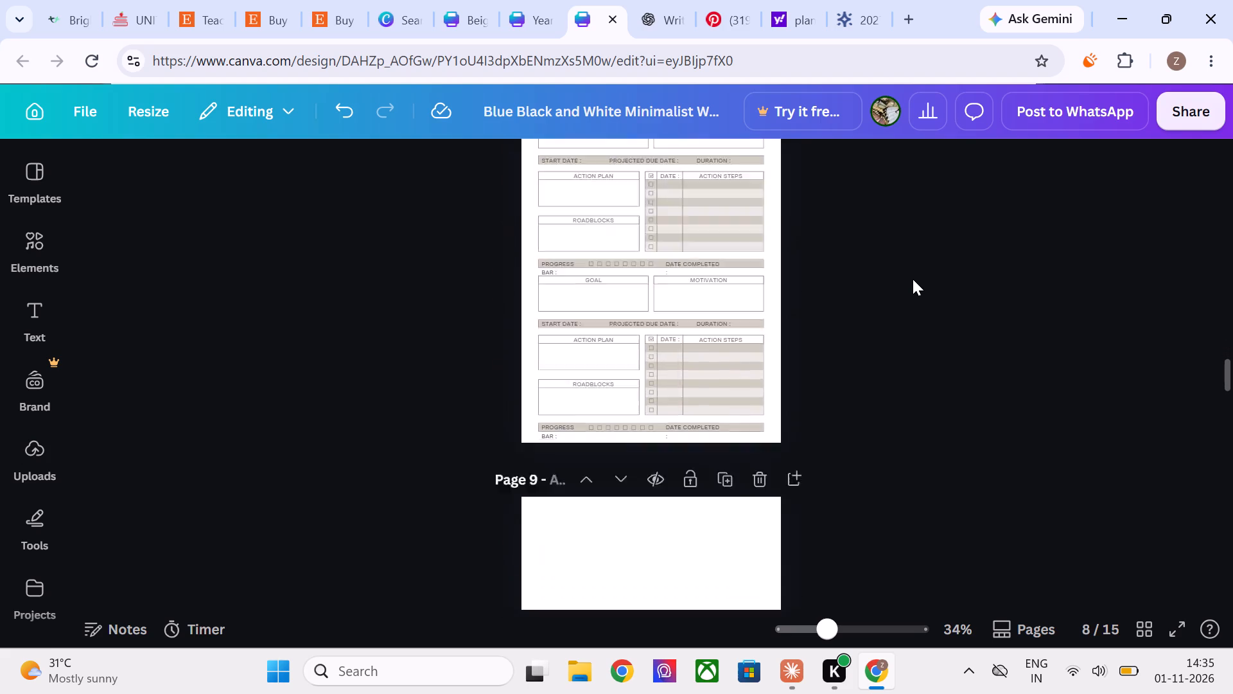
scroll(913, 279, "down", 20)
scroll(913, 279, "down", 12)
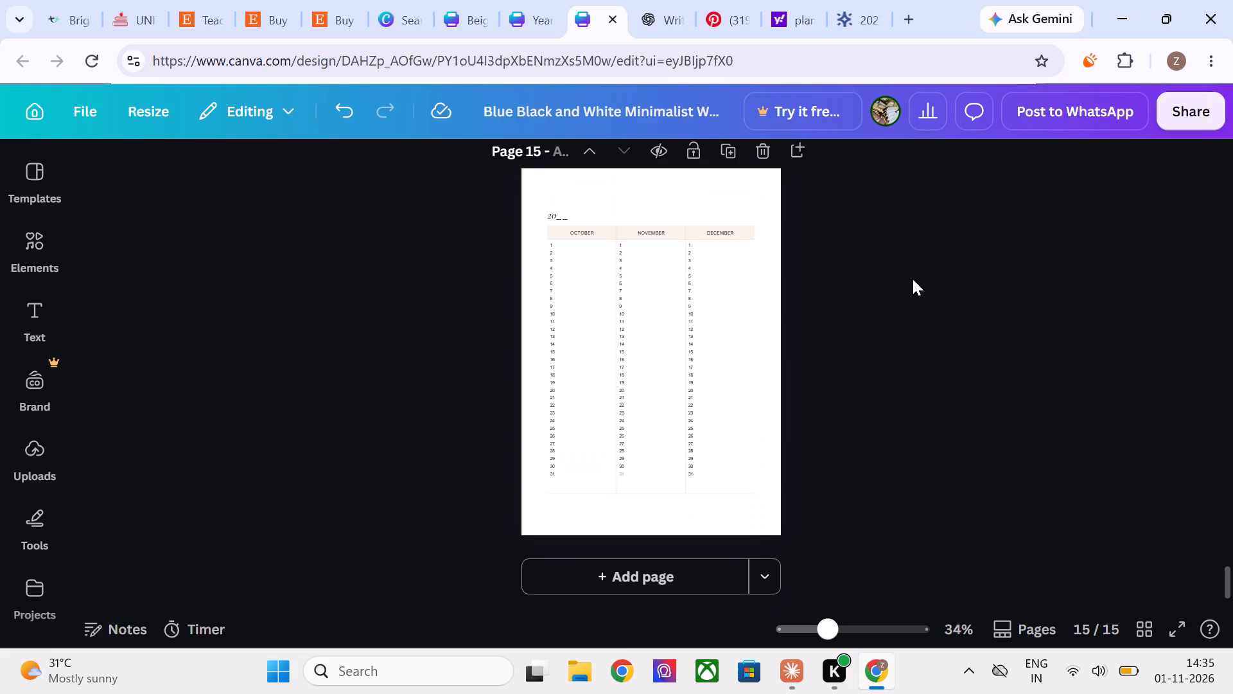
Switch to Claude and tick off the Yearly Goals item in the Undated Teacher Planner build blueprint.
left_click(795, 669)
left_click(686, 335)
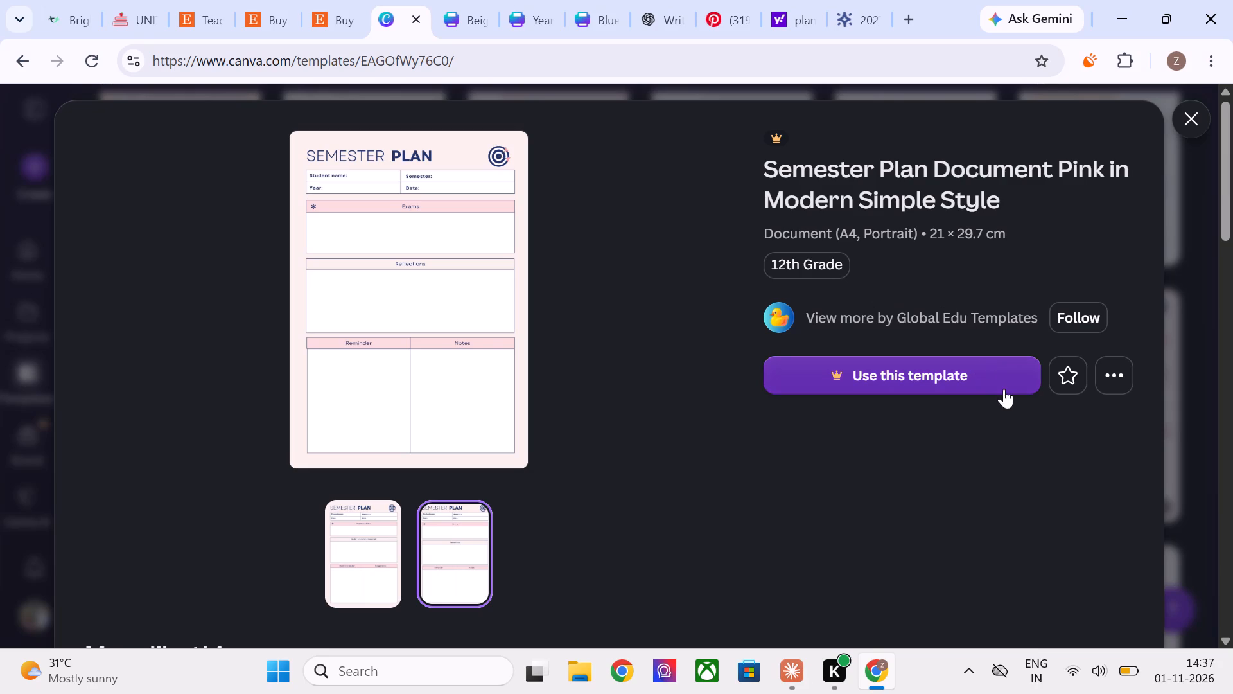
left_click(1180, 504)
Find the white Semester Plan template with colourful section headers among the results and open it for customizing.
scroll(1180, 504, "down", 1)
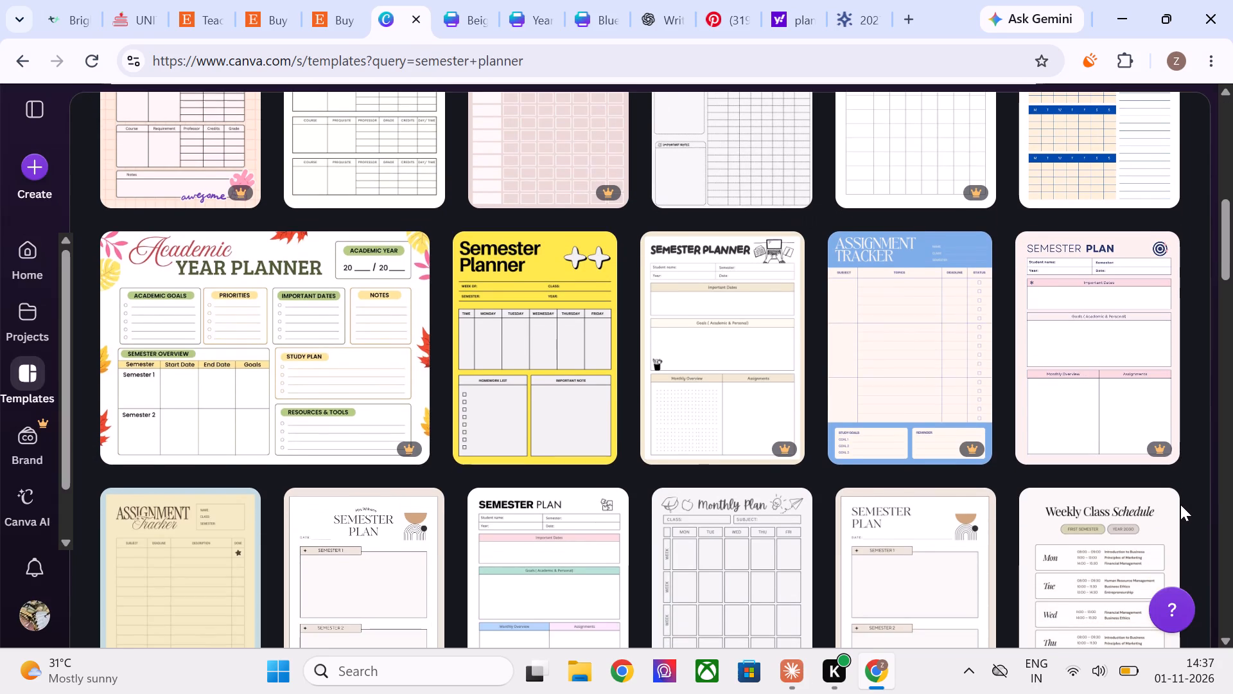
scroll(1180, 504, "down", 1)
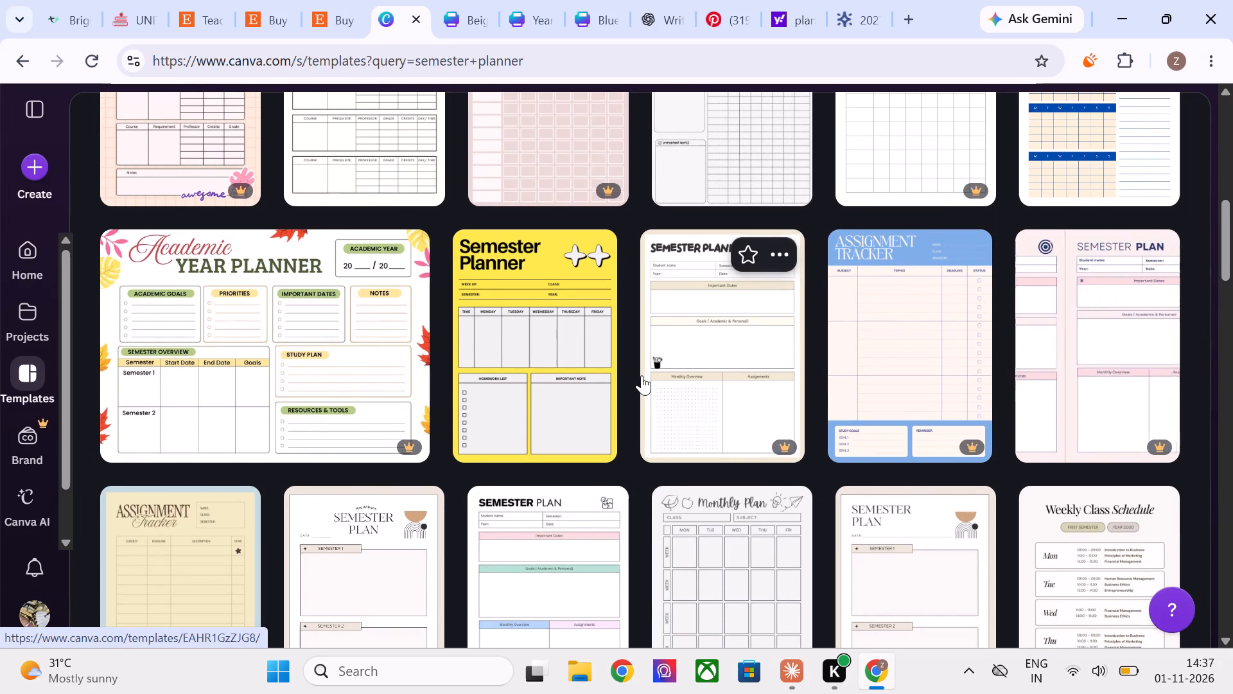
scroll(642, 375, "down", 2)
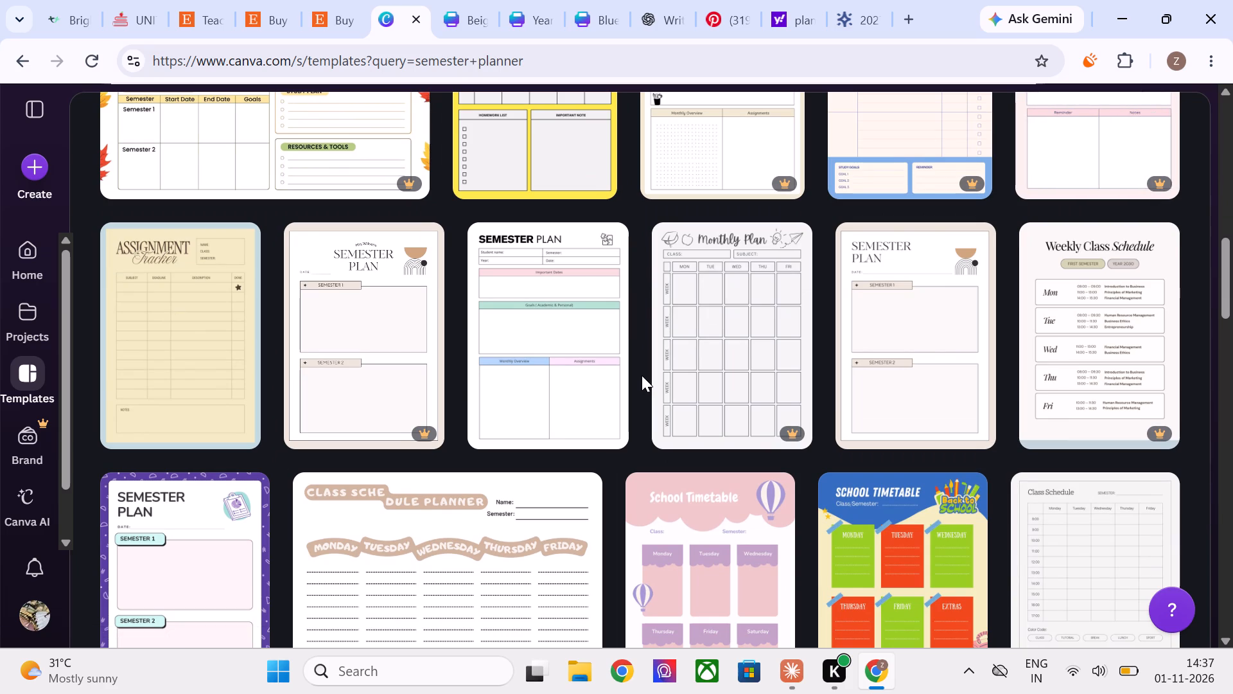
scroll(642, 375, "down", 3)
left_click(542, 387)
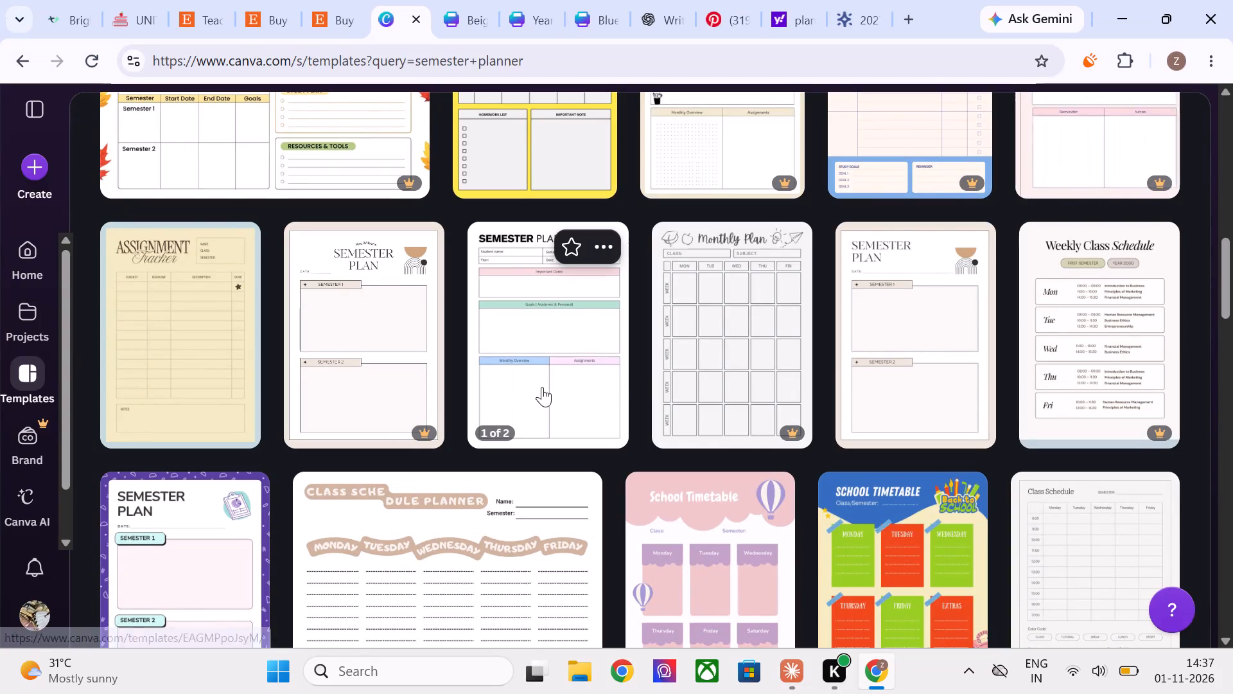
scroll(542, 387, "down", 1)
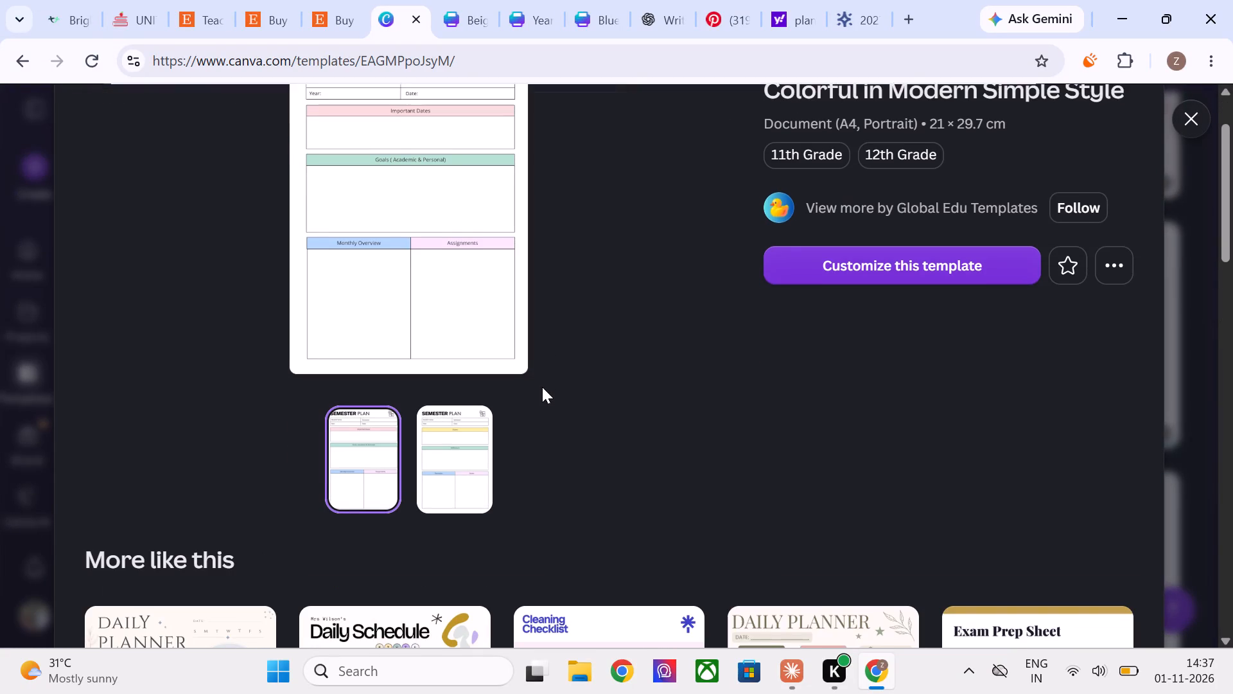
left_click(916, 261)
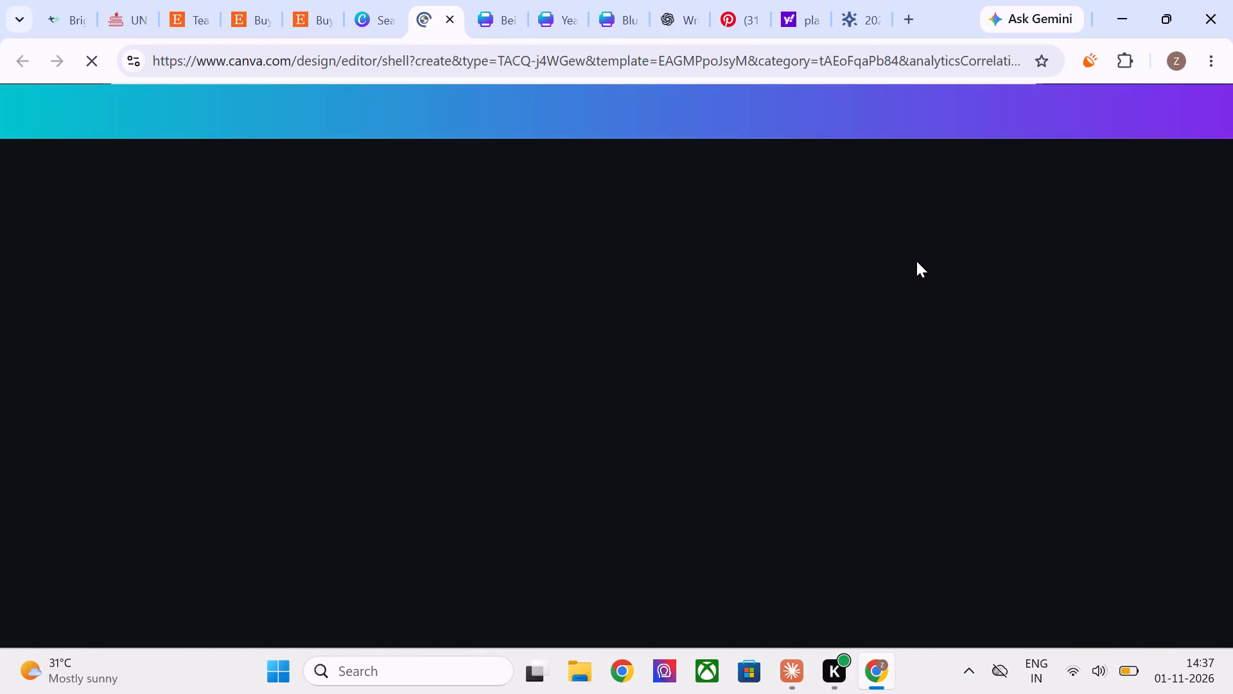
Copy all elements of the semester plan's page 2 and paste them onto a new page after page 15 of the teacher planner.
scroll(916, 261, "down", 1)
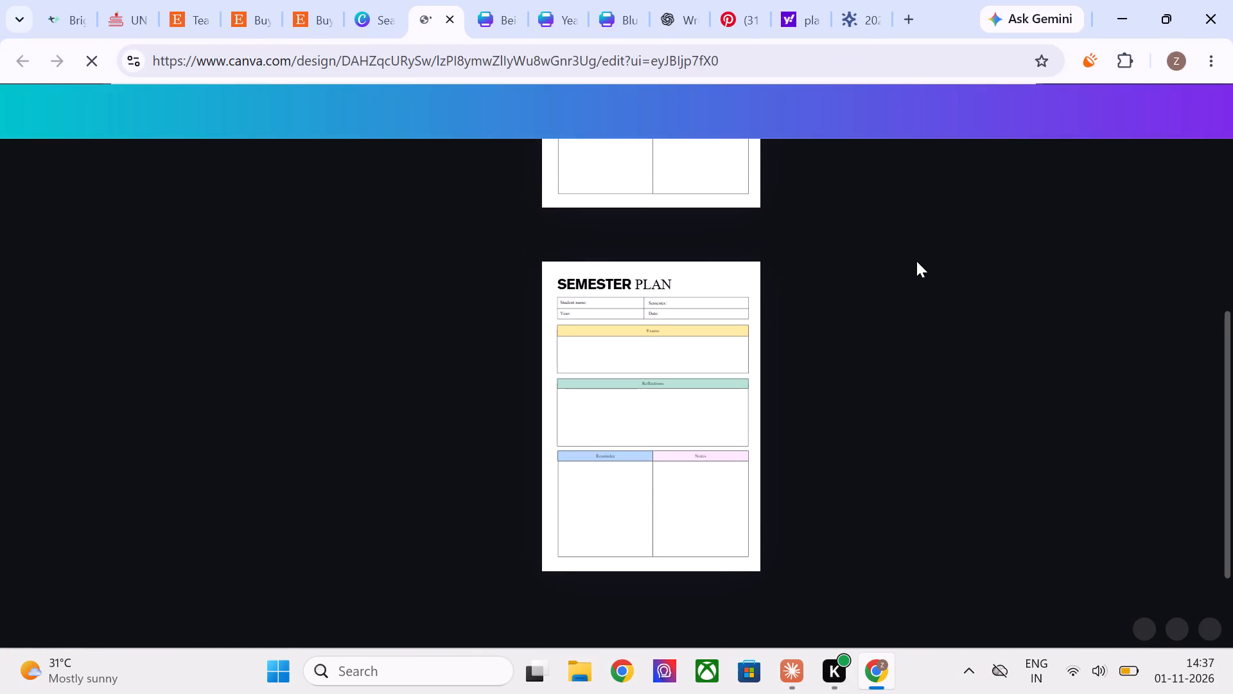
scroll(916, 261, "down", 1)
scroll(916, 261, "up", 3)
scroll(916, 261, "down", 1)
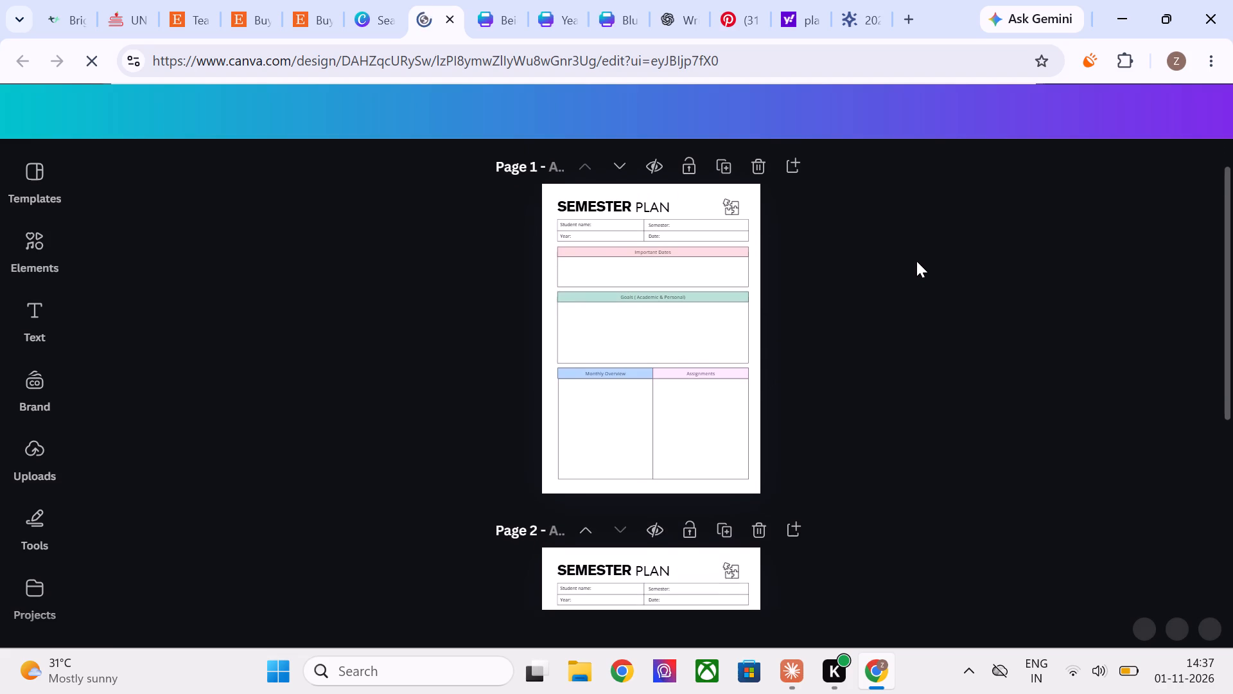
scroll(916, 261, "down", 3)
right_click_drag(756, 524, 544, 242)
left_click(457, 235)
left_click_drag(457, 232, 792, 532)
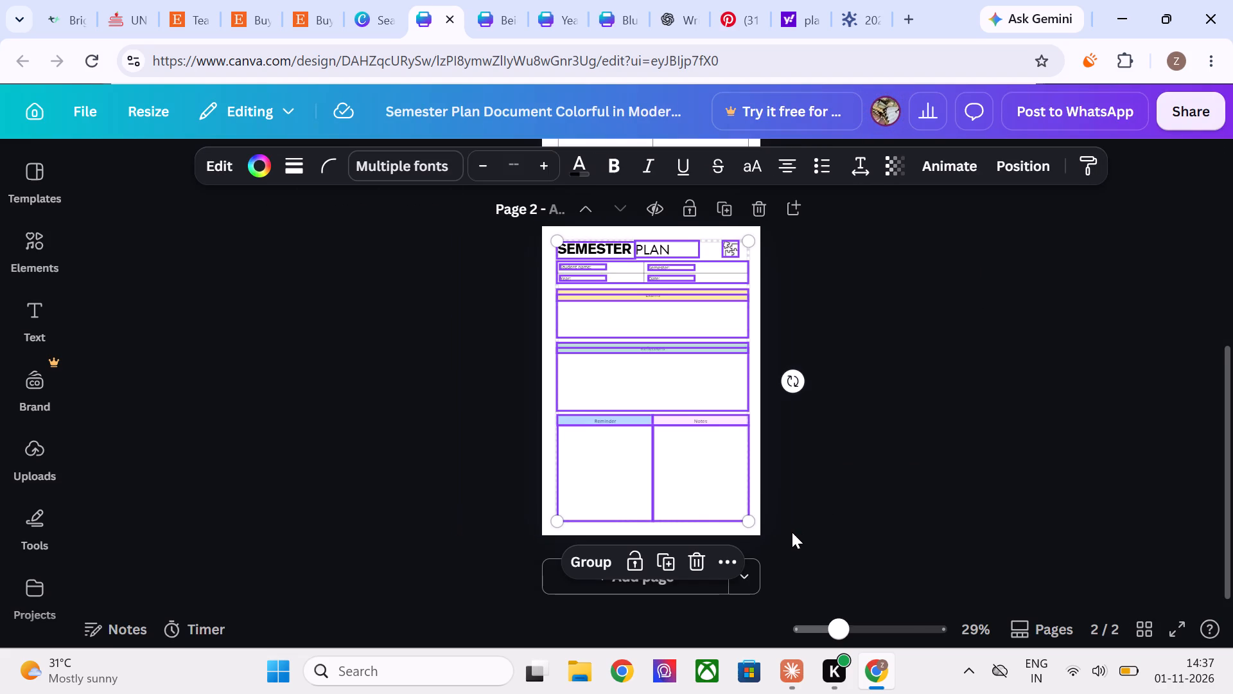
key("ctrl+c")
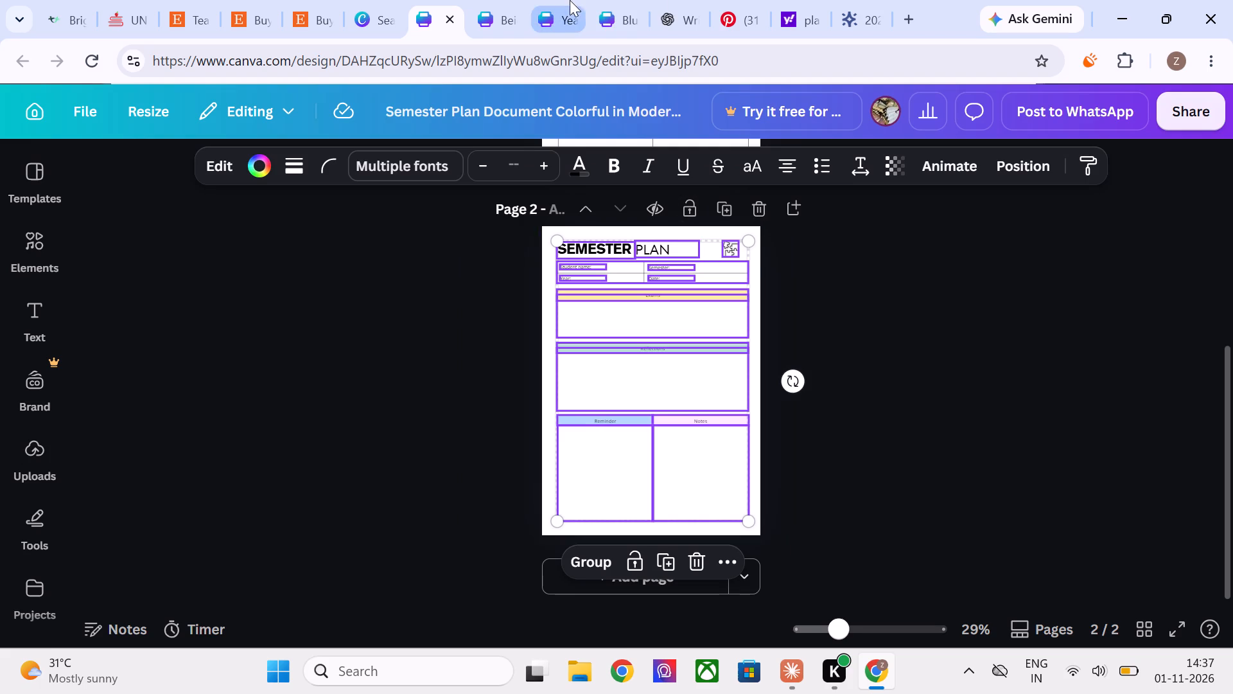
left_click(598, 10)
left_click(788, 292)
left_click(800, 147)
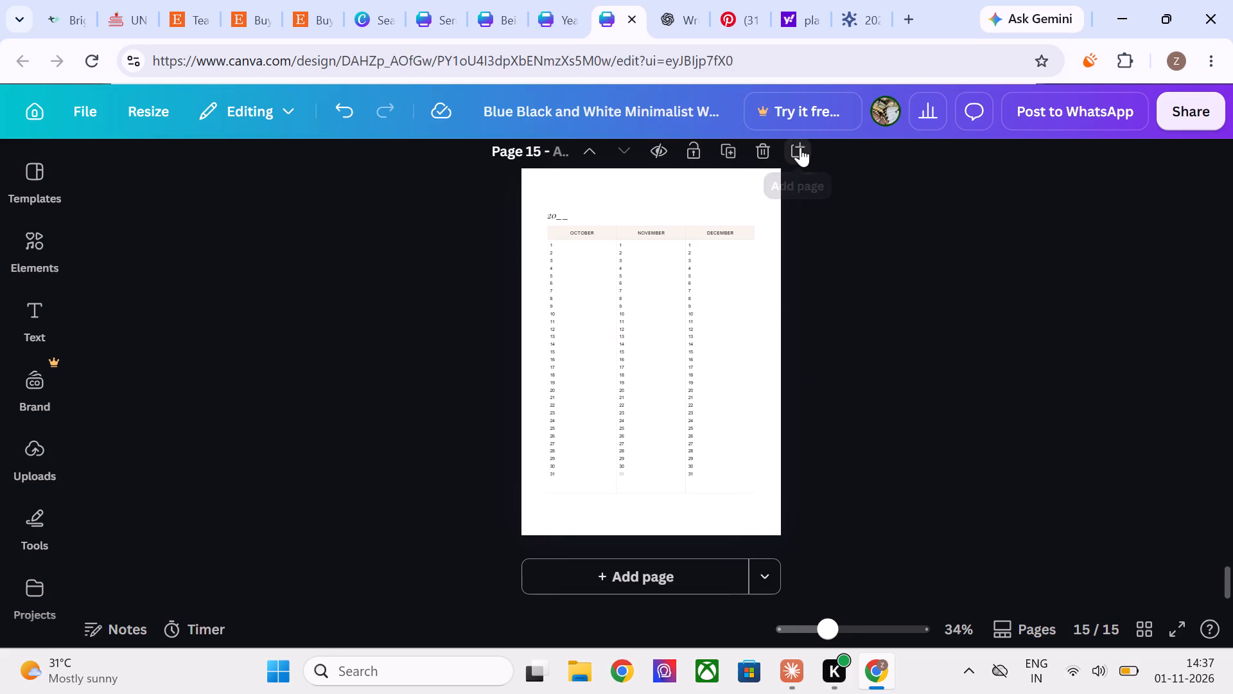
key("ctrl+v")
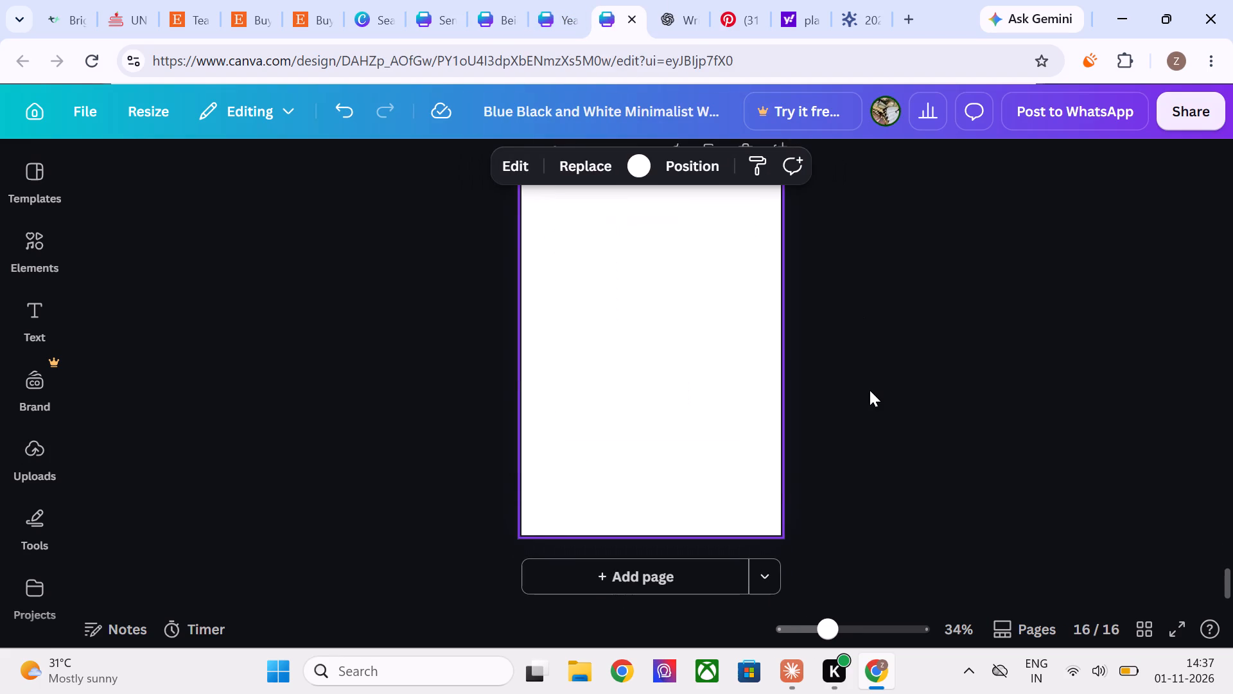
left_click(859, 316)
Delete the decorative icon beside the SEMESTER PLAN title on page 16.
scroll(859, 316, "up", 1)
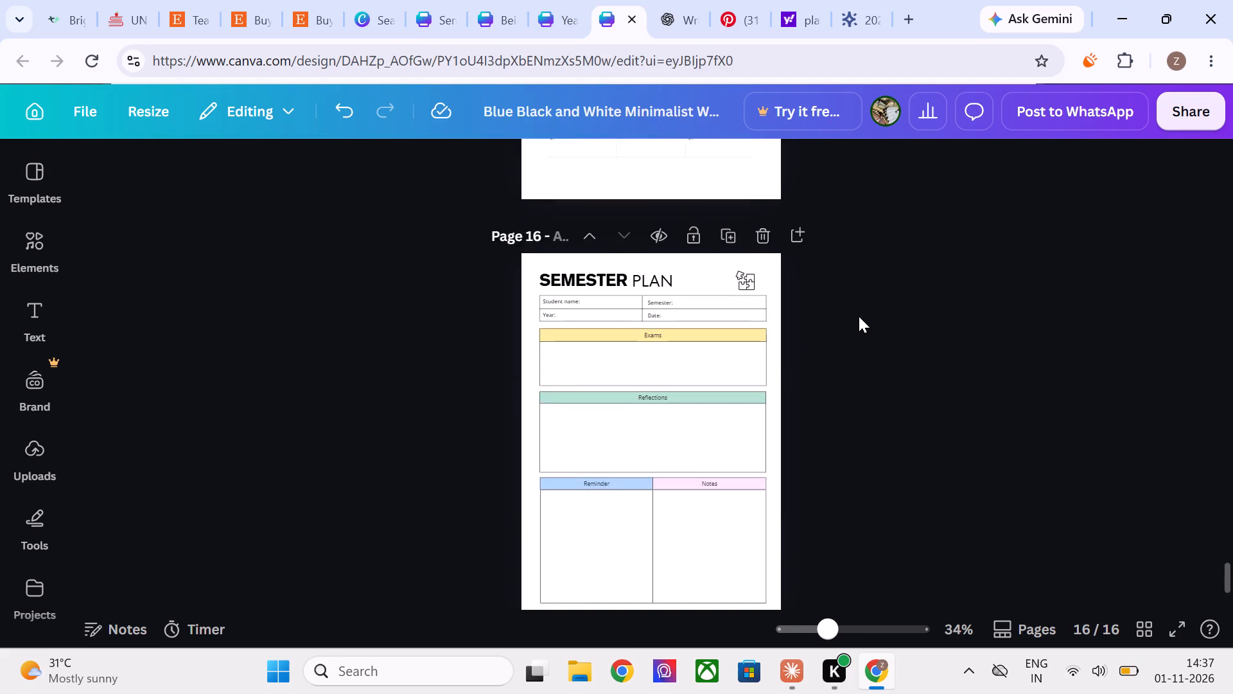
scroll(859, 316, "up", 1)
left_click(853, 231)
key("BackSpace")
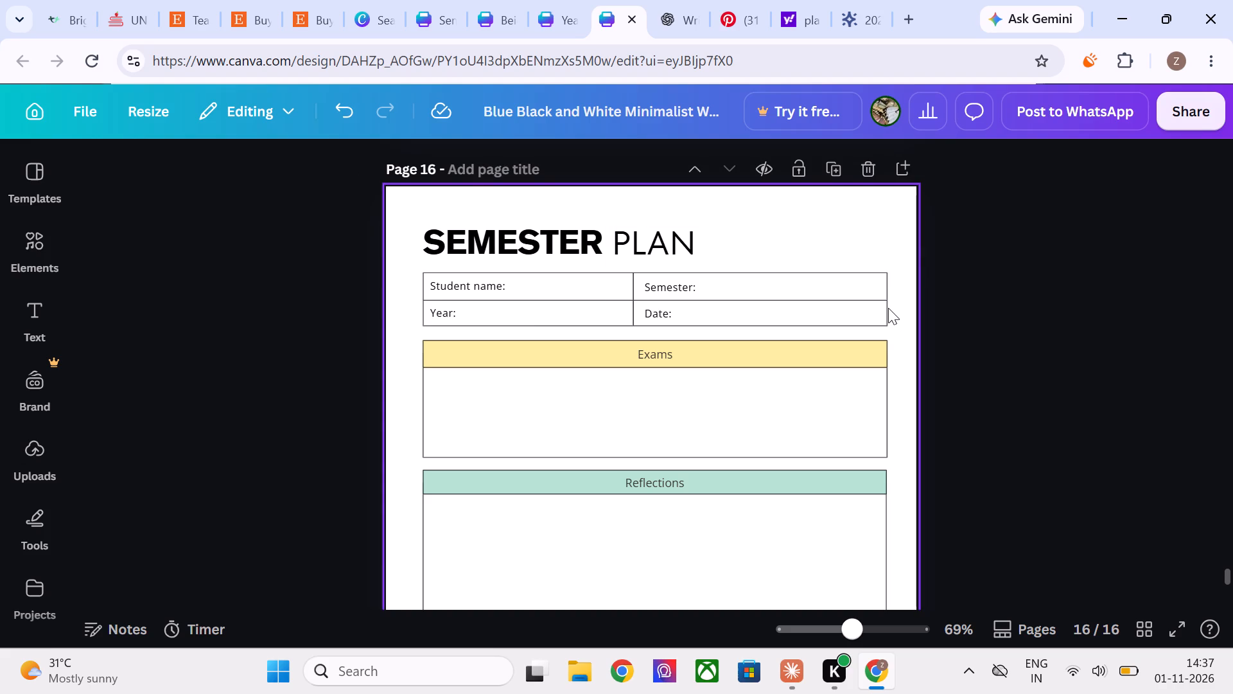
Delete both text parts of the SEMESTER PLAN title on page 16.
left_click_drag(902, 312, 777, 253)
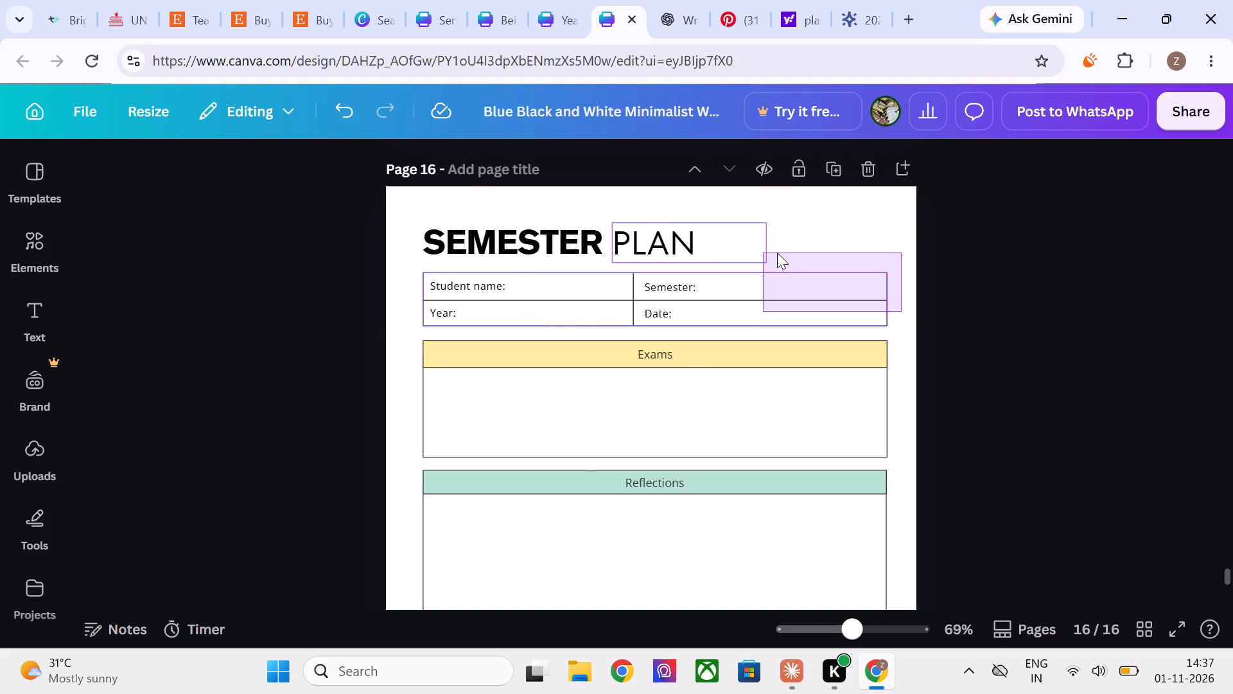
left_click_drag(777, 253, 780, 253)
left_click(810, 241)
left_click_drag(810, 241, 428, 235)
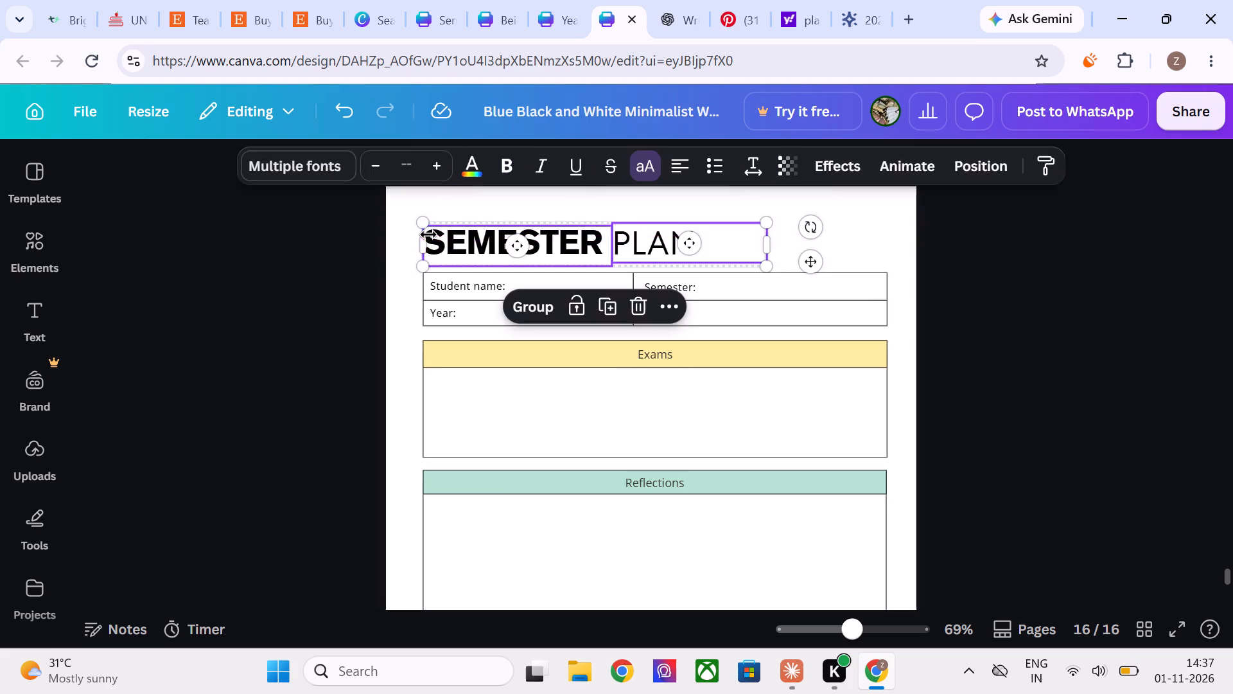
key("BackSpace")
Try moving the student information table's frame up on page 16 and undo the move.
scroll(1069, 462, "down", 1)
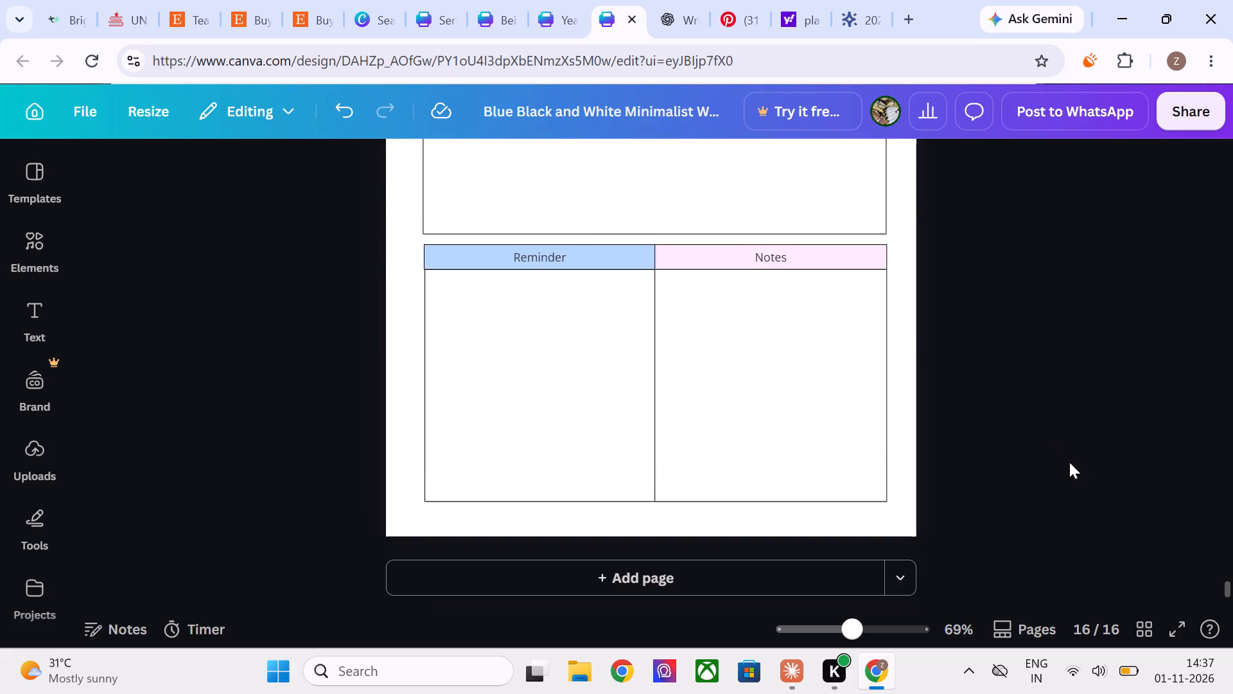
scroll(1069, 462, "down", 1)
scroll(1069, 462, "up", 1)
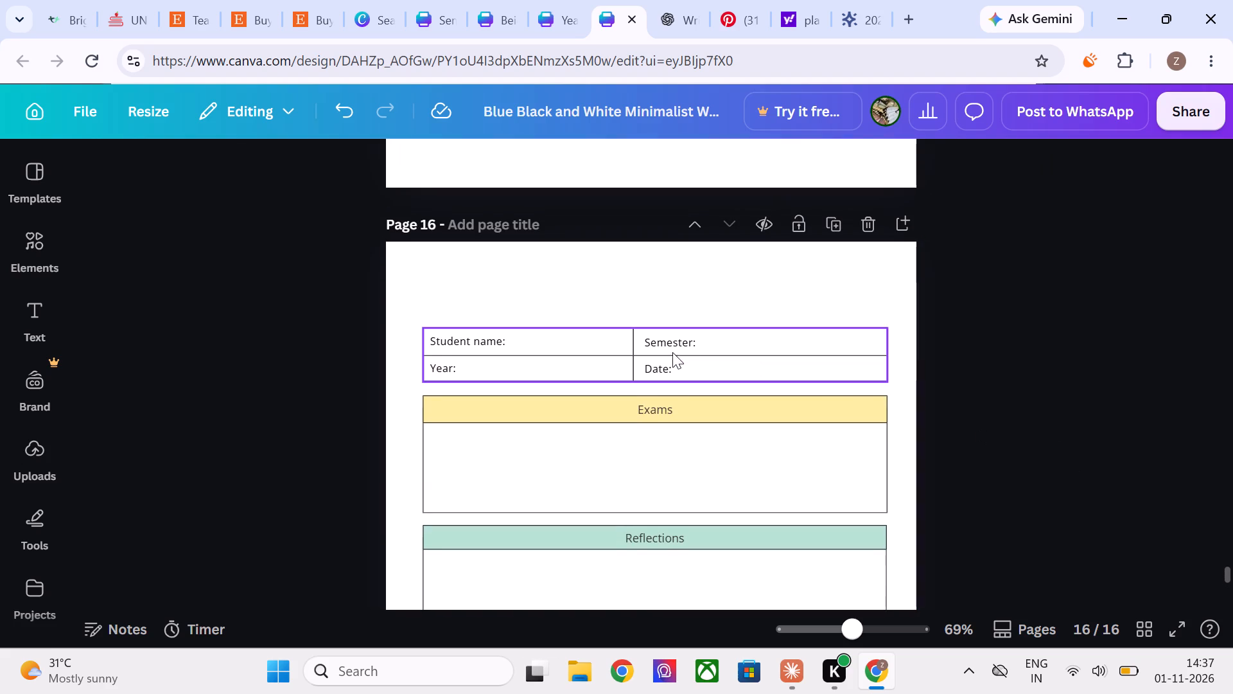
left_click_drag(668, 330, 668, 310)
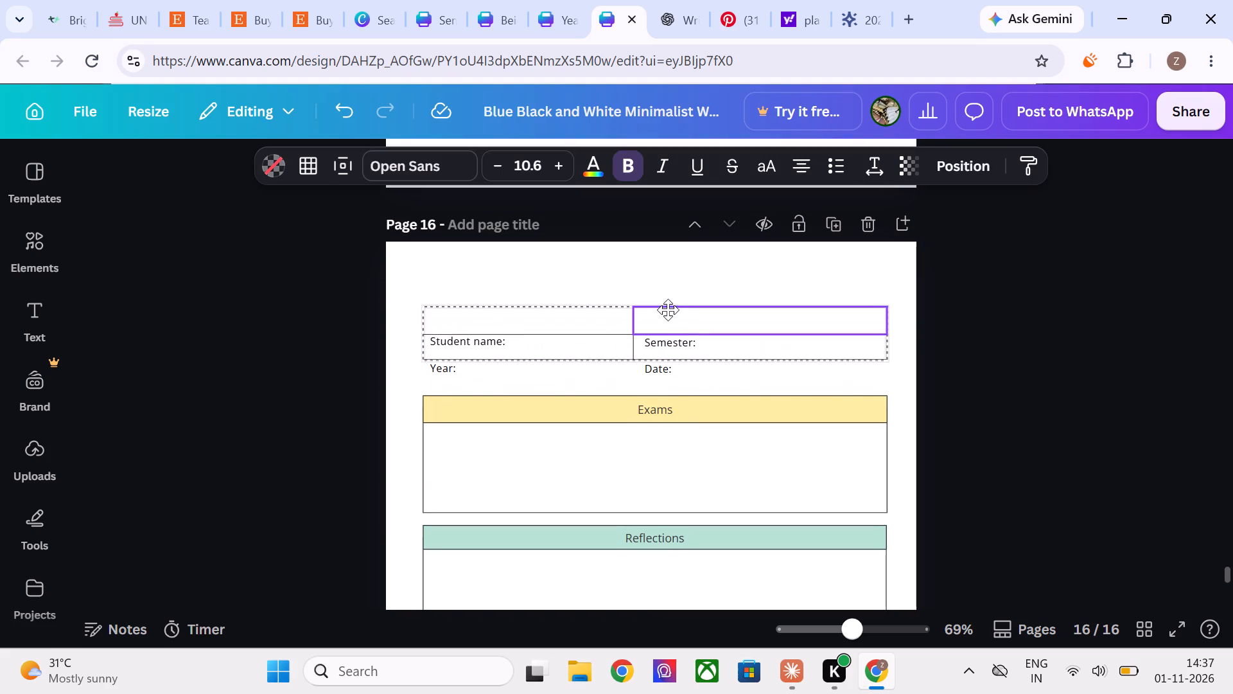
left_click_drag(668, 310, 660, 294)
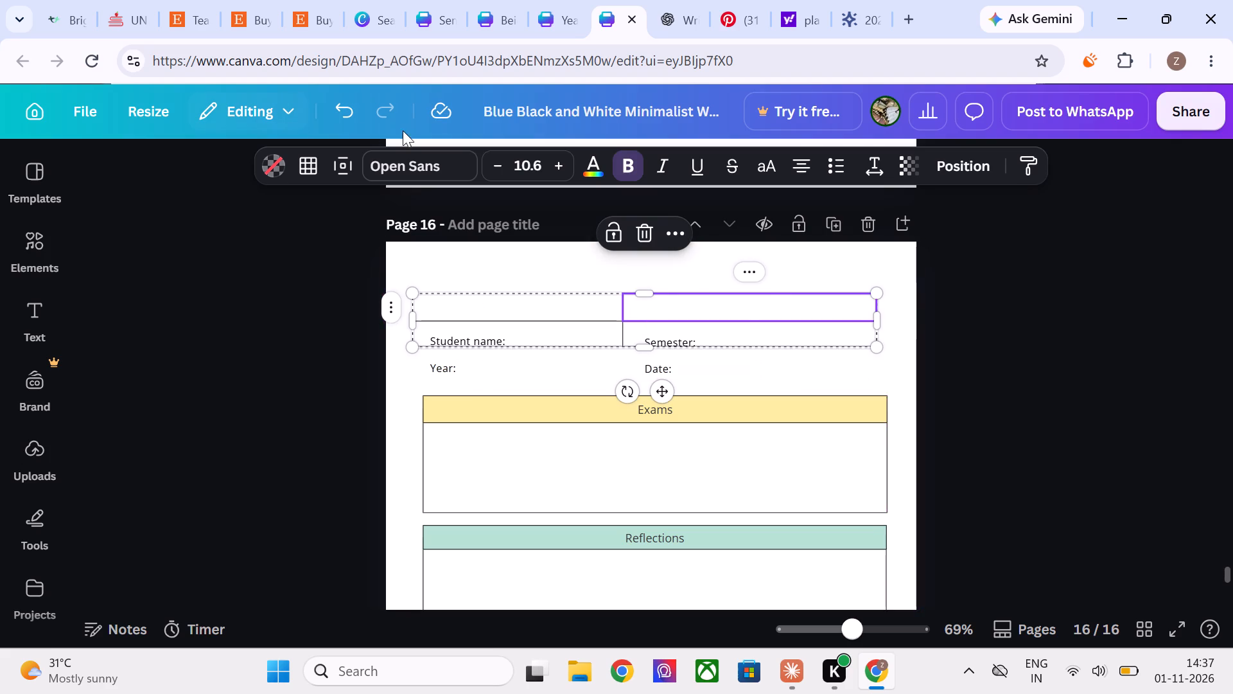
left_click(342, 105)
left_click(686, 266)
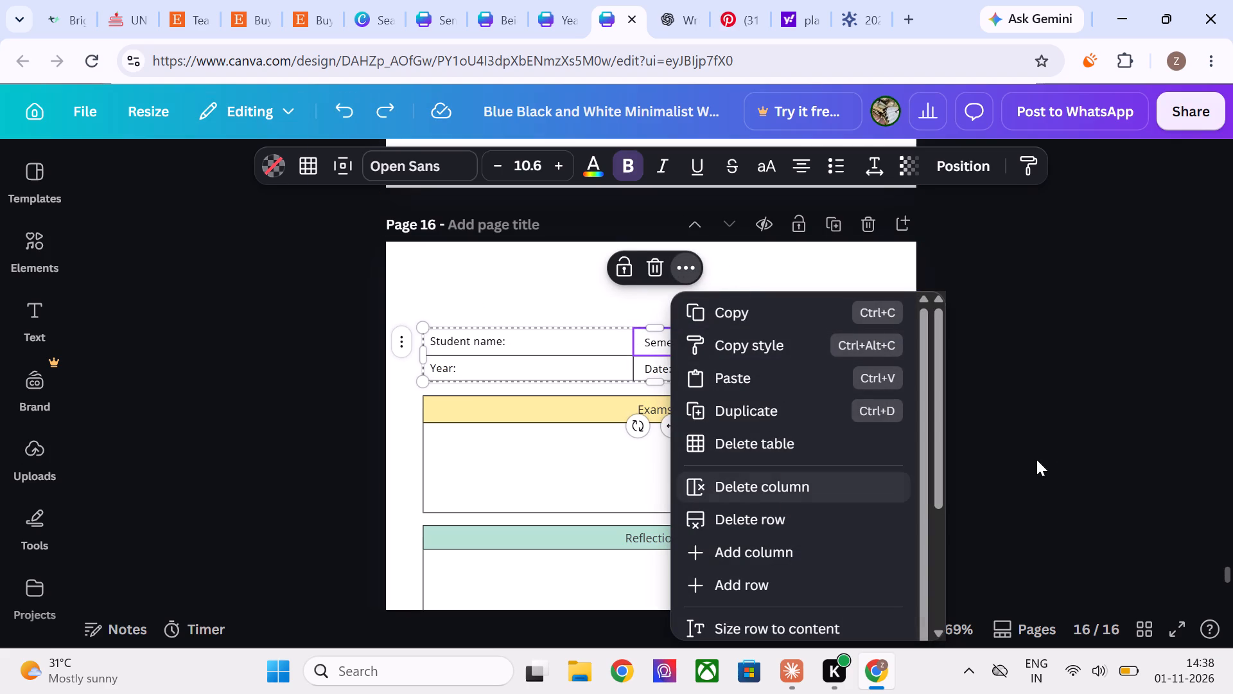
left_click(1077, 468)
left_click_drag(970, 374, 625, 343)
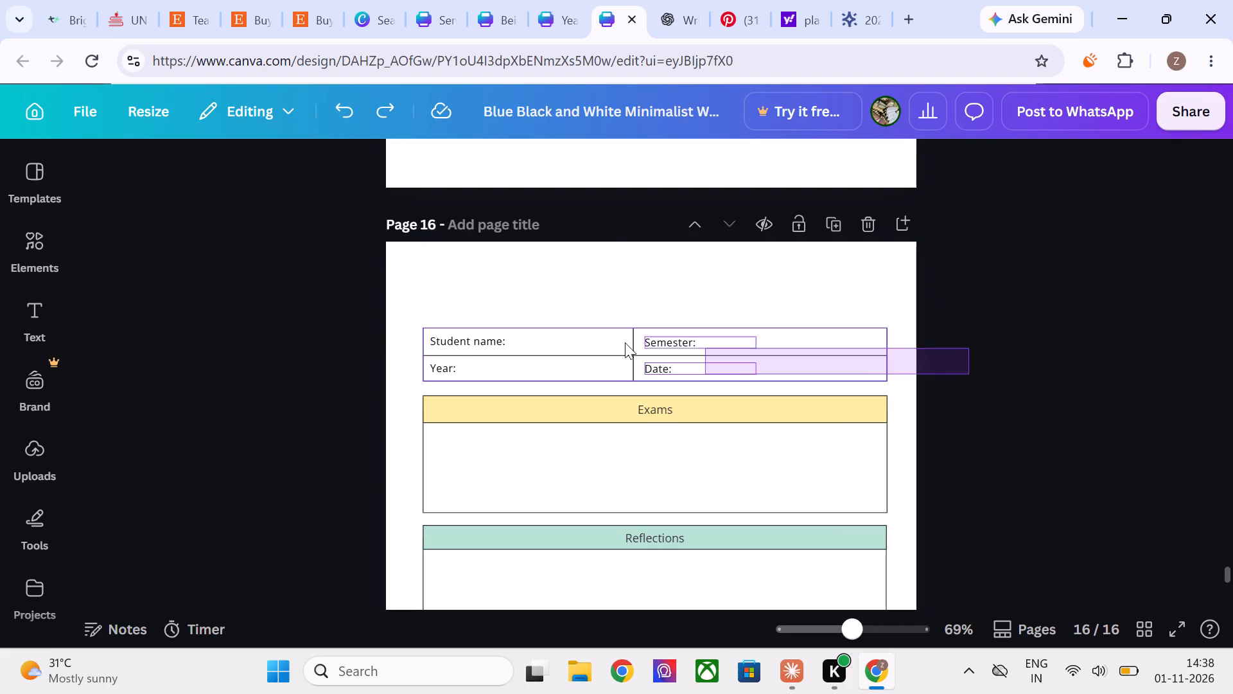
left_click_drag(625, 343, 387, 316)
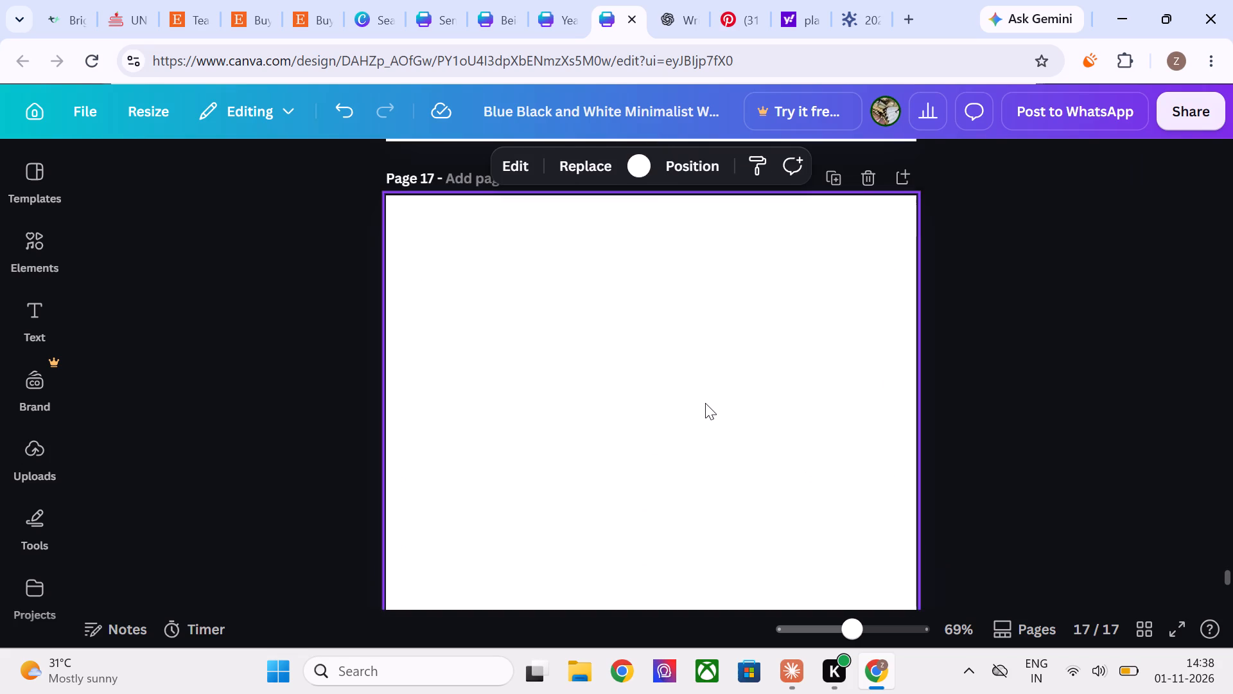
key("ctrl+v")
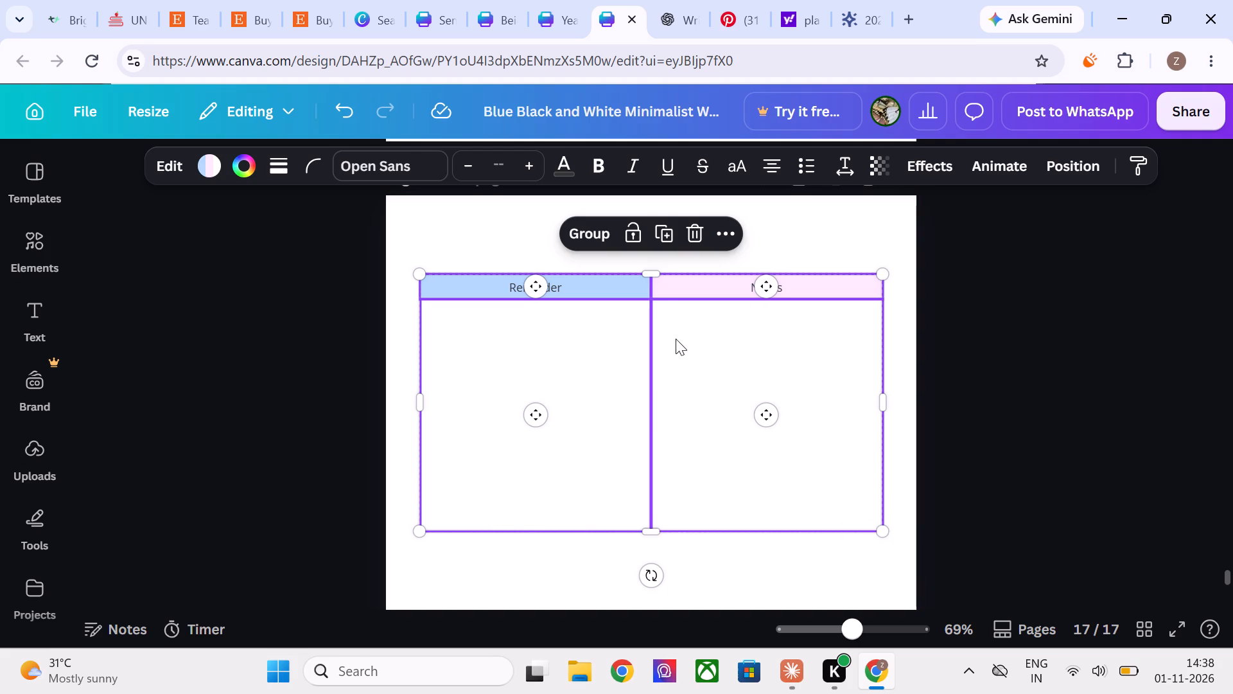
Group the pasted Reminder and Notes columns on page 17, extend their top edge upward and raise their bottom edge.
left_click(586, 233)
left_click_drag(681, 273, 677, 255)
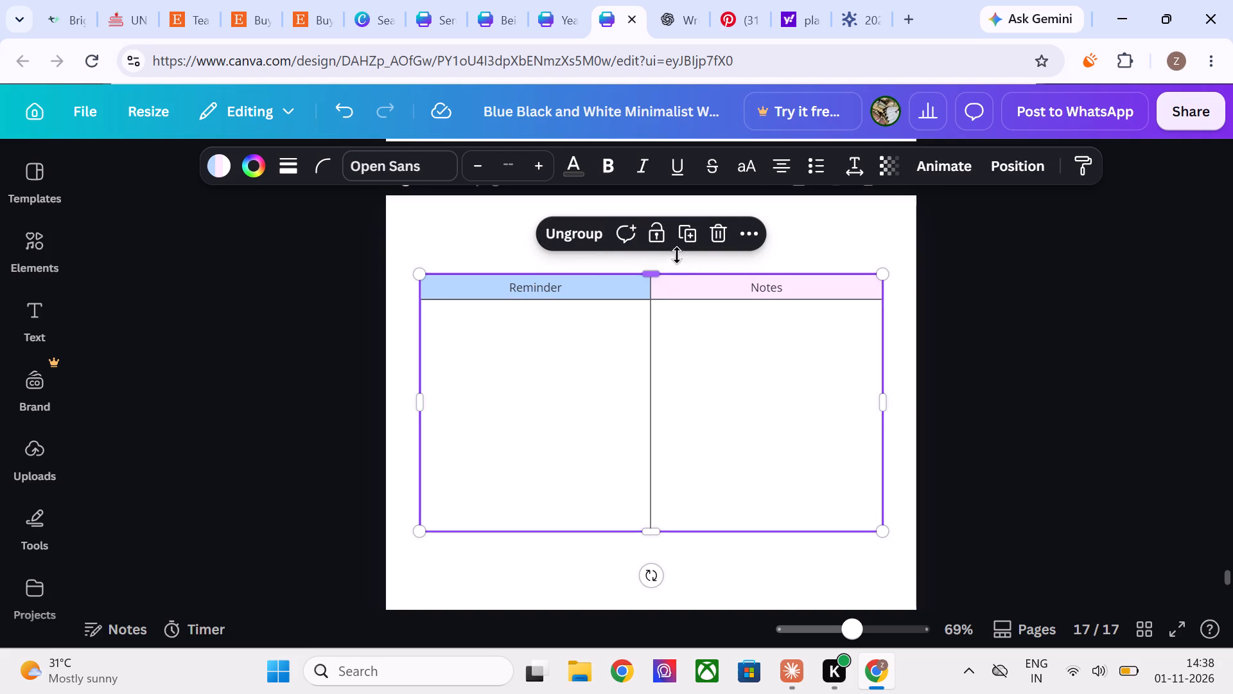
left_click_drag(677, 255, 673, 237)
left_click_drag(659, 531, 666, 504)
left_click(993, 441)
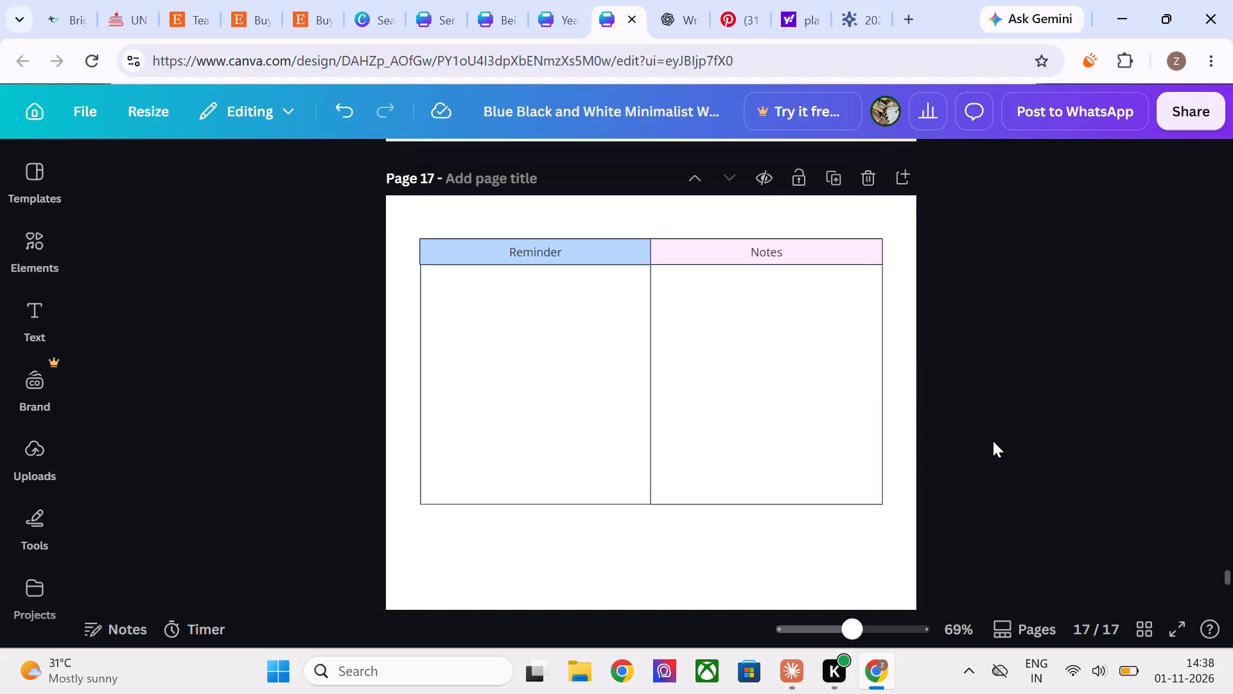
Ungroup the Reminder and Notes columns on page 17.
double_click(546, 245)
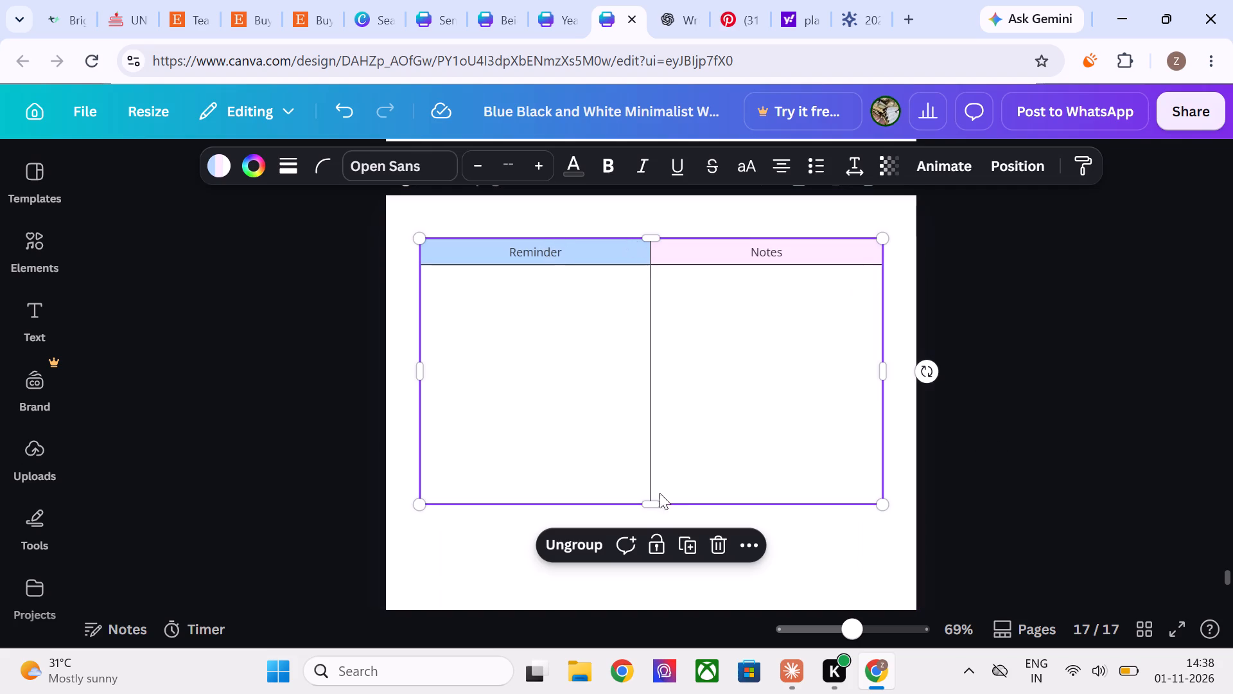
left_click(567, 549)
left_click(589, 348)
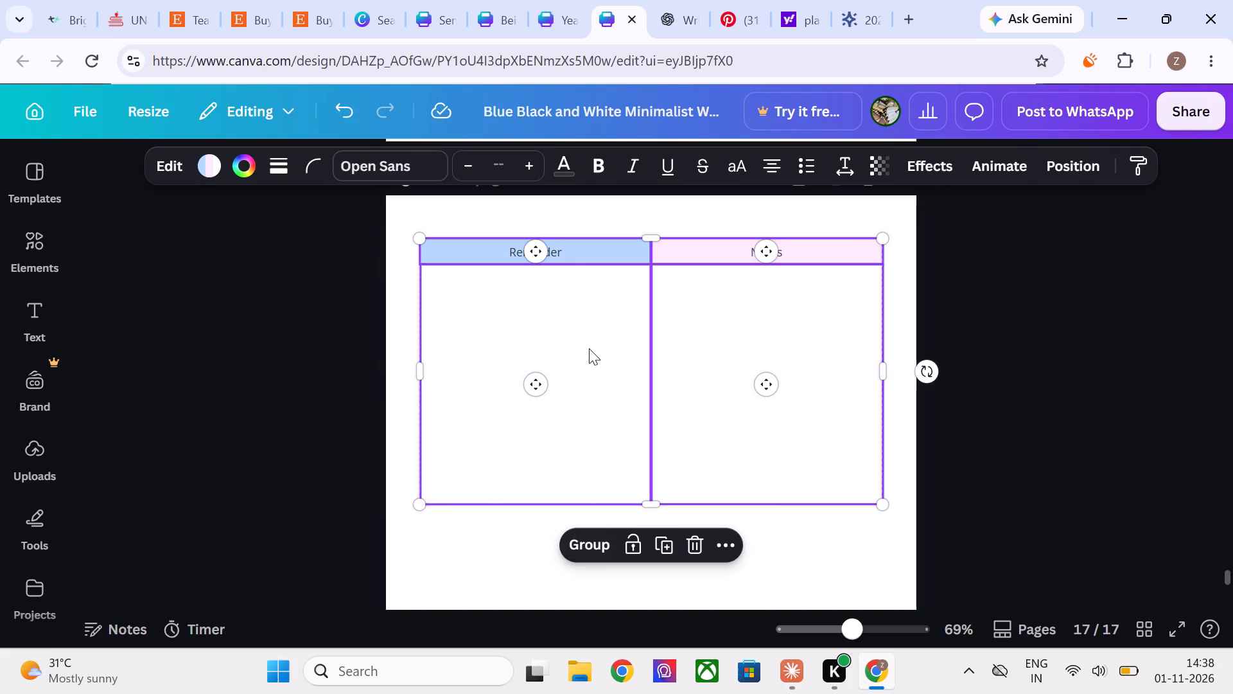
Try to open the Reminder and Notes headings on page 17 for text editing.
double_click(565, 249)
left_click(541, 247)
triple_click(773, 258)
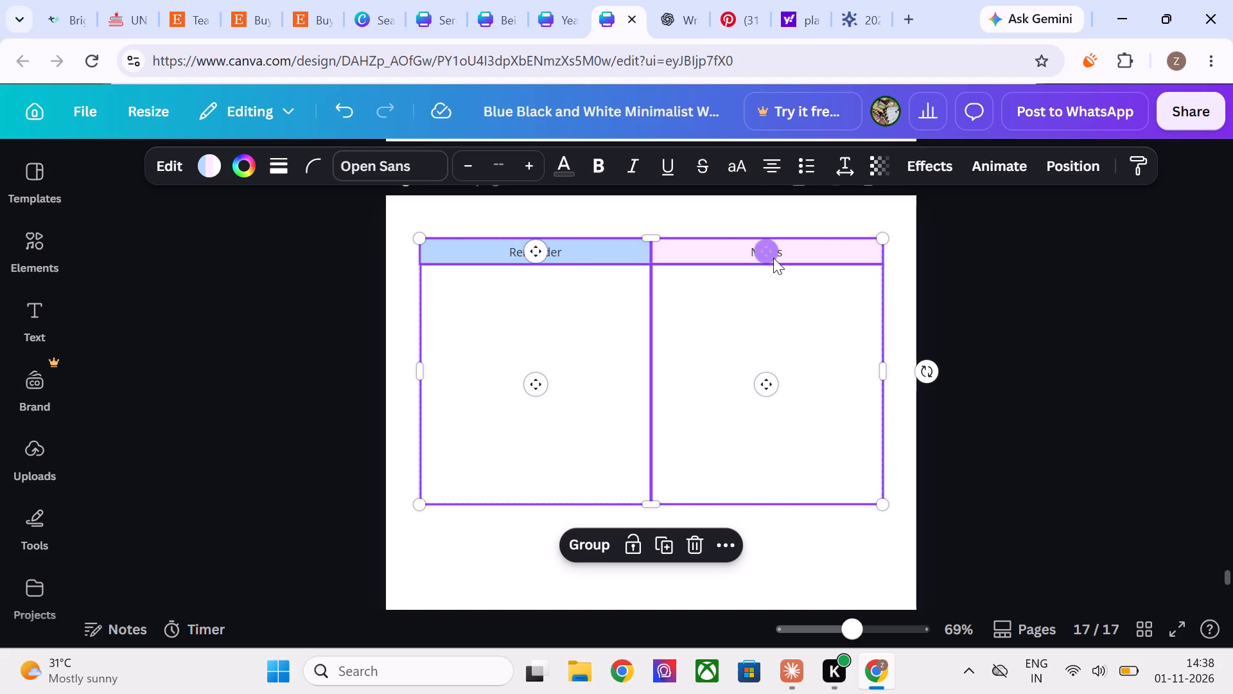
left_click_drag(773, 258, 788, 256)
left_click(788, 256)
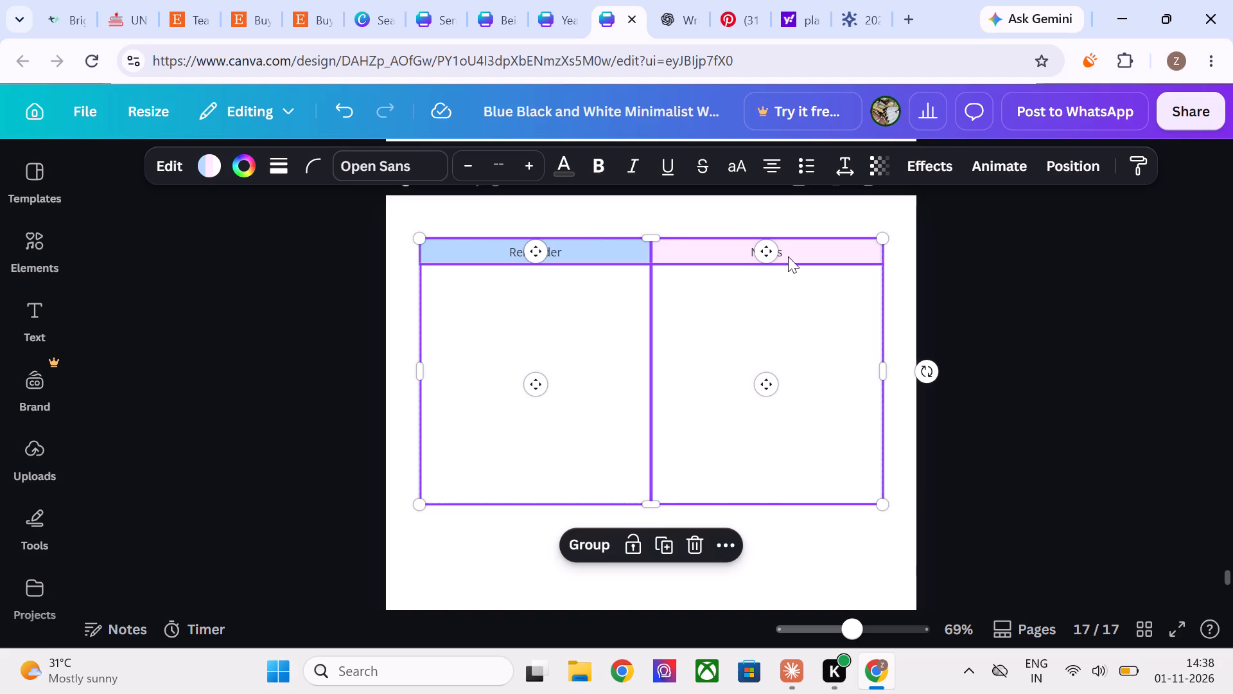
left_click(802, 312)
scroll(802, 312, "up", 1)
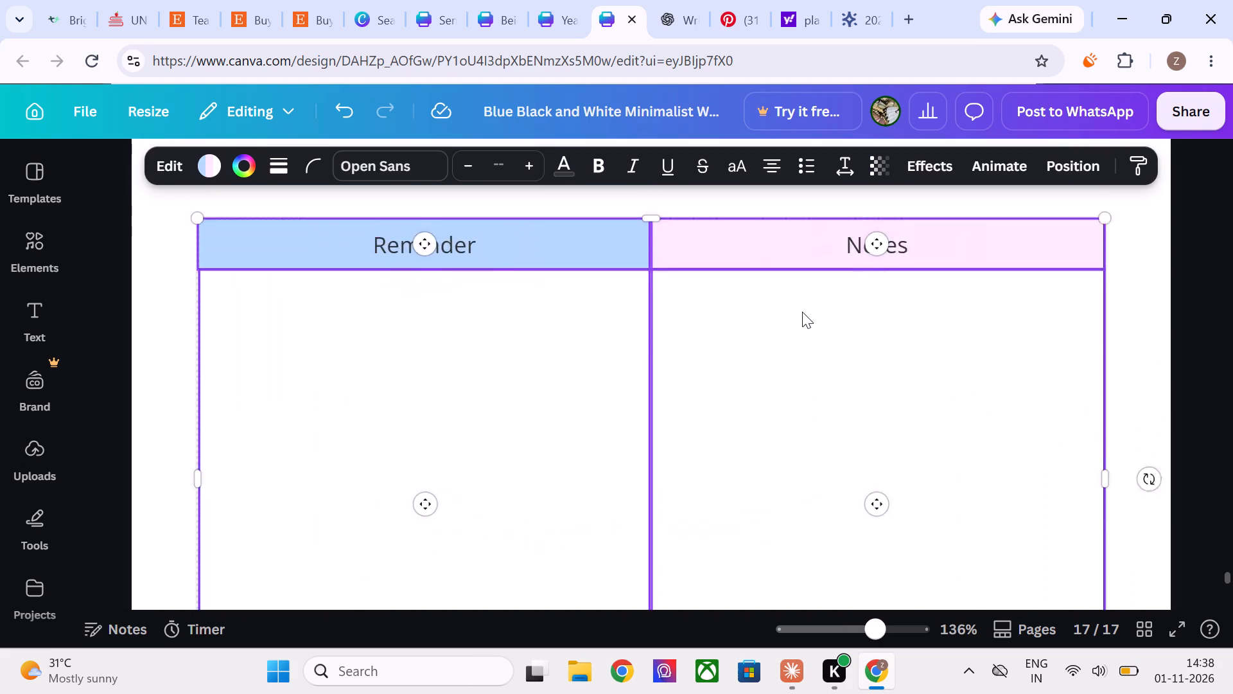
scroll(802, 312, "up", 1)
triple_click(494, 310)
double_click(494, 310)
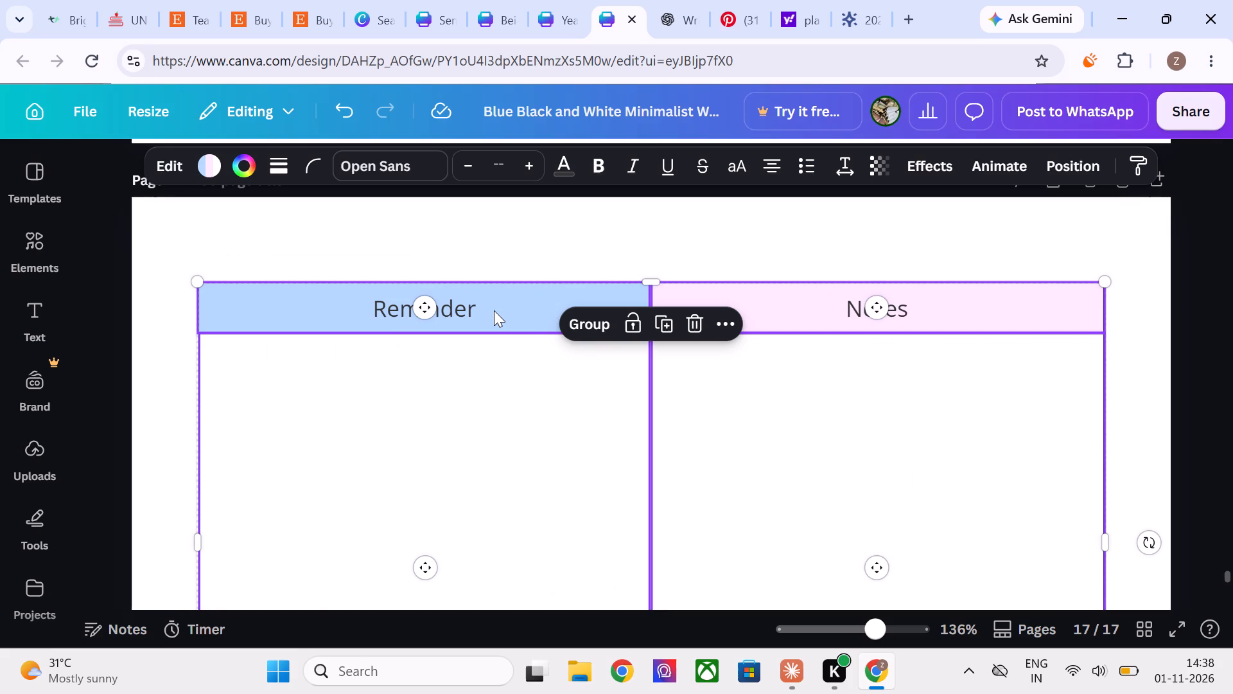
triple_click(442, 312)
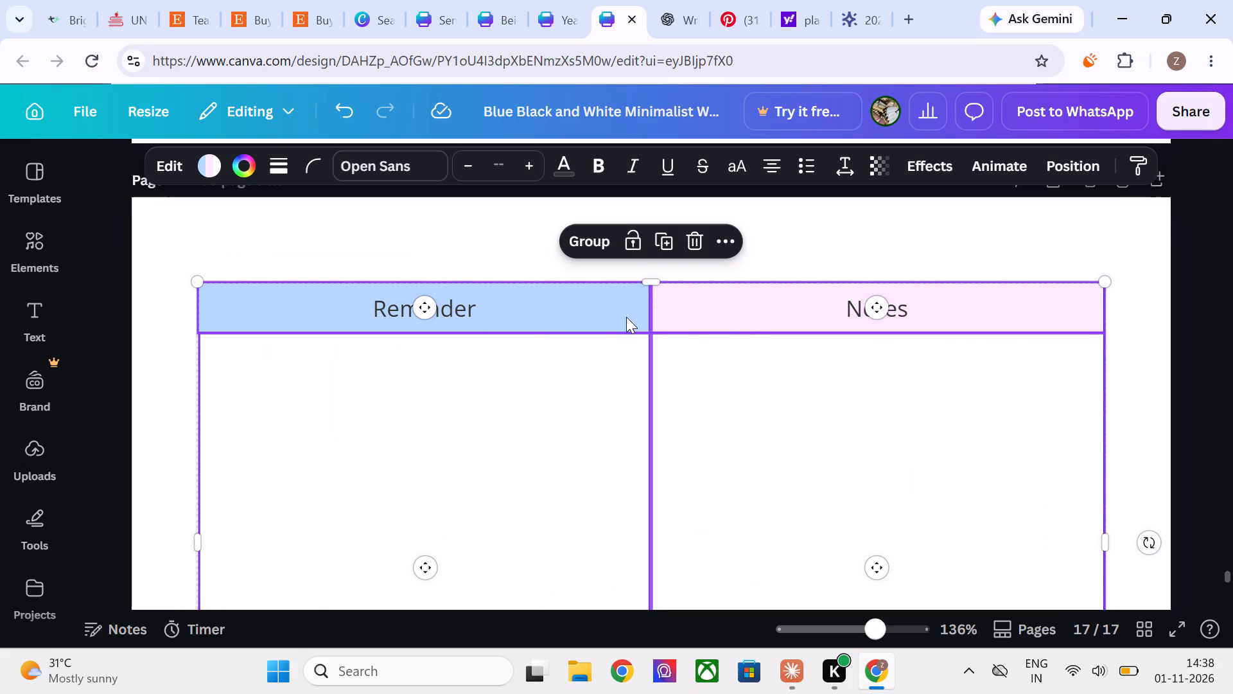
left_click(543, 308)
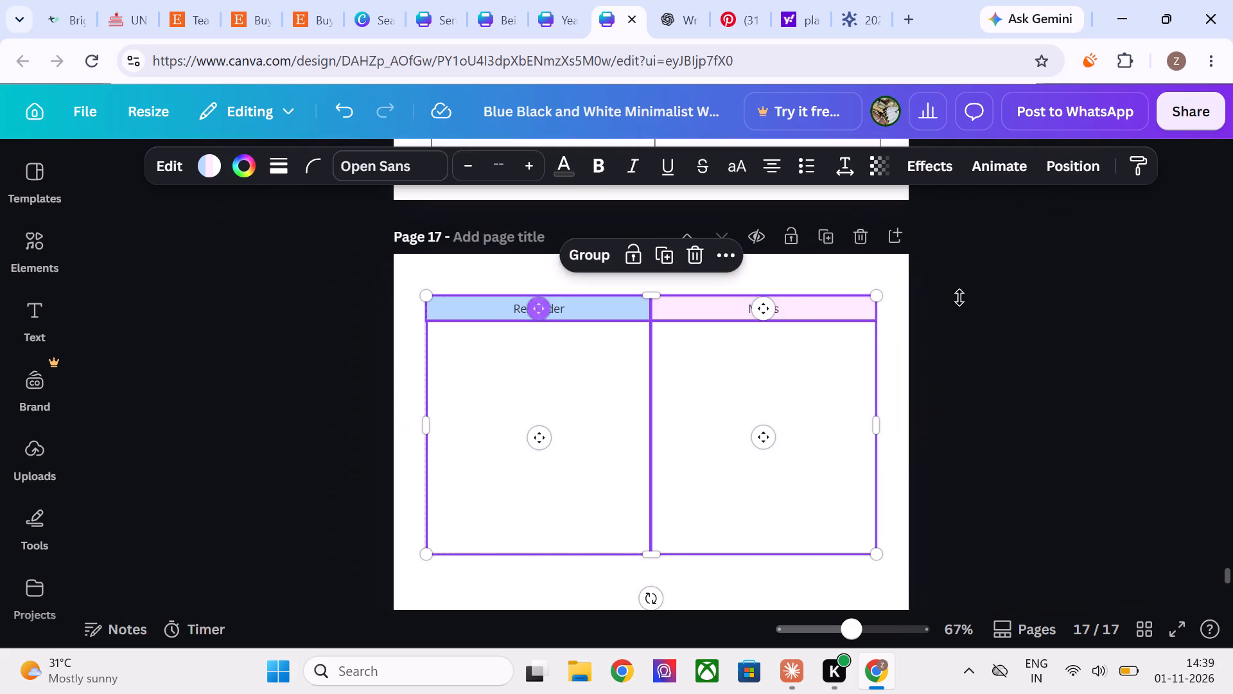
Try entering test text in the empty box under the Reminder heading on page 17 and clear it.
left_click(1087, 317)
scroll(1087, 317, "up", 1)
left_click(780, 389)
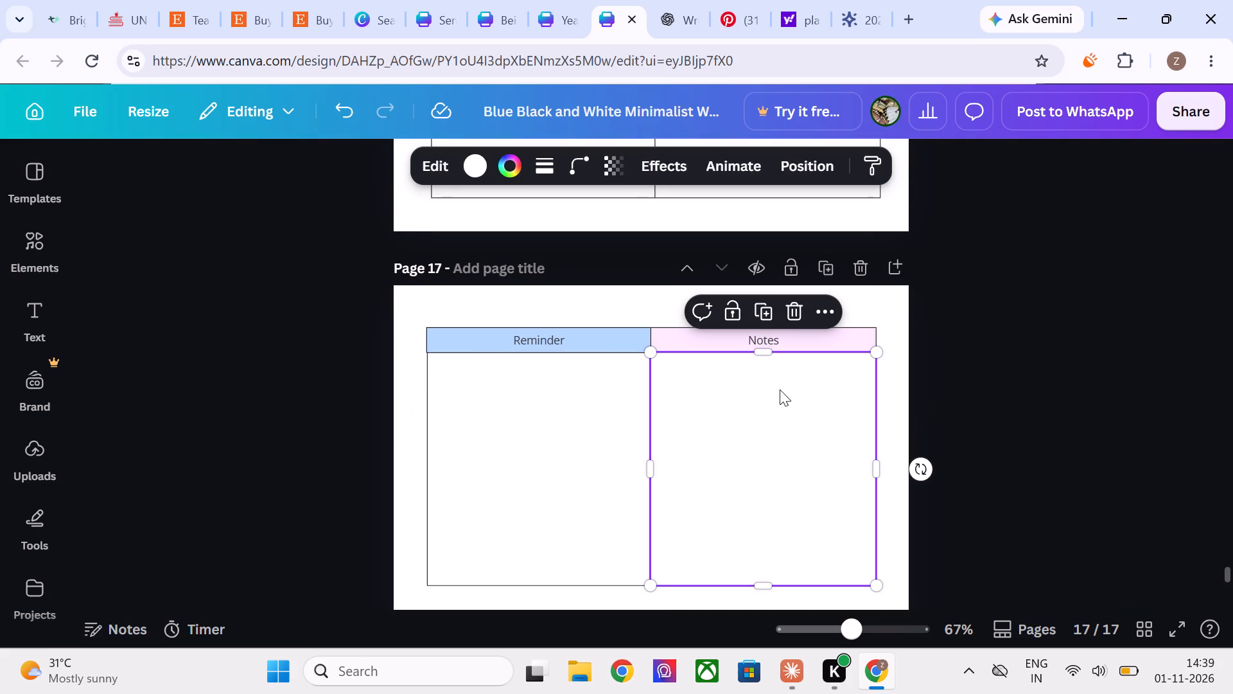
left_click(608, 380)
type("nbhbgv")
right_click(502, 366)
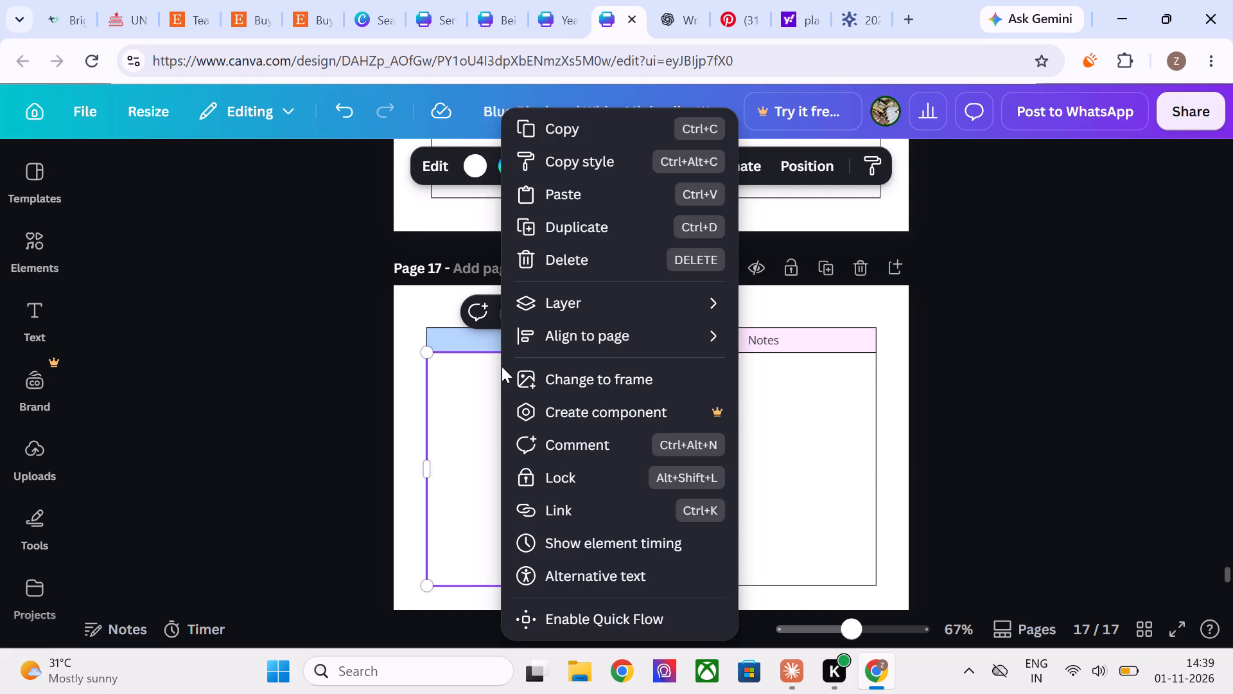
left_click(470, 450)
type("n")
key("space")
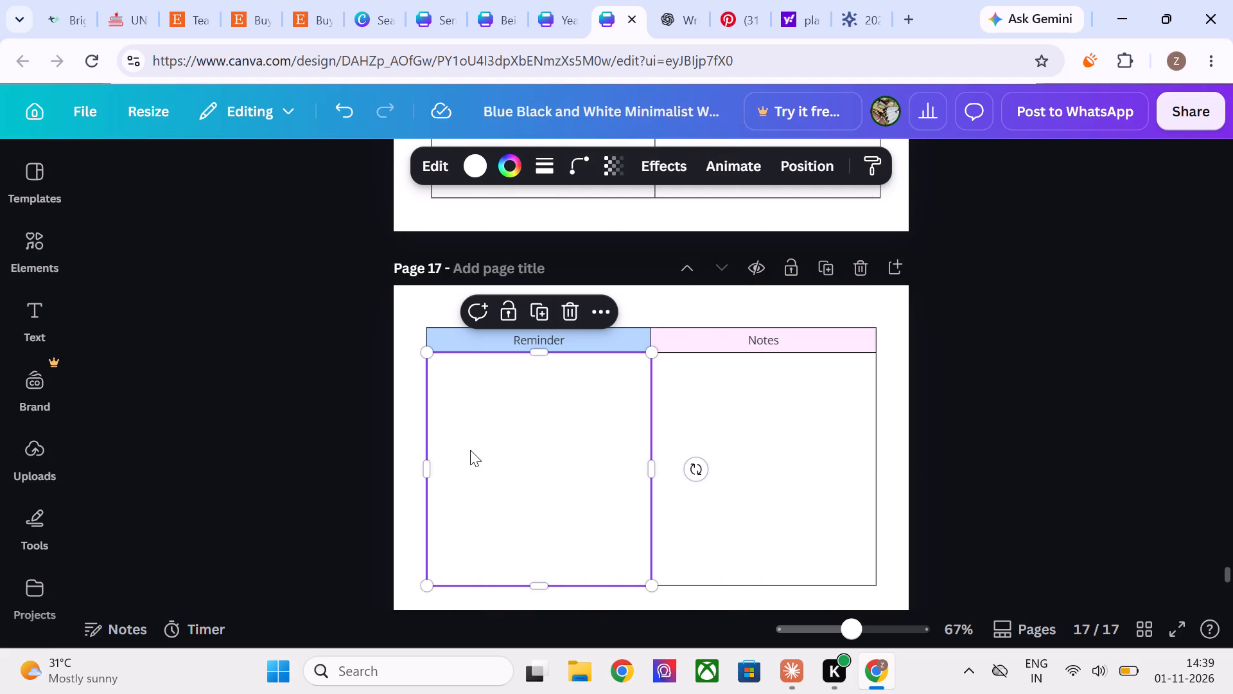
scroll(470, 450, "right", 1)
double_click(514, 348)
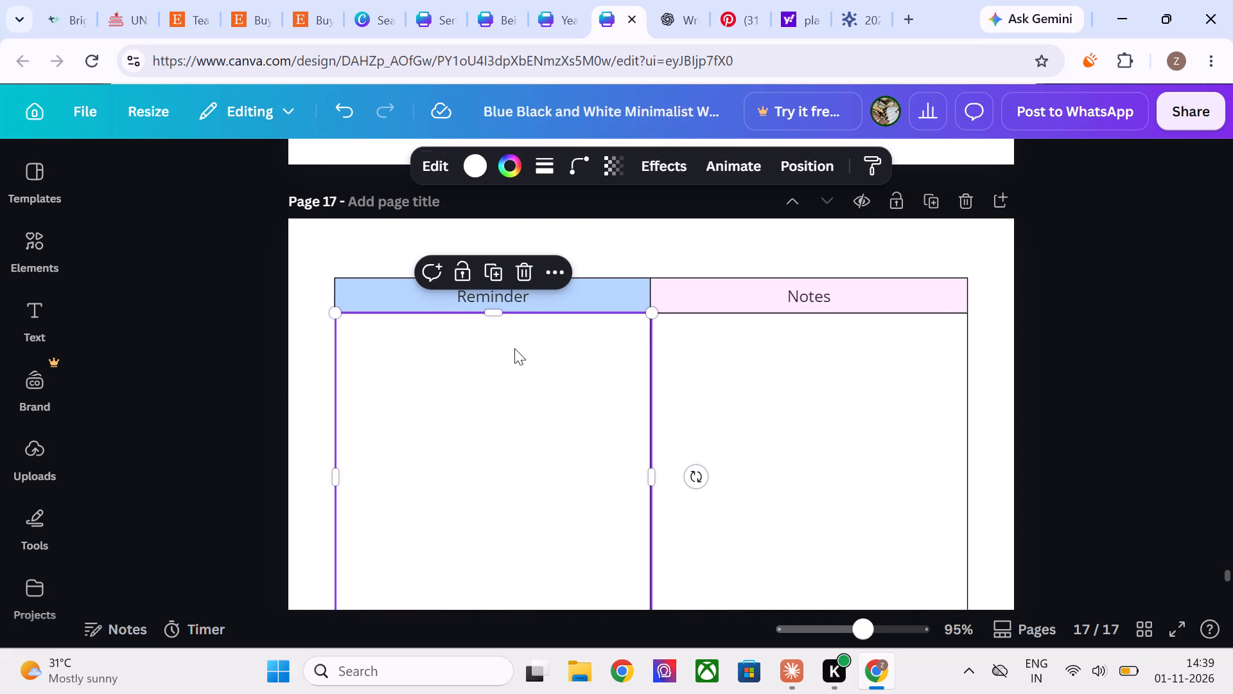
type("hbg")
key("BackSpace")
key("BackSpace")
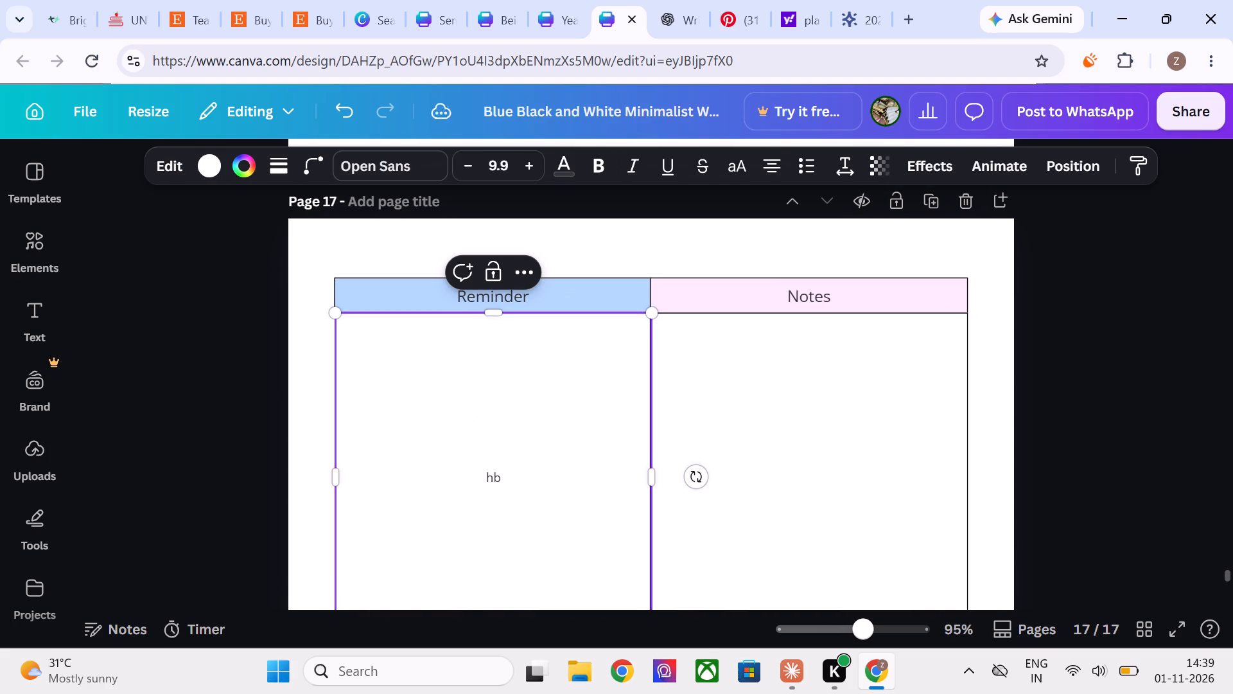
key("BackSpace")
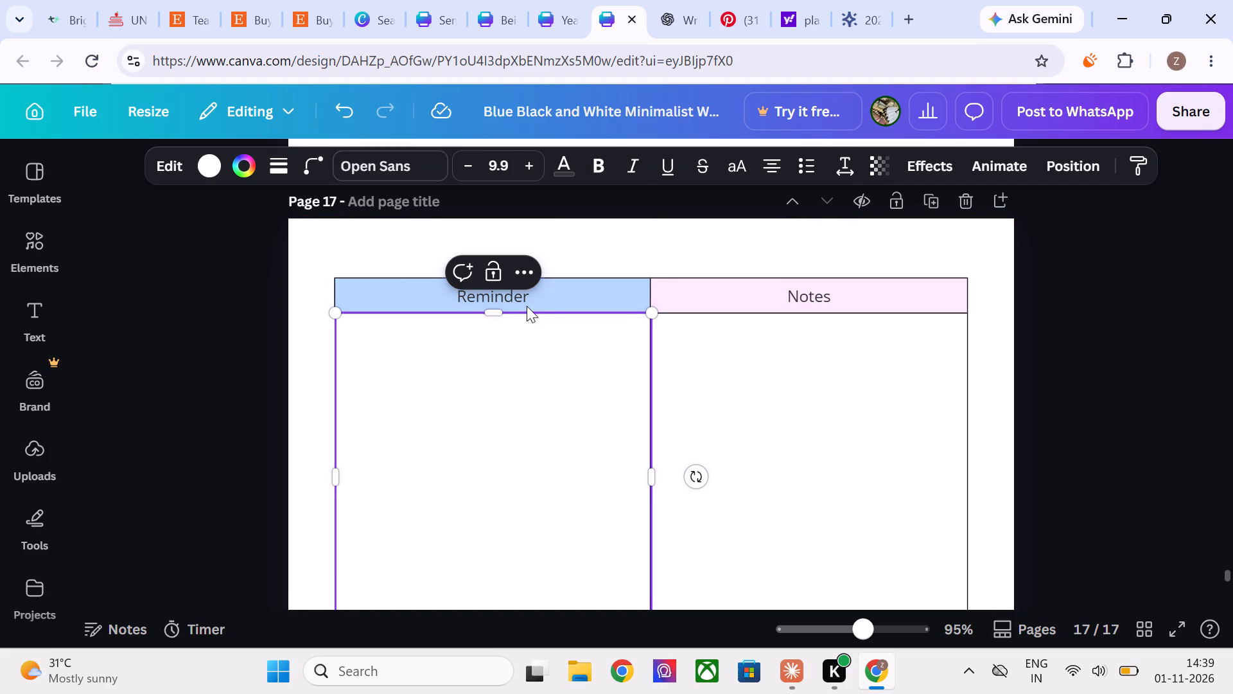
Replace the Reminder heading text on page 17 with "Semester _".
double_click(514, 304)
left_click_drag(529, 297, 463, 295)
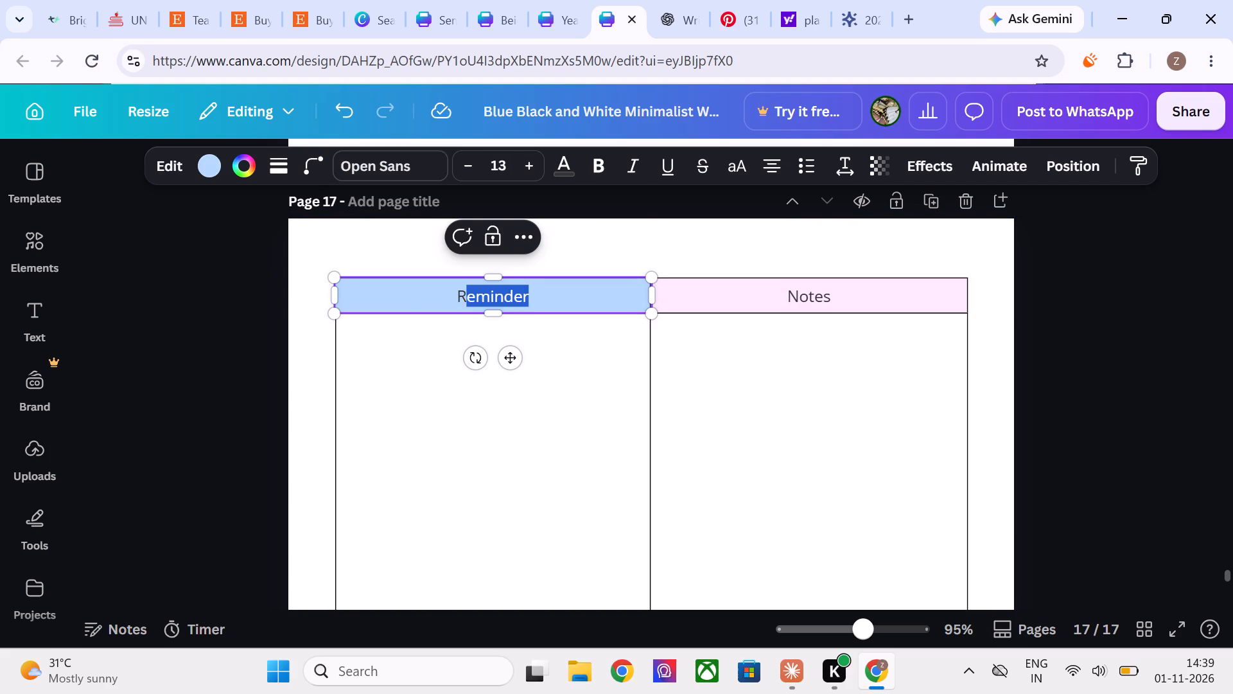
left_click_drag(463, 295, 462, 295)
key("BackSpace")
key("BackSpace")
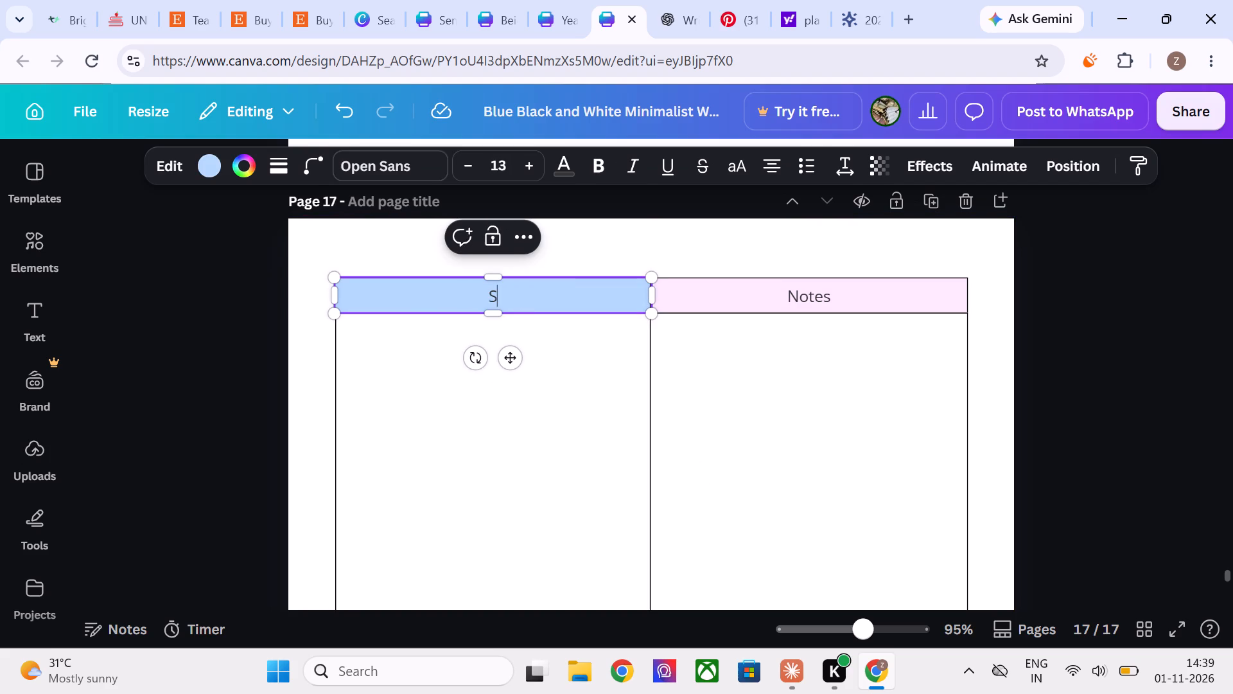
type("mester")
key("space")
key("shift+underscore")
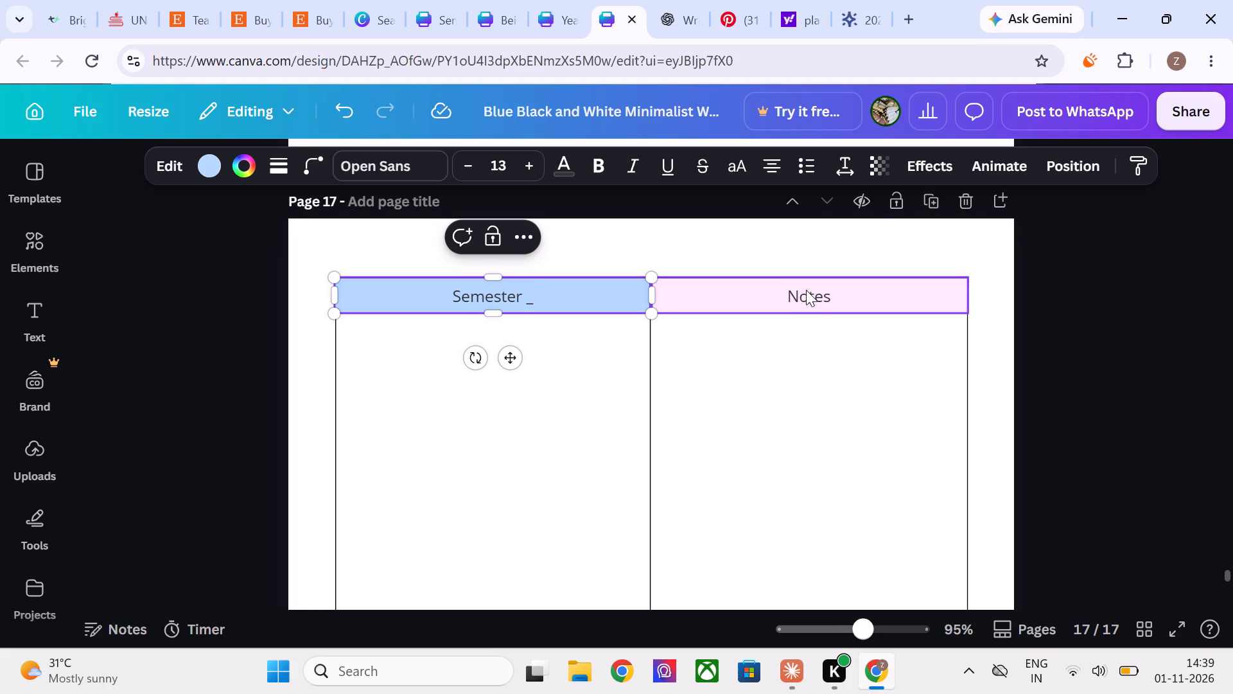
Replace the Notes heading text on page 17 with "Semester_".
triple_click(810, 293)
key("BackSpace")
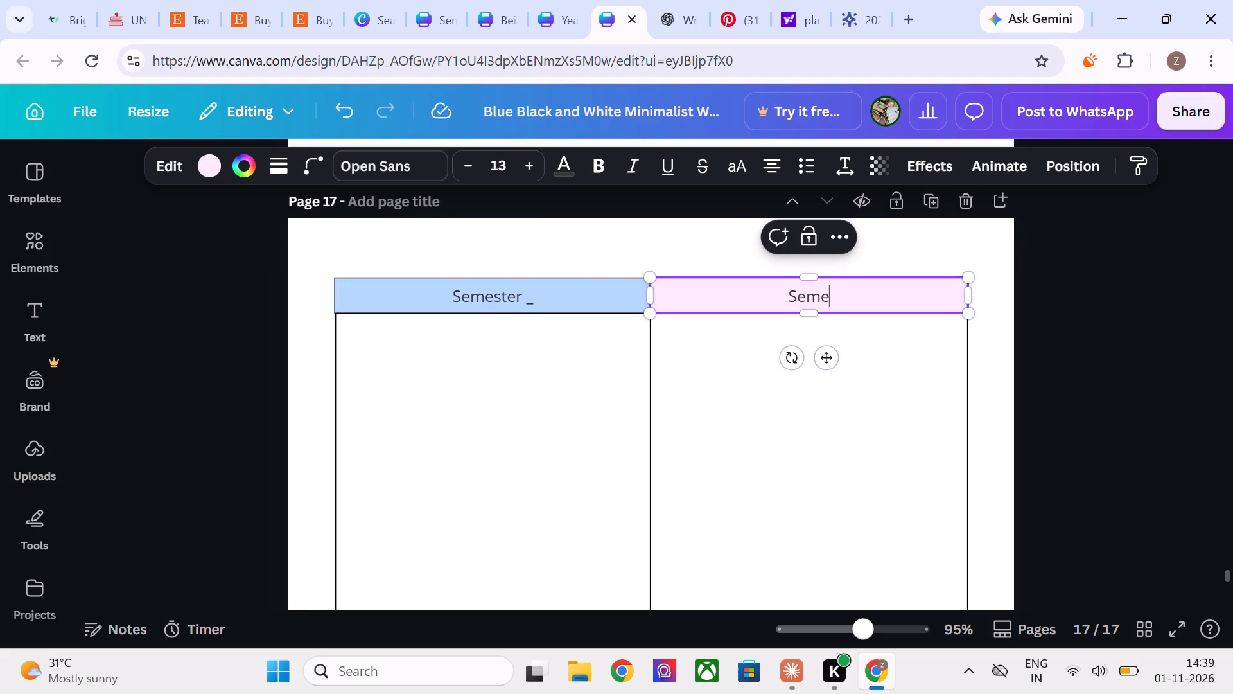
key("shift+underscore")
left_click(972, 333)
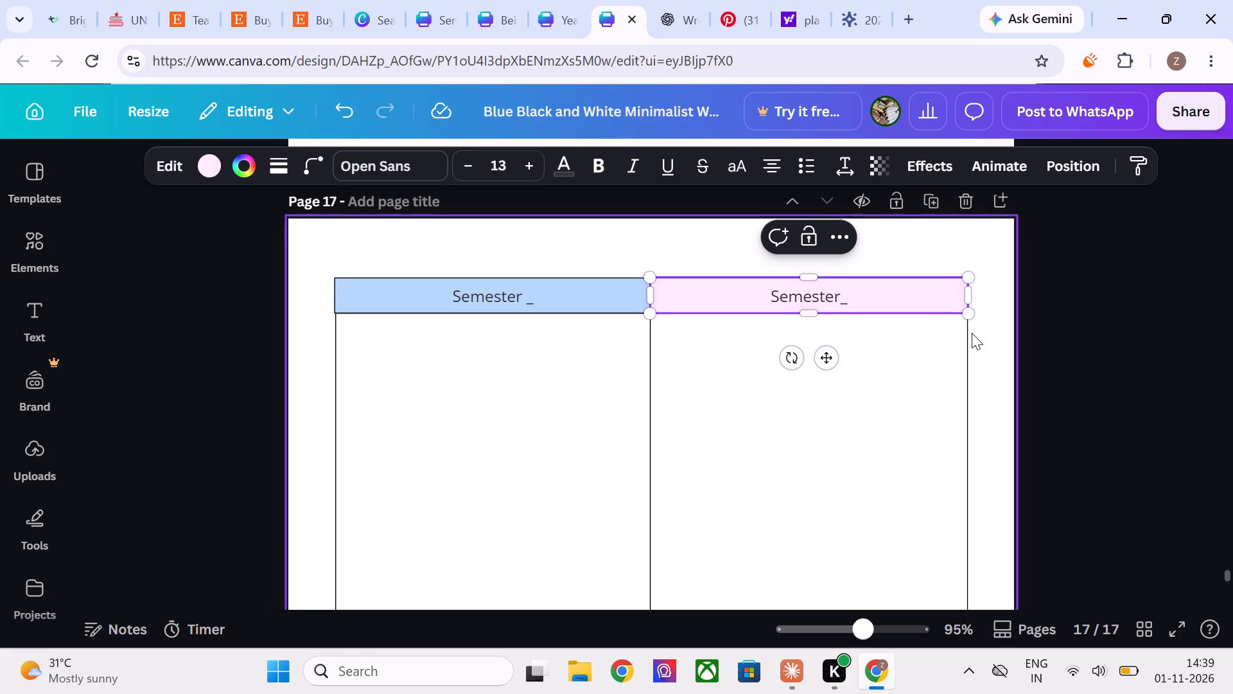
Set the font of both Semester headings on page 17 to Arial Nova.
double_click(507, 290)
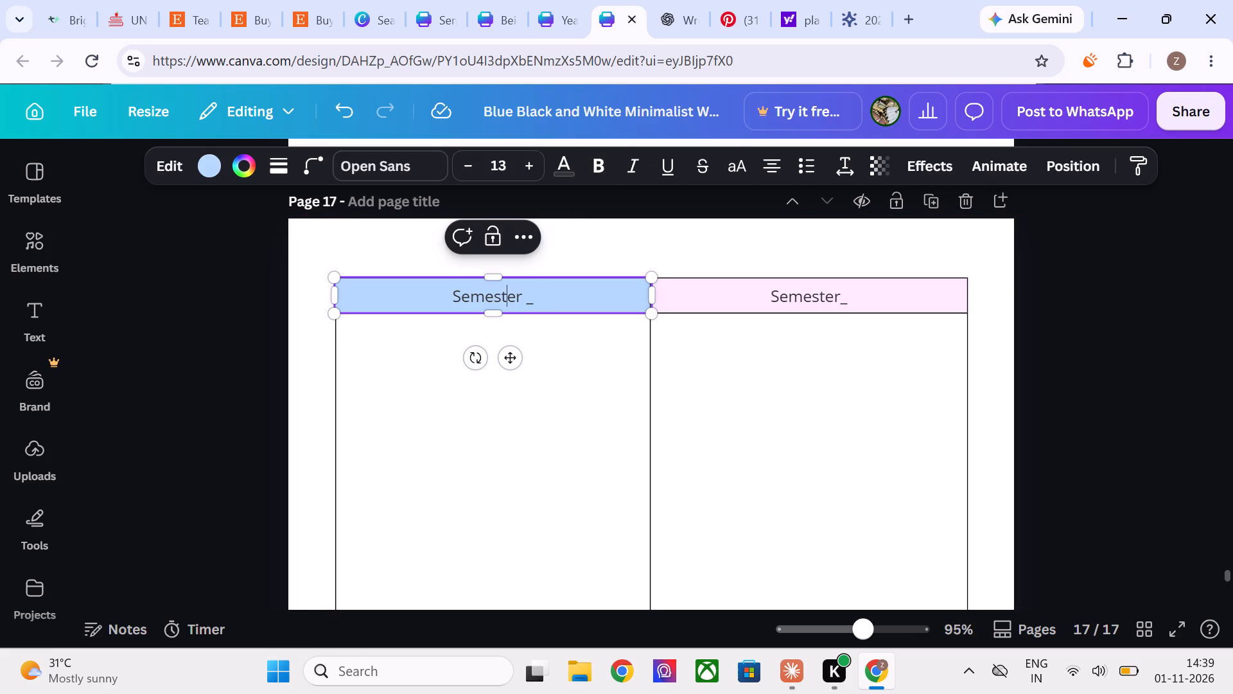
left_click_drag(538, 298, 430, 294)
left_click(398, 165)
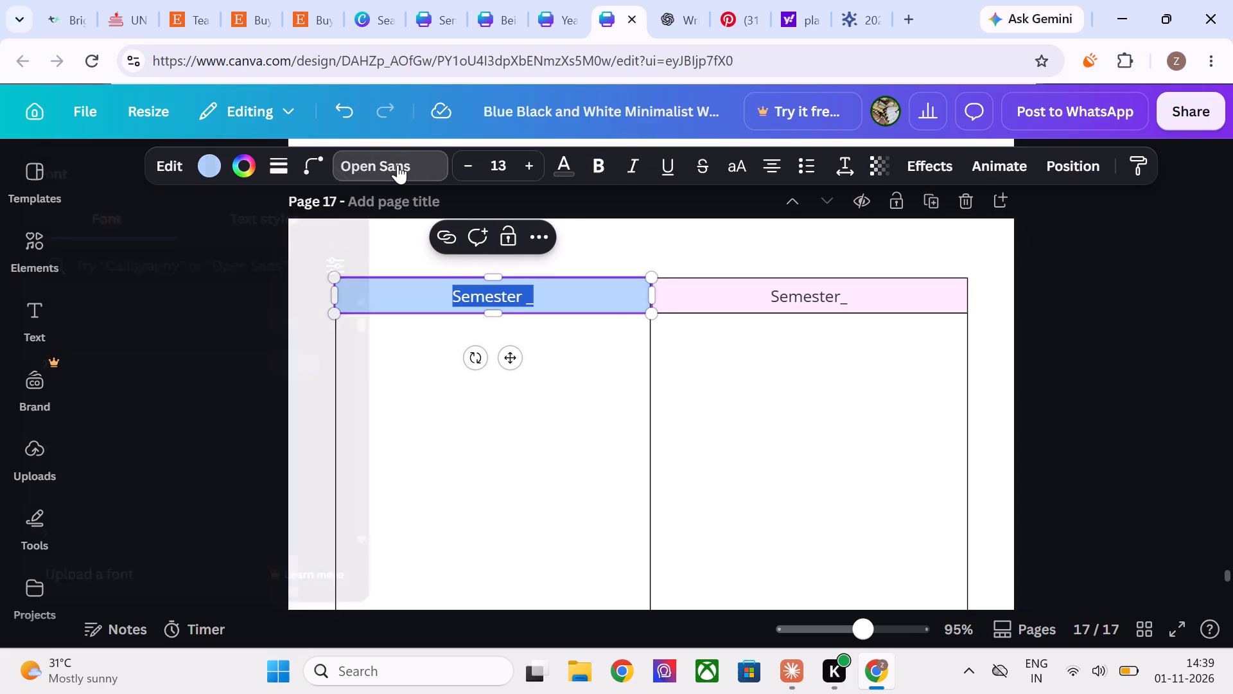
left_click(259, 418)
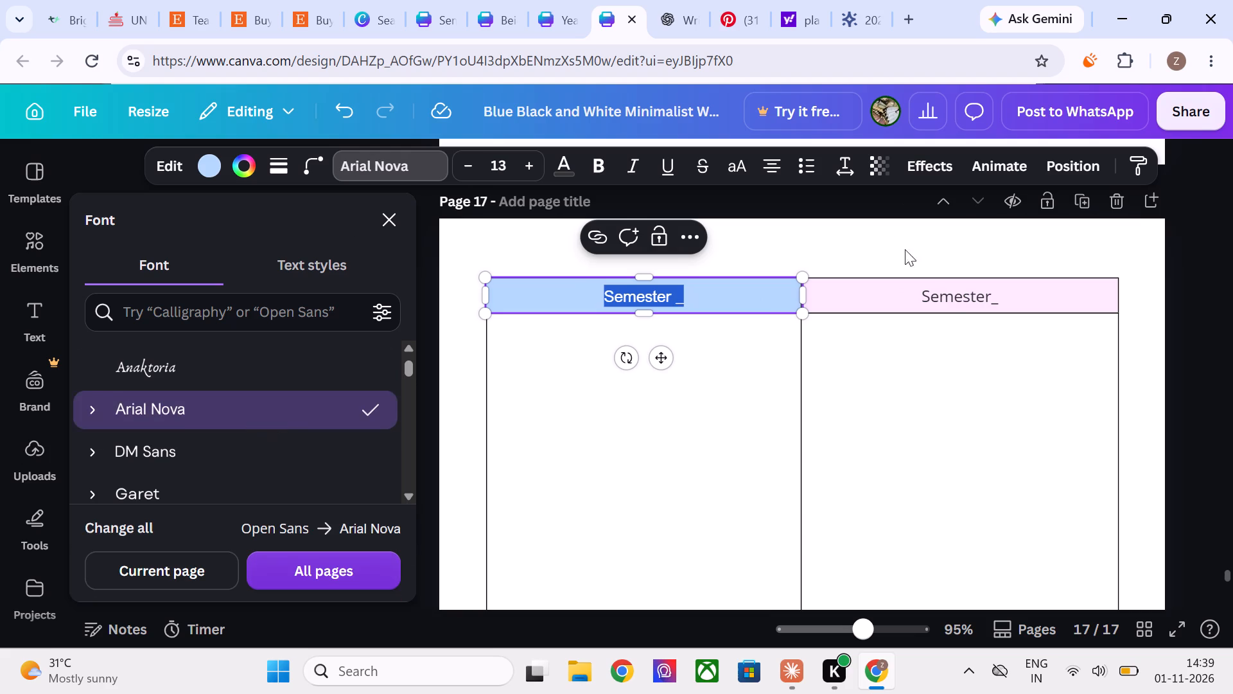
triple_click(964, 297)
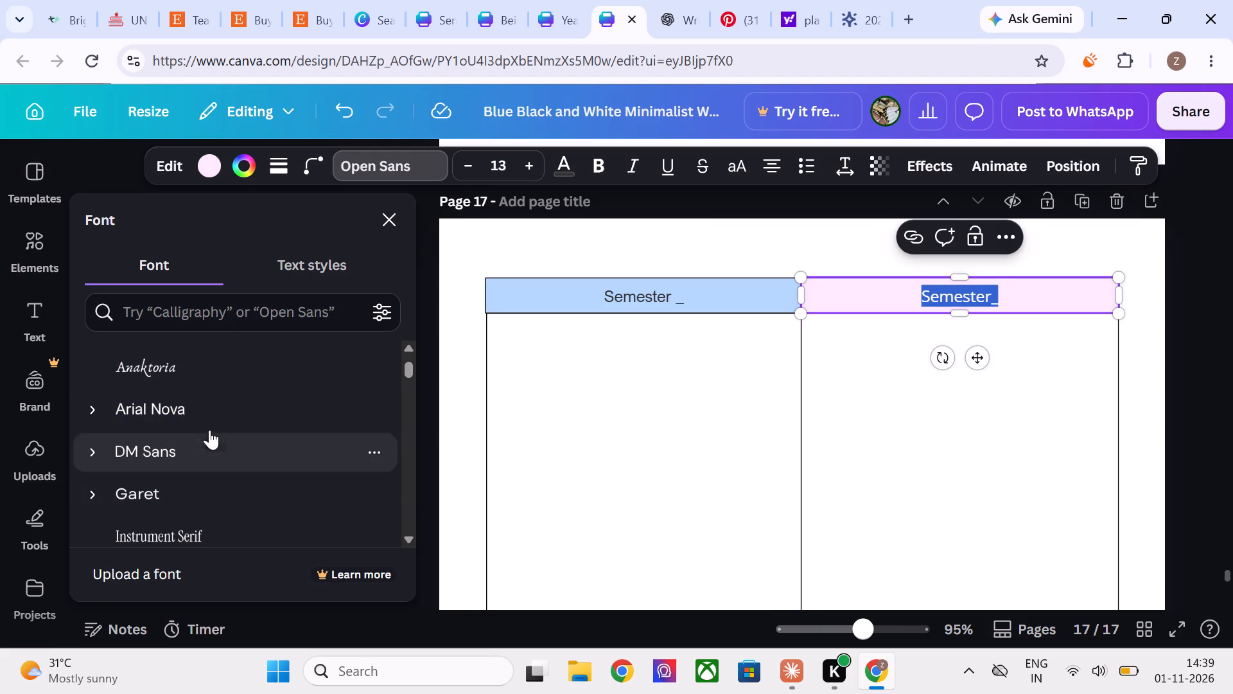
left_click(232, 407)
left_click(544, 254)
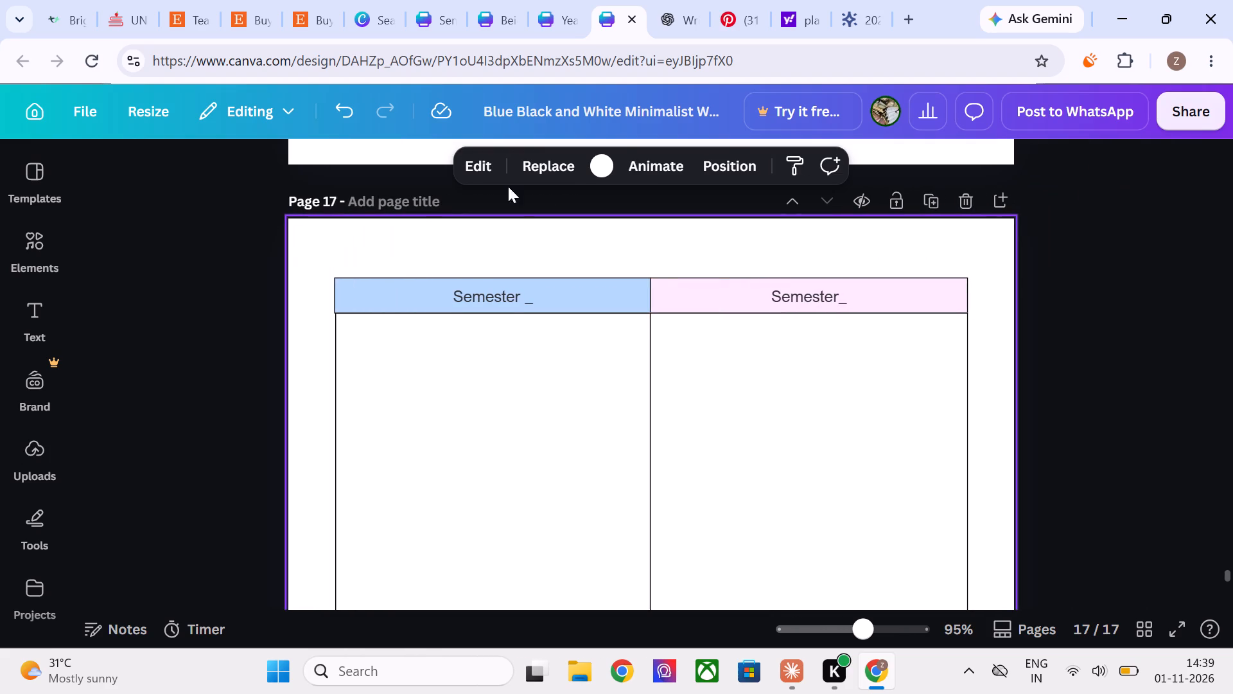
Change the fill of the blue first Semester heading on page 17 to white.
left_click(521, 298)
left_click(210, 163)
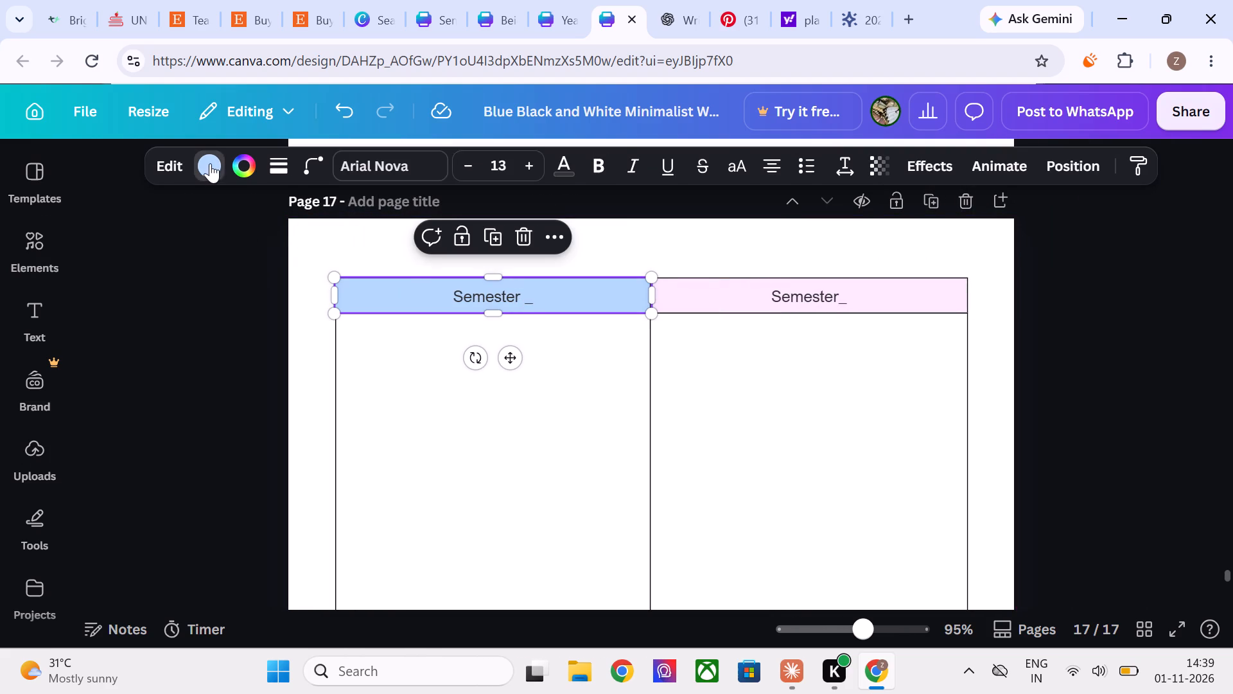
left_click(232, 404)
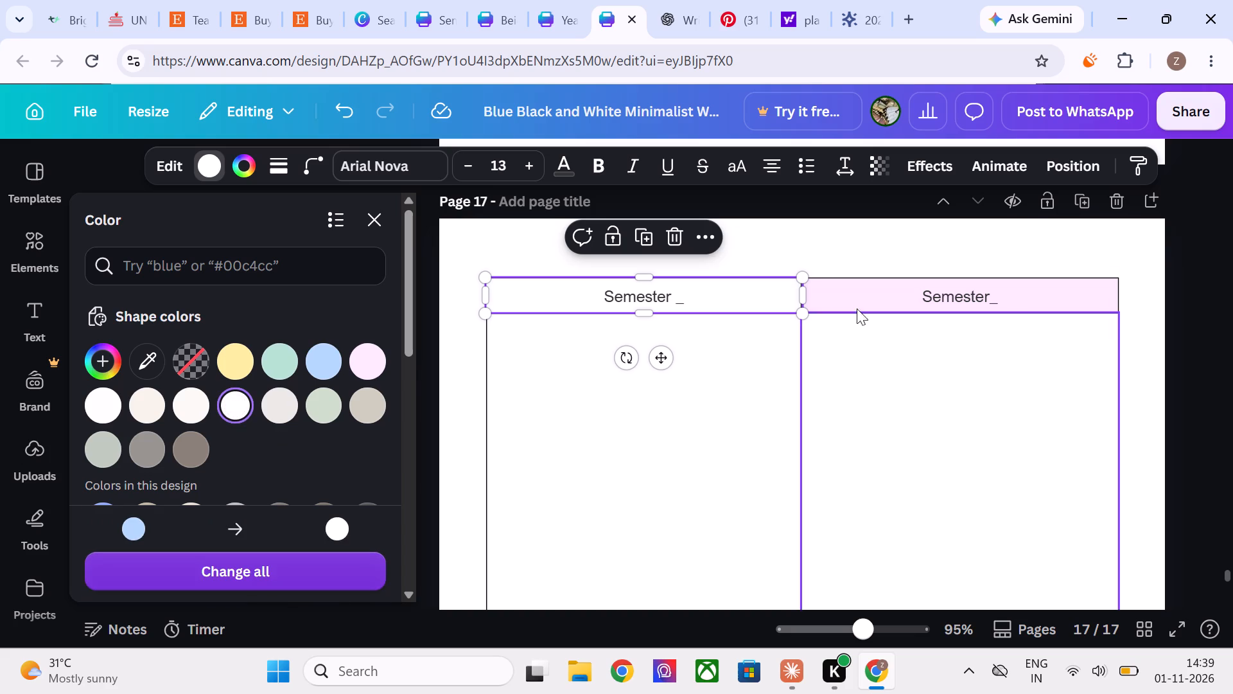
Change the pink fill of the second Semester heading to white and apply that colour replacement across all pages.
left_click(850, 300)
left_click(109, 400)
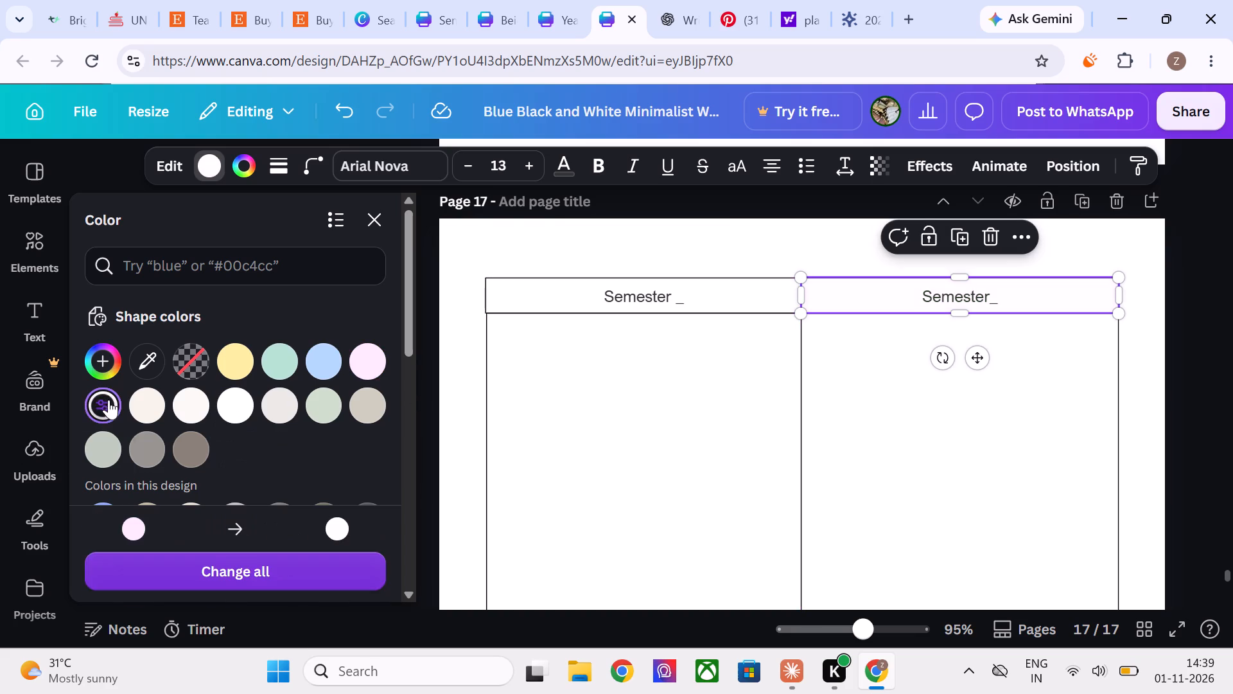
left_click(337, 585)
left_click(467, 266)
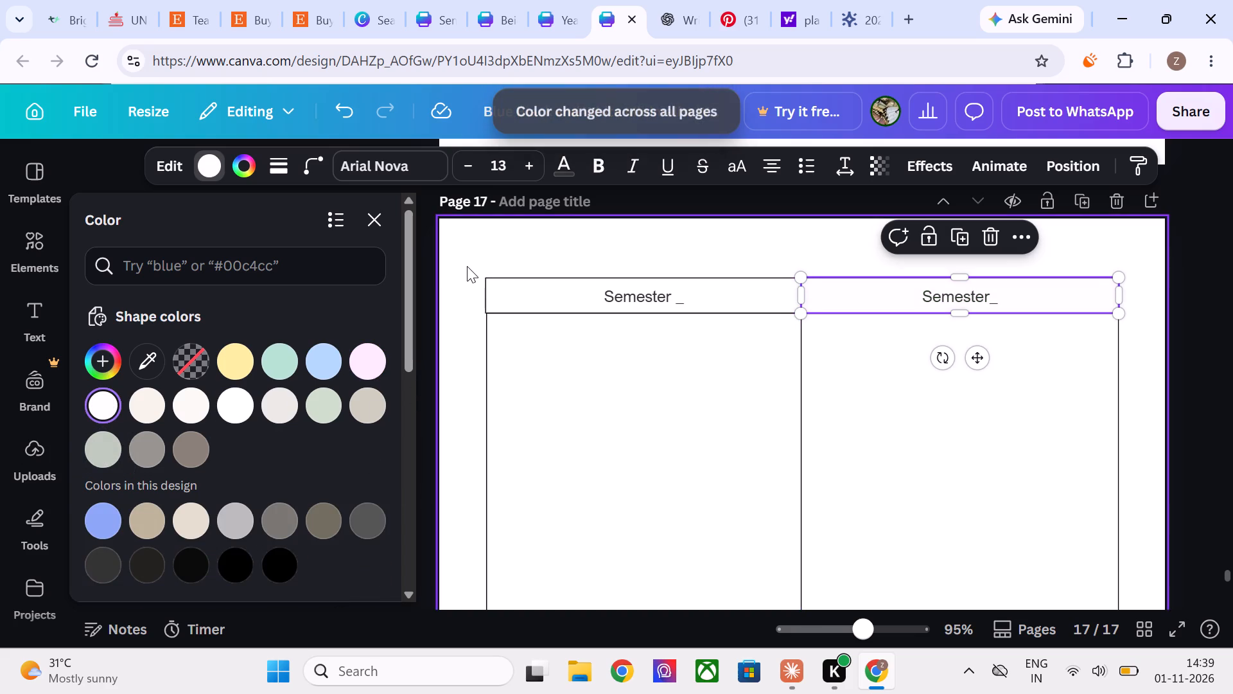
left_click(376, 169)
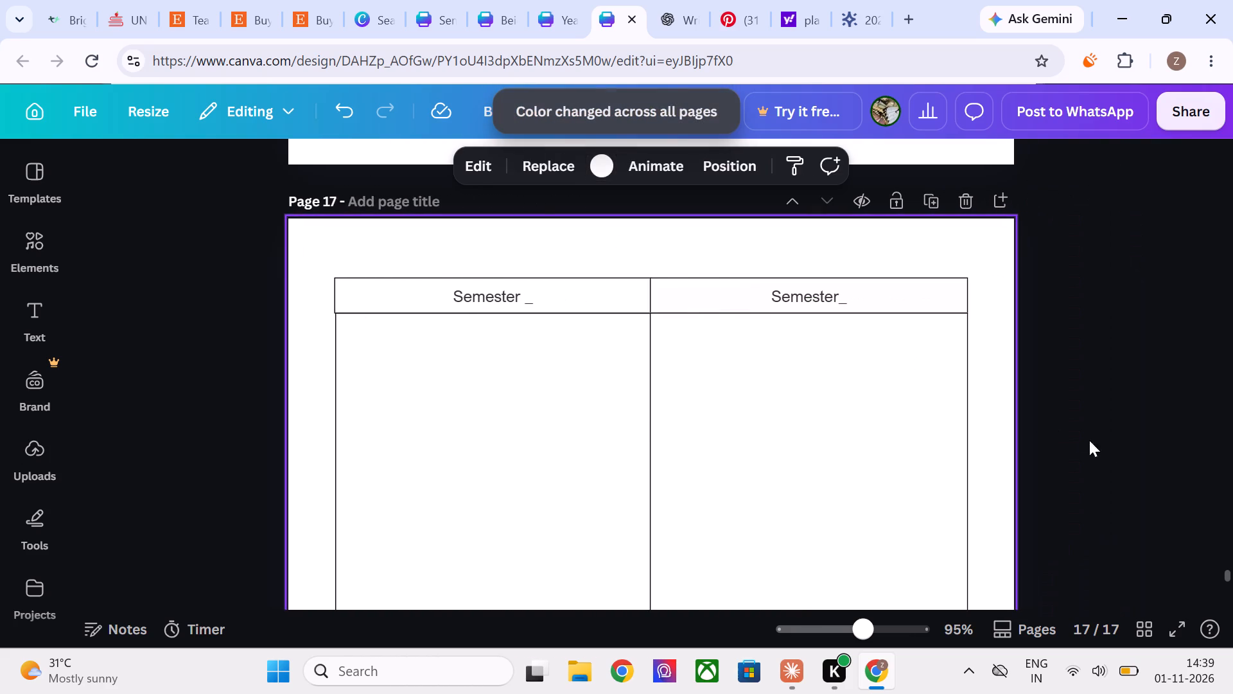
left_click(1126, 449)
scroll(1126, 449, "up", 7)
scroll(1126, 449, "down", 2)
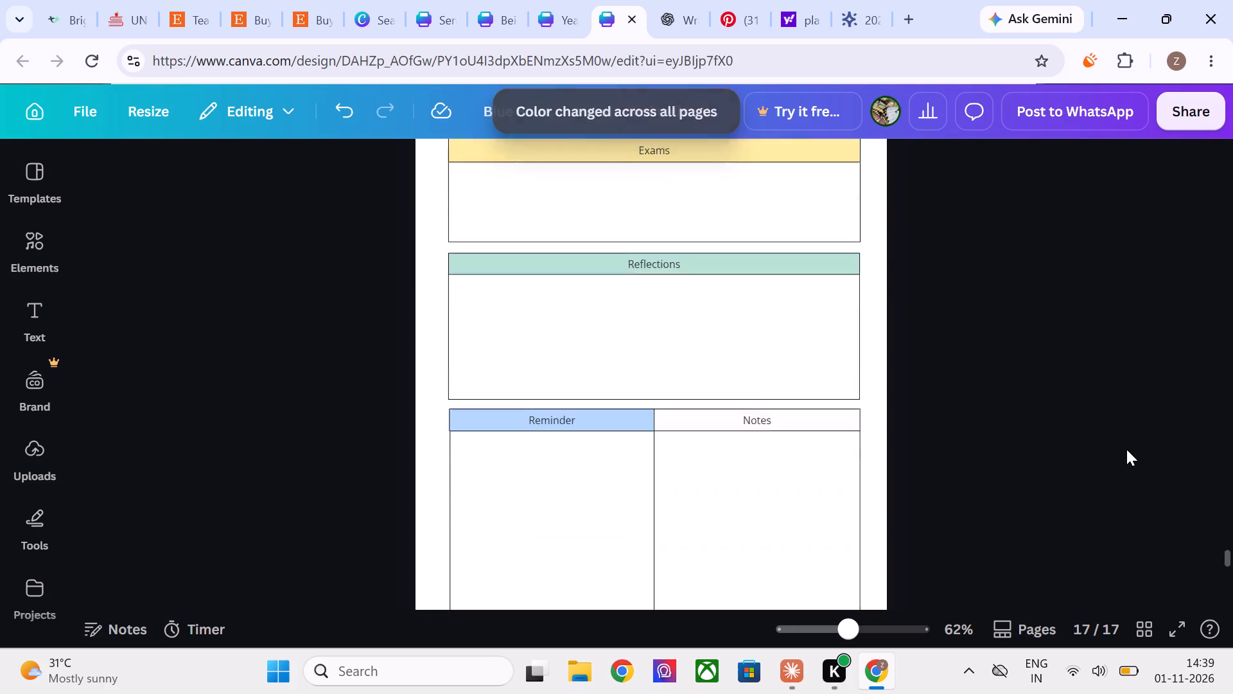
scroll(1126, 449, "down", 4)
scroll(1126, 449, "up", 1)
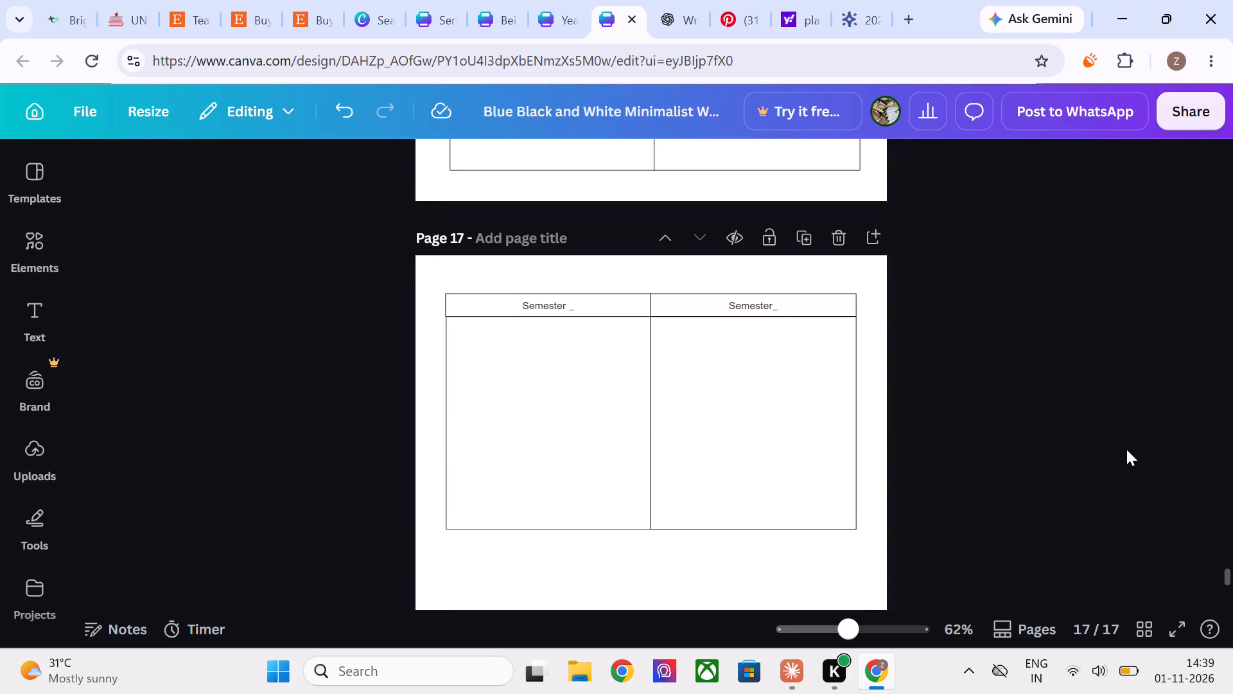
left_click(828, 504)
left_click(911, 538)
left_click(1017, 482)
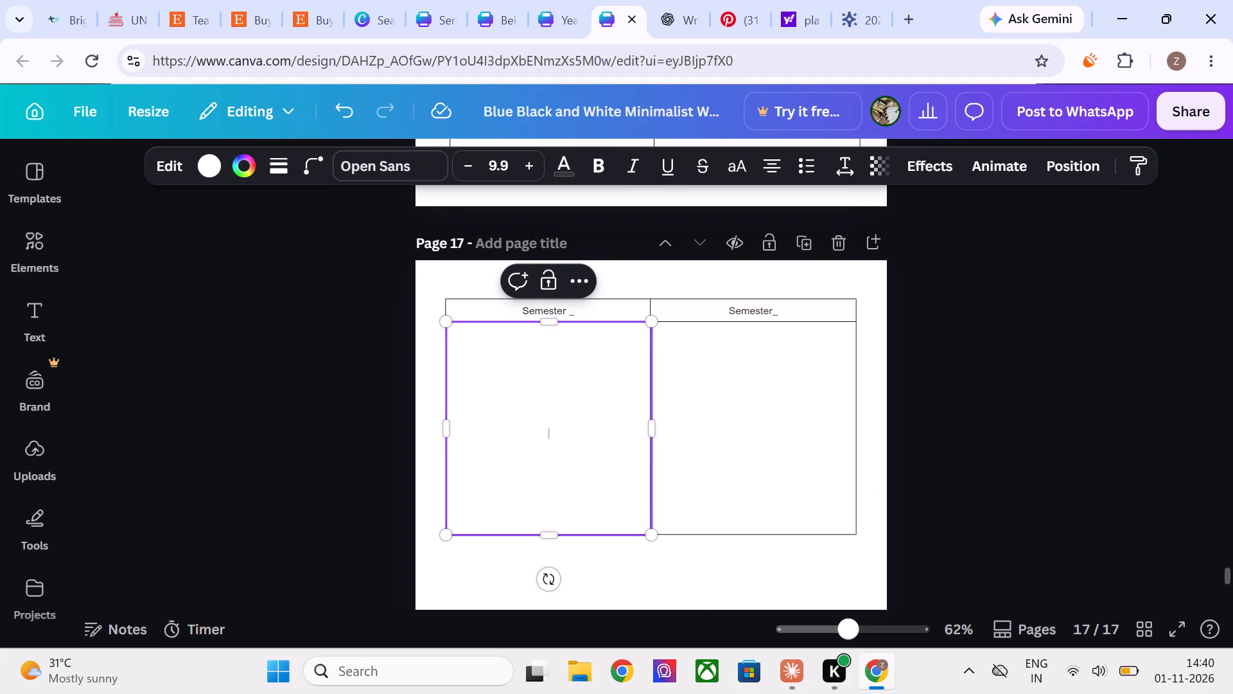
key("Return")
key("Return")
key("Return")
key("Return")
key("Return")
key("Return")
key("Return")
key("Return")
key("Return")
key("Return")
key("Return")
key("Return")
key("Return")
key("Return")
key("Return")
key("Return")
key("Return")
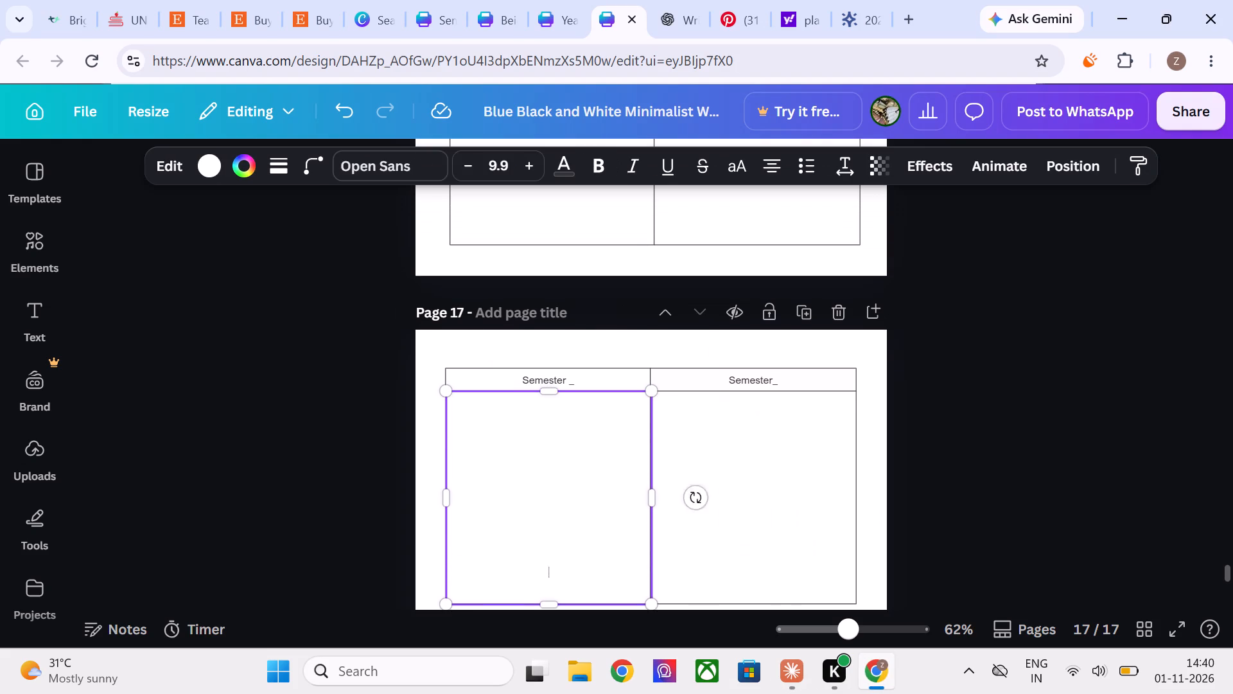
scroll(482, 492, "down", 3)
scroll(482, 492, "up", 3)
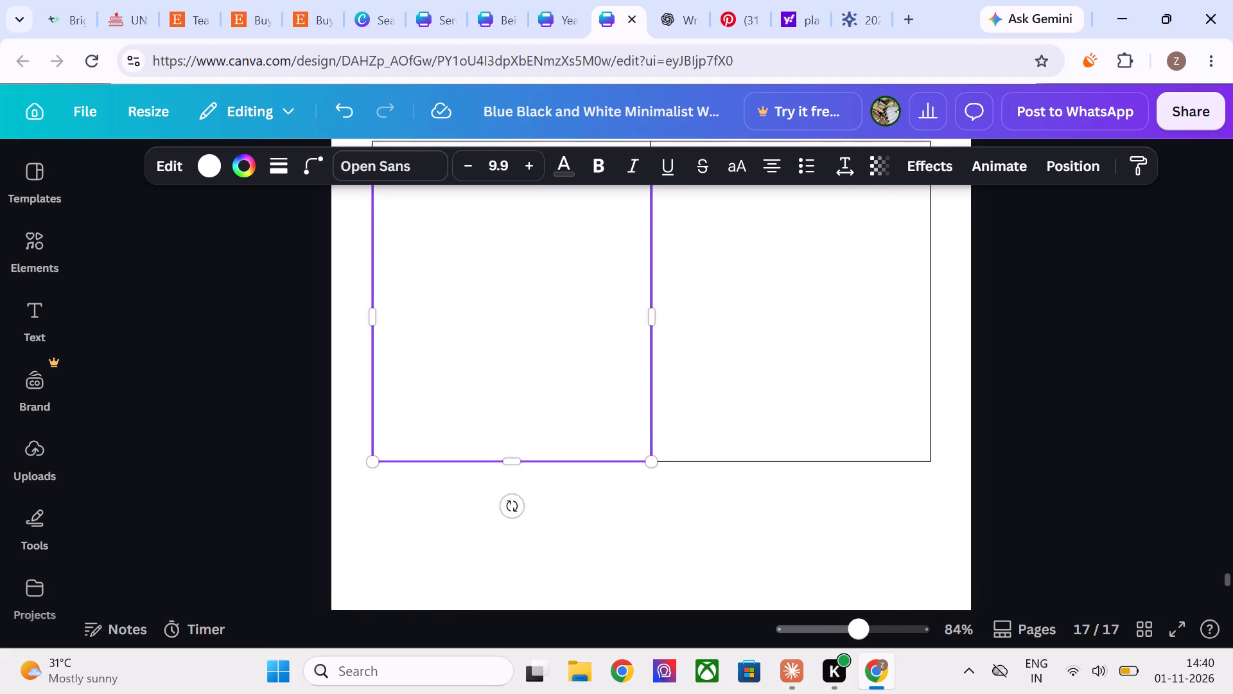
left_click(498, 381)
key("BackSpace")
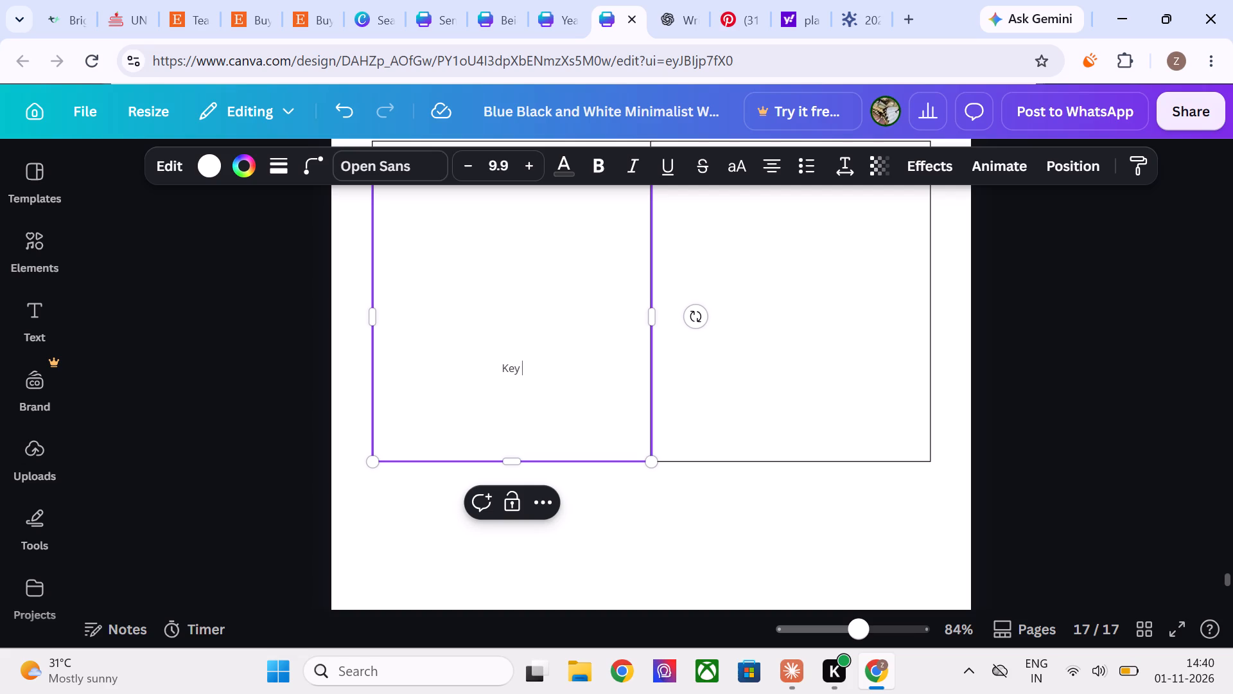
type("ates:")
Format the "Key Dates:" label as left-aligned, bold Arial Nova.
left_click_drag(575, 378, 480, 369)
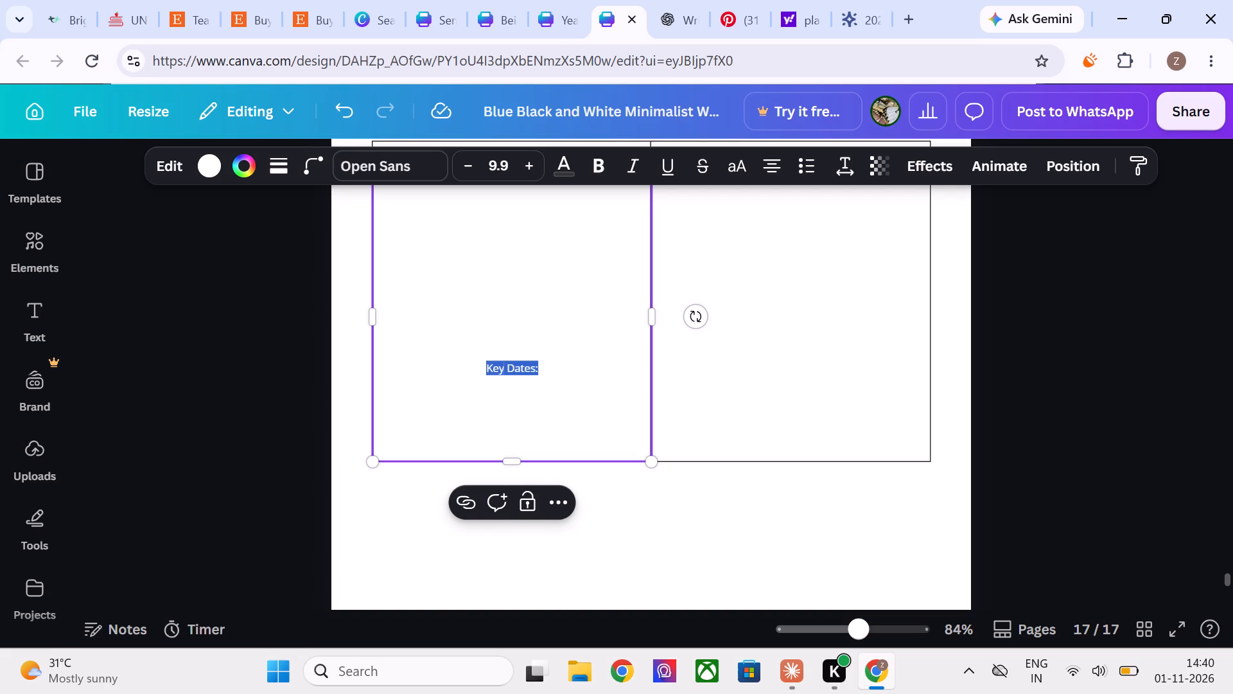
left_click(771, 168)
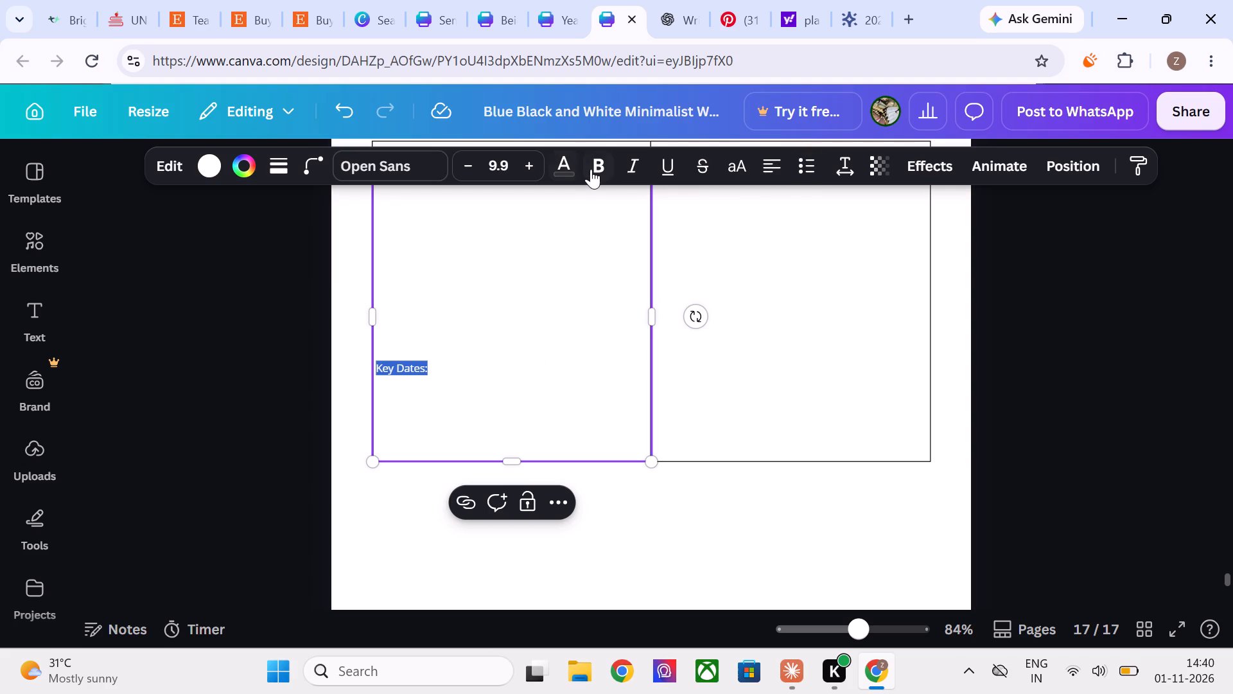
left_click(597, 170)
left_click(419, 148)
left_click(429, 157)
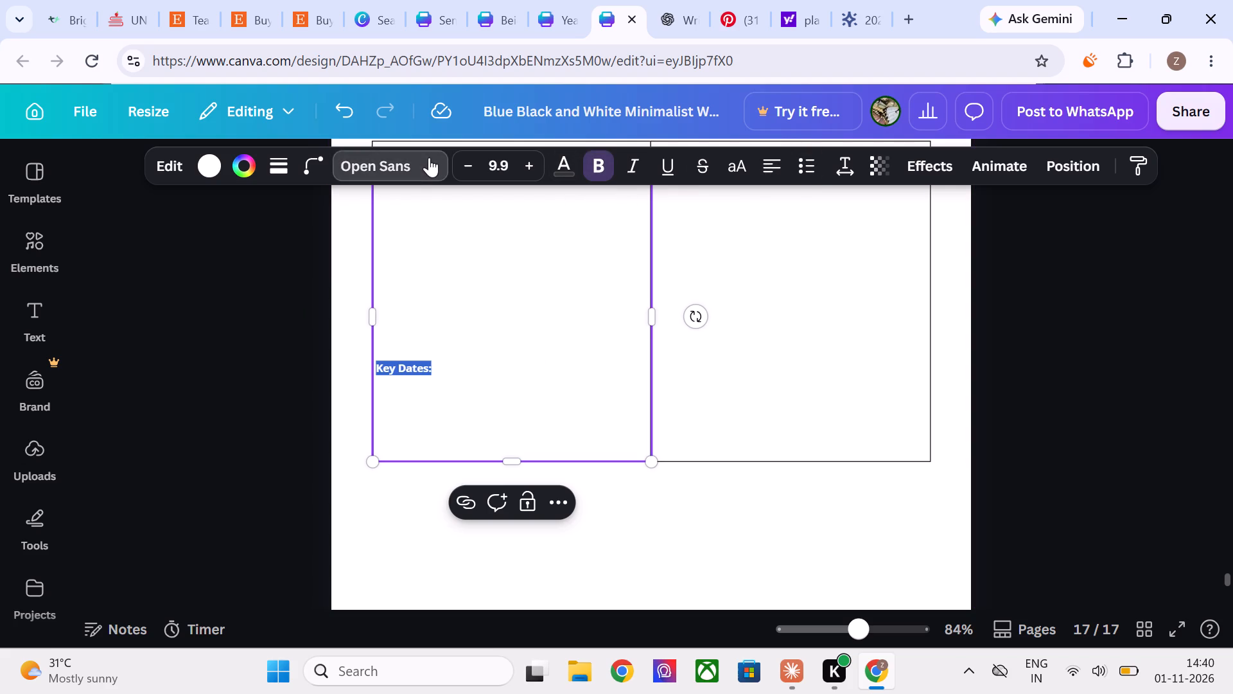
left_click(257, 407)
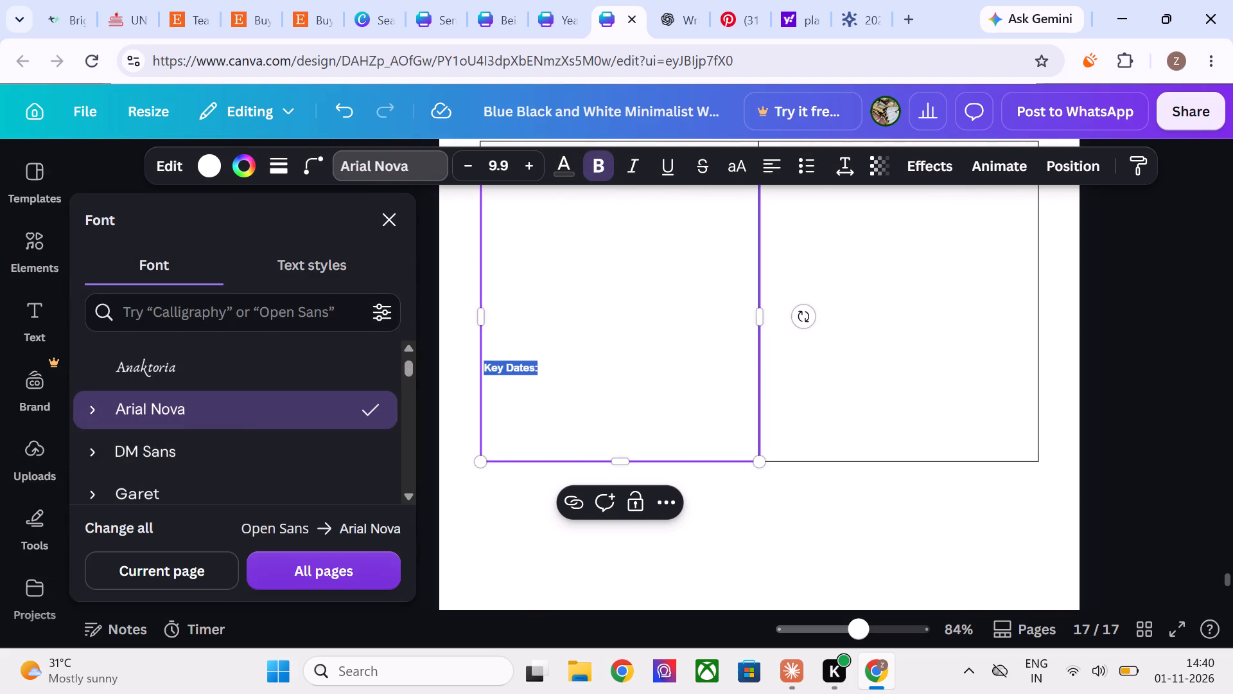
left_click(674, 395)
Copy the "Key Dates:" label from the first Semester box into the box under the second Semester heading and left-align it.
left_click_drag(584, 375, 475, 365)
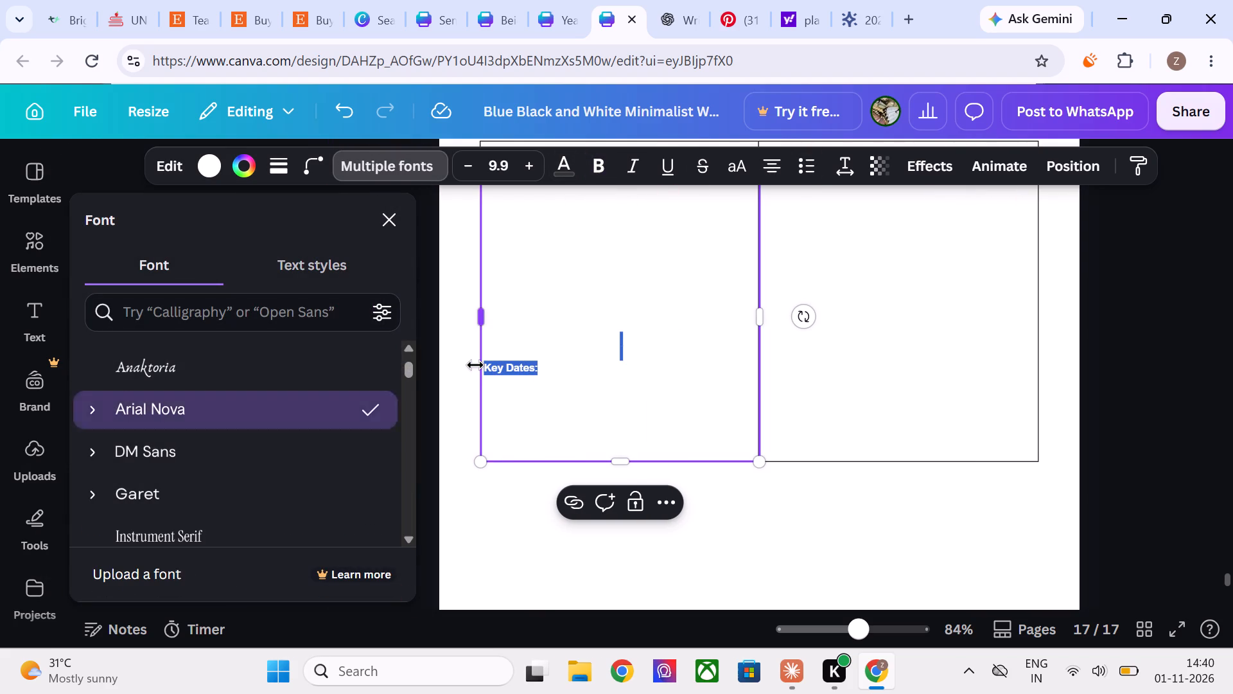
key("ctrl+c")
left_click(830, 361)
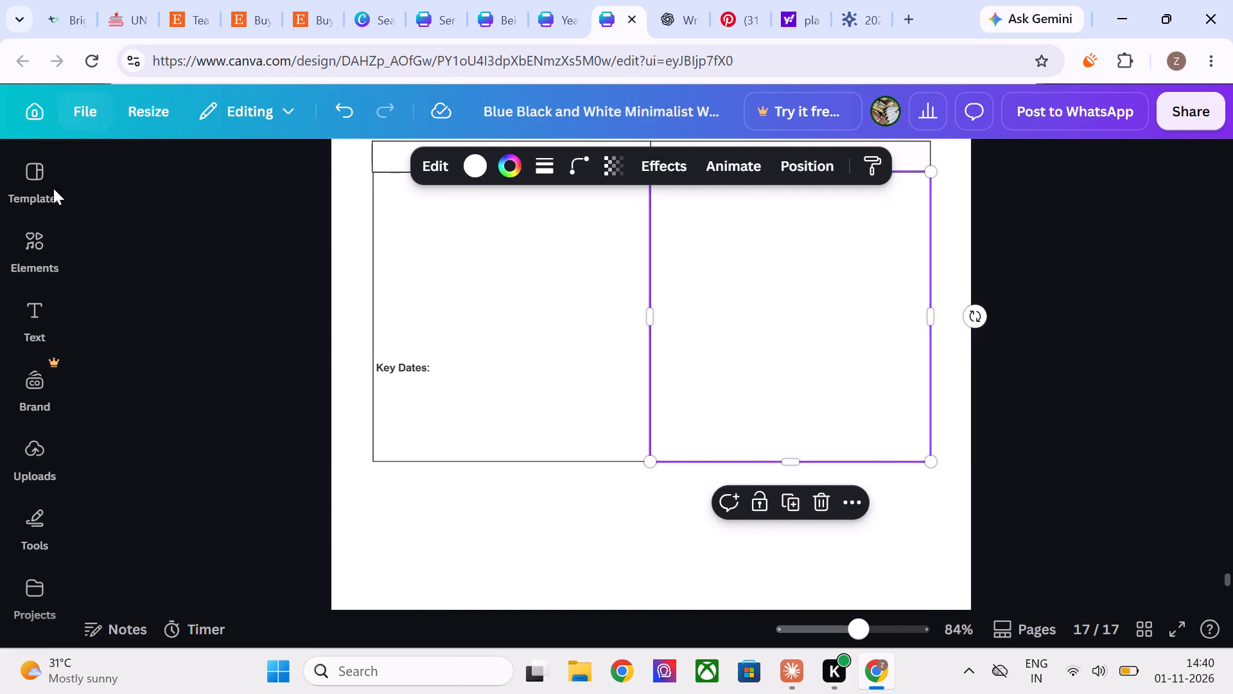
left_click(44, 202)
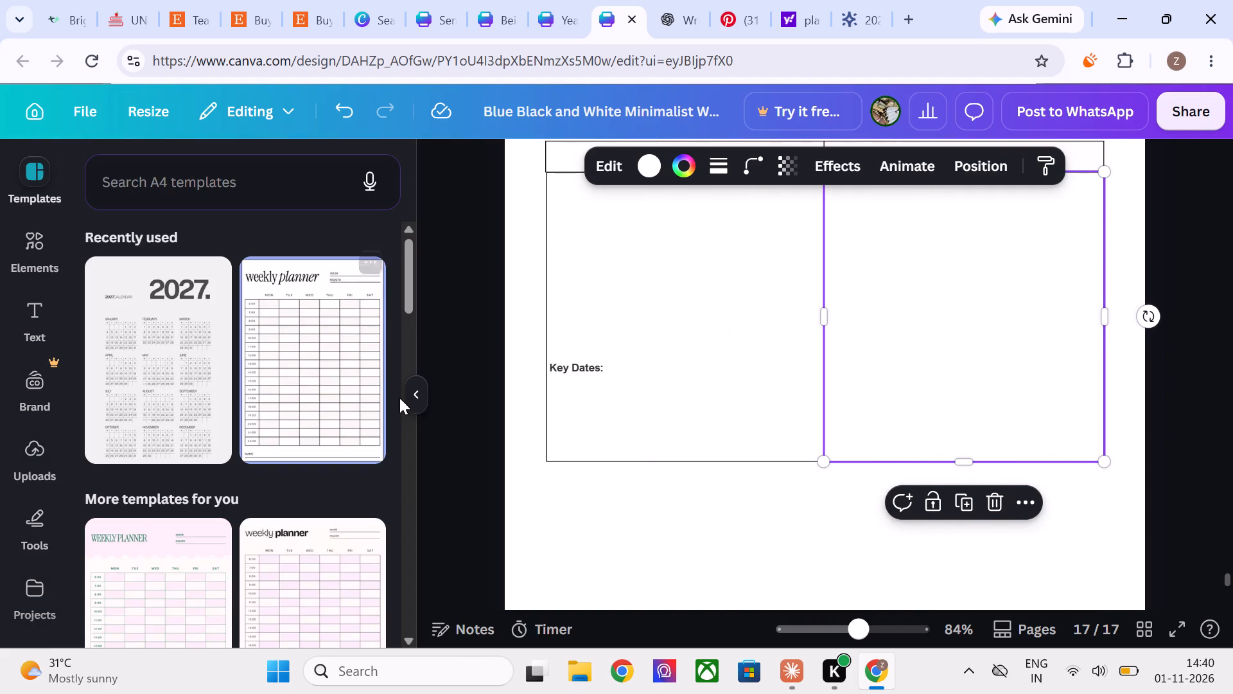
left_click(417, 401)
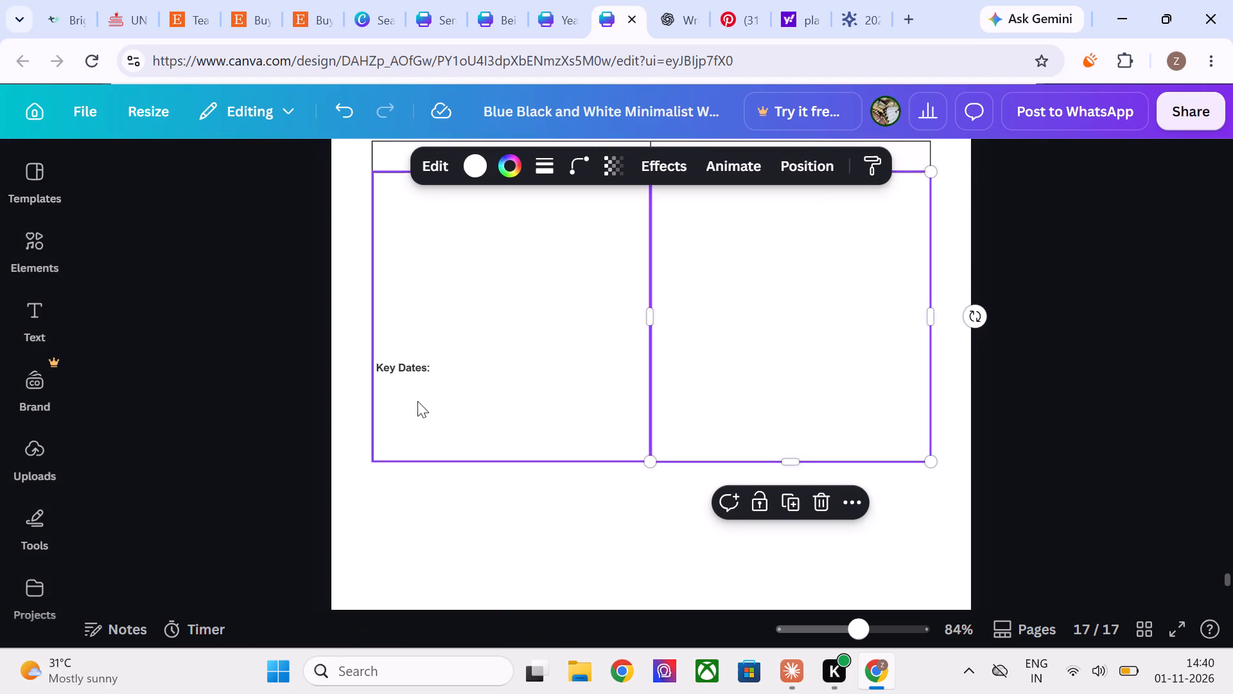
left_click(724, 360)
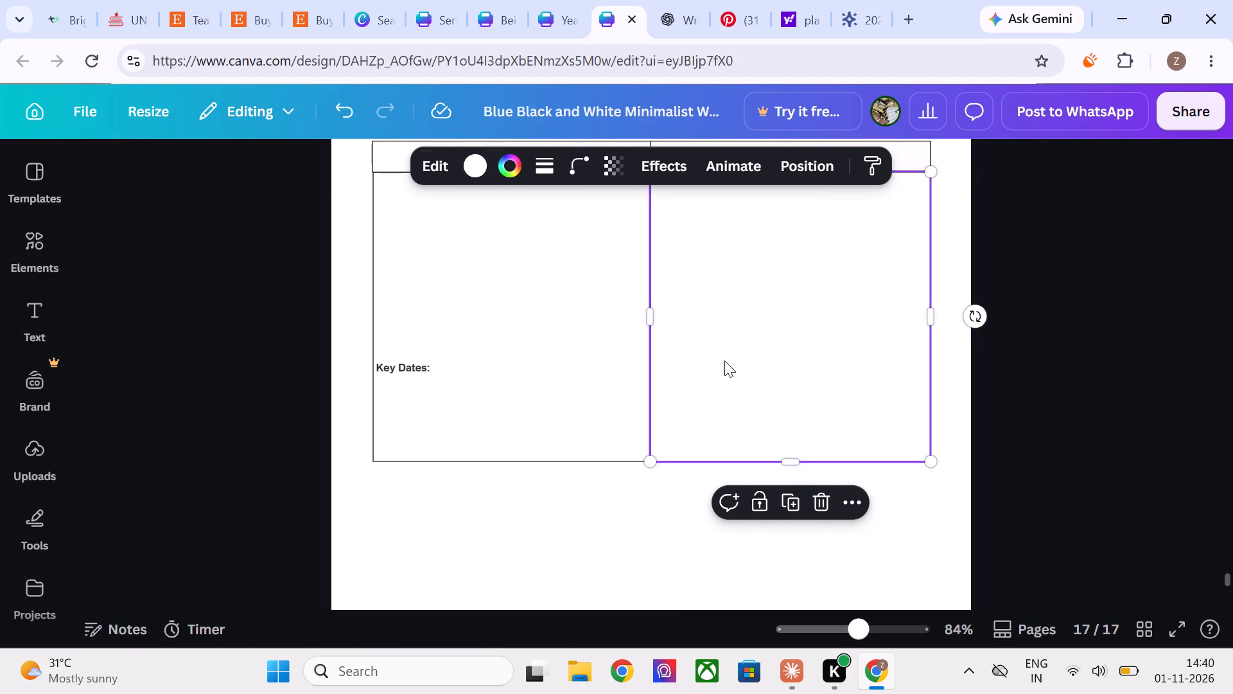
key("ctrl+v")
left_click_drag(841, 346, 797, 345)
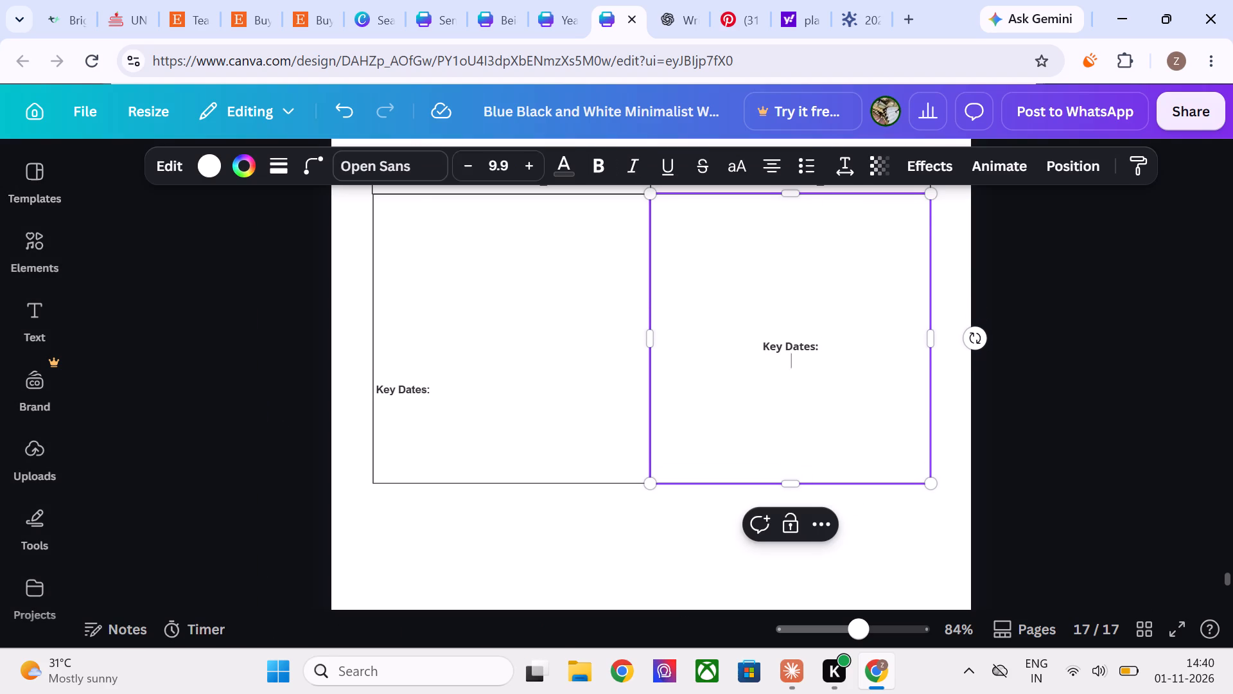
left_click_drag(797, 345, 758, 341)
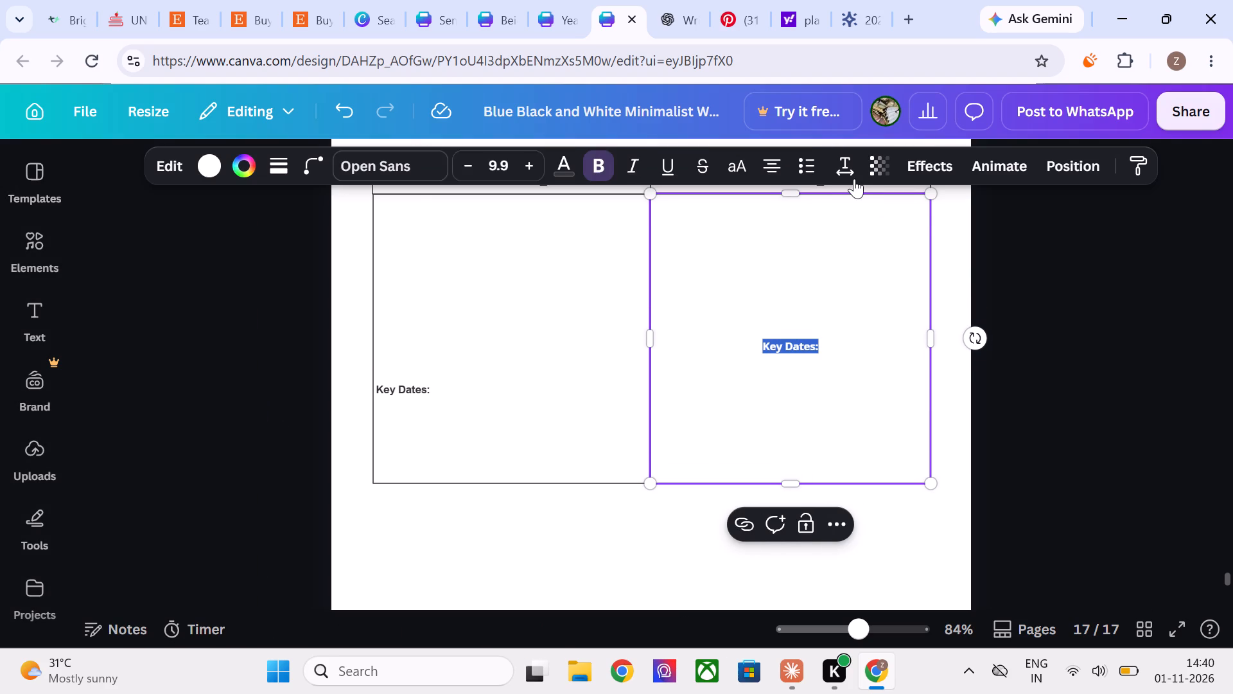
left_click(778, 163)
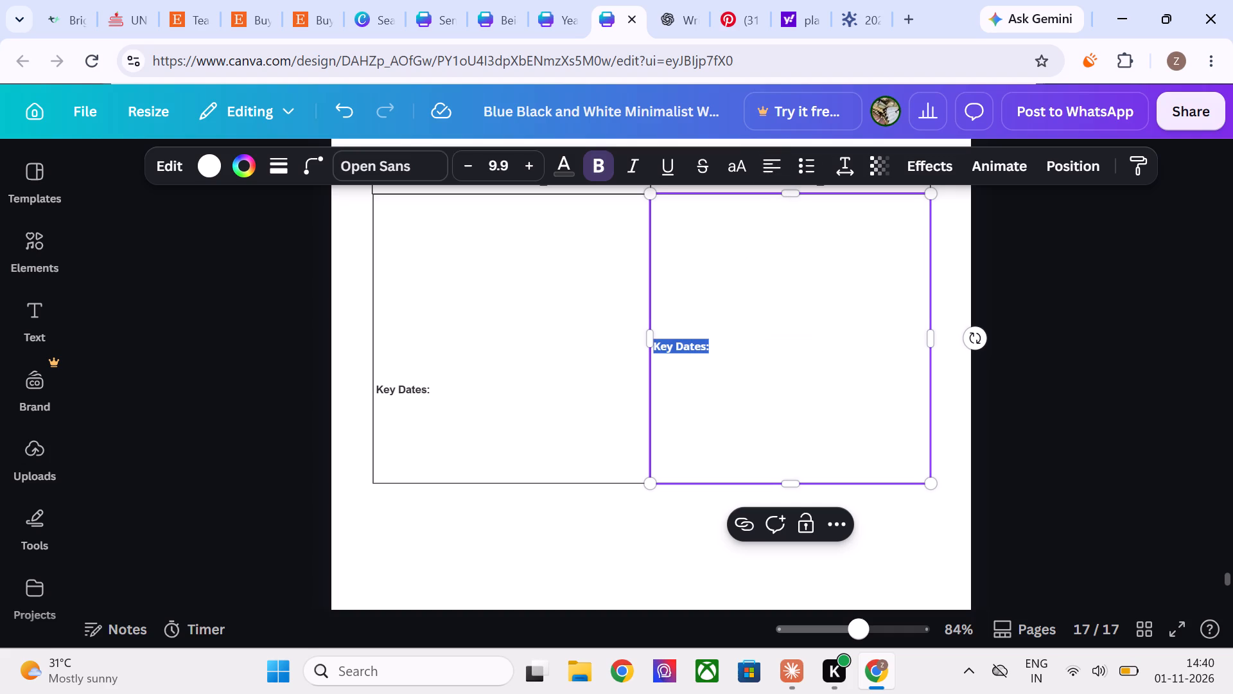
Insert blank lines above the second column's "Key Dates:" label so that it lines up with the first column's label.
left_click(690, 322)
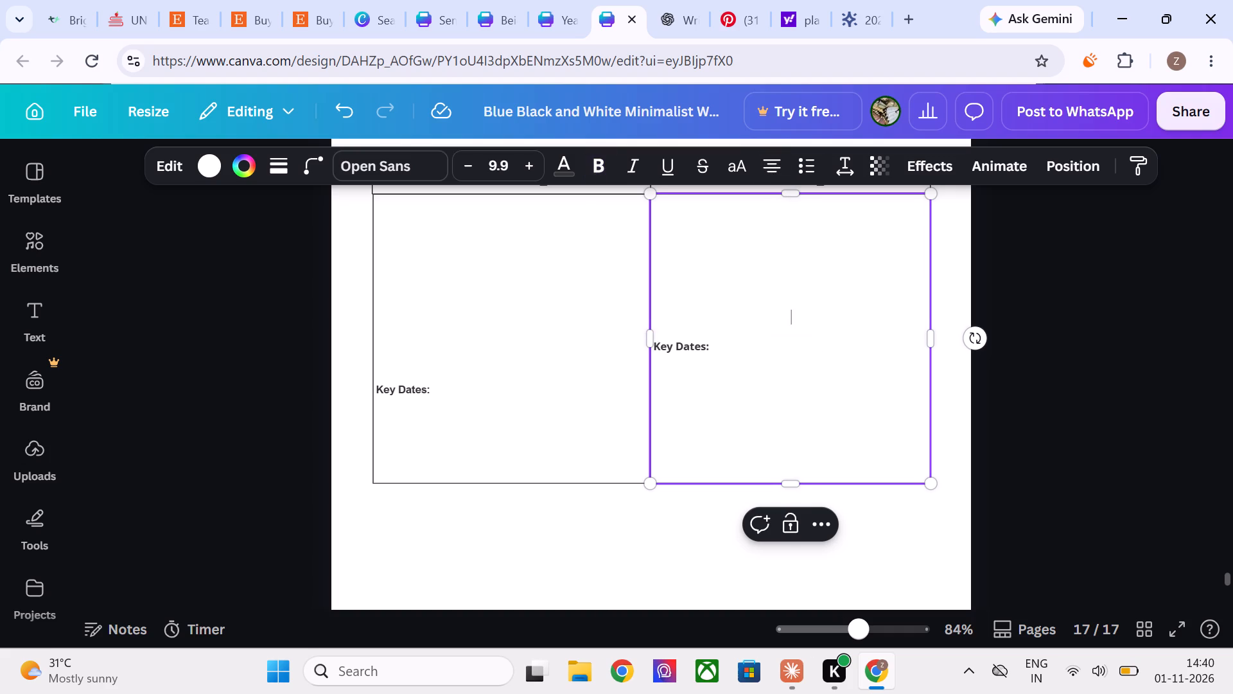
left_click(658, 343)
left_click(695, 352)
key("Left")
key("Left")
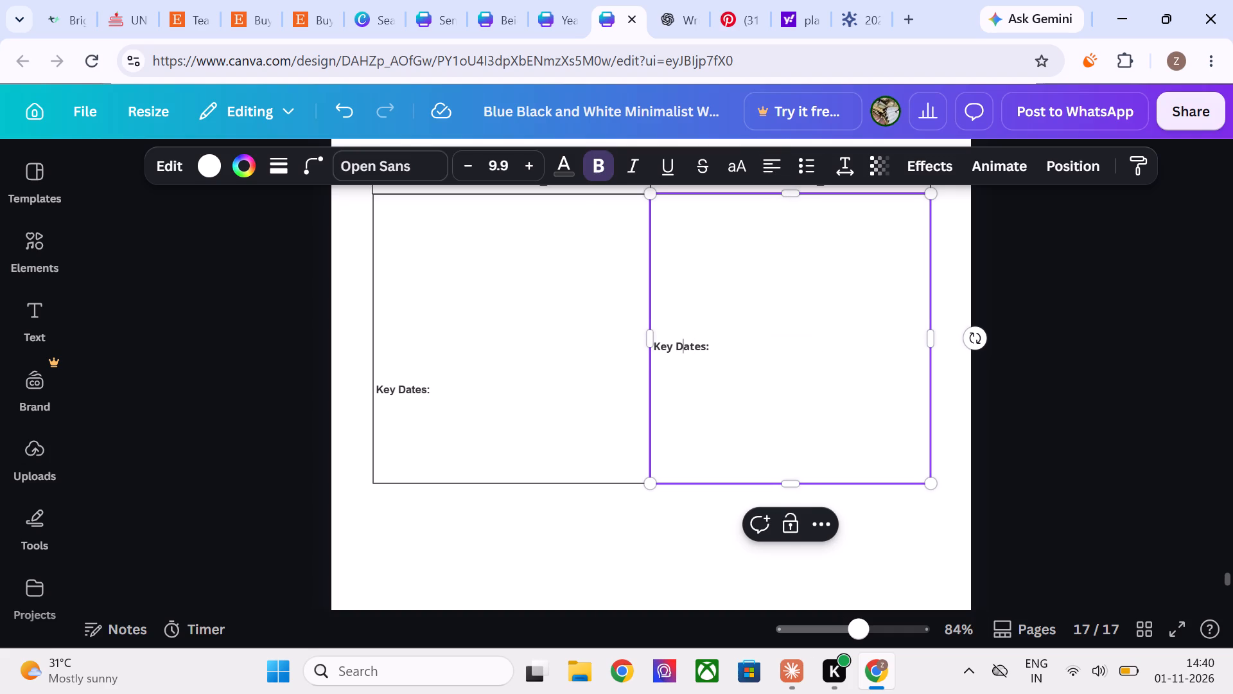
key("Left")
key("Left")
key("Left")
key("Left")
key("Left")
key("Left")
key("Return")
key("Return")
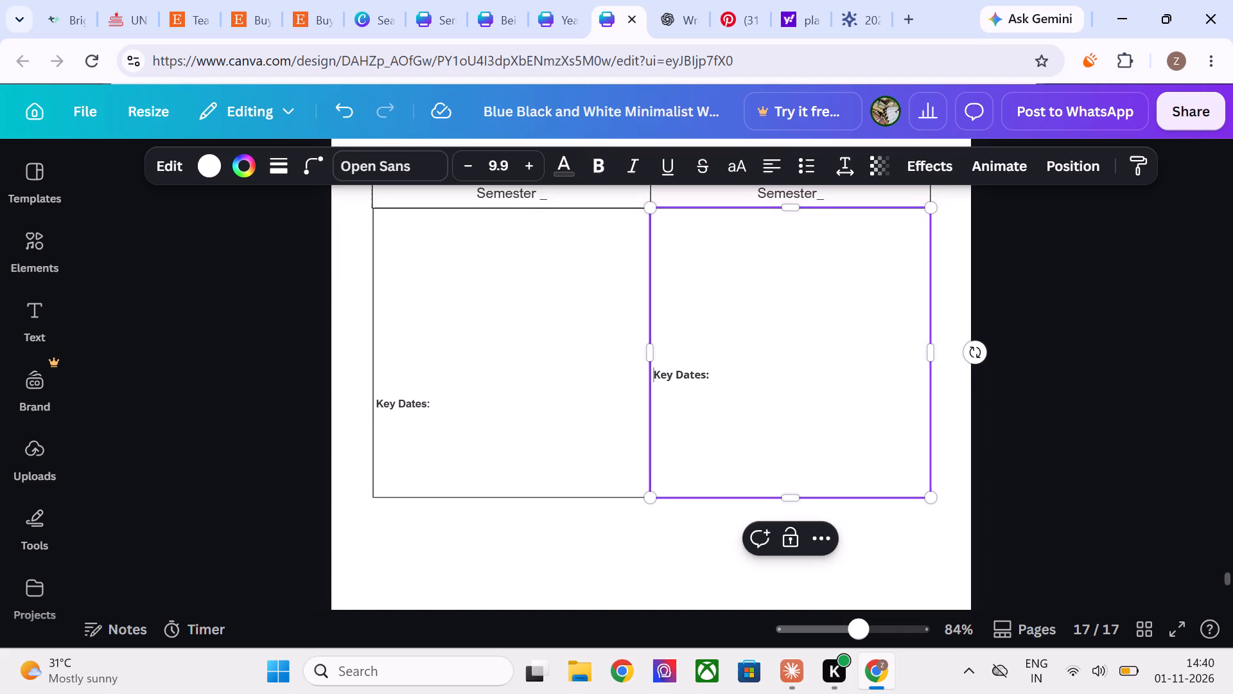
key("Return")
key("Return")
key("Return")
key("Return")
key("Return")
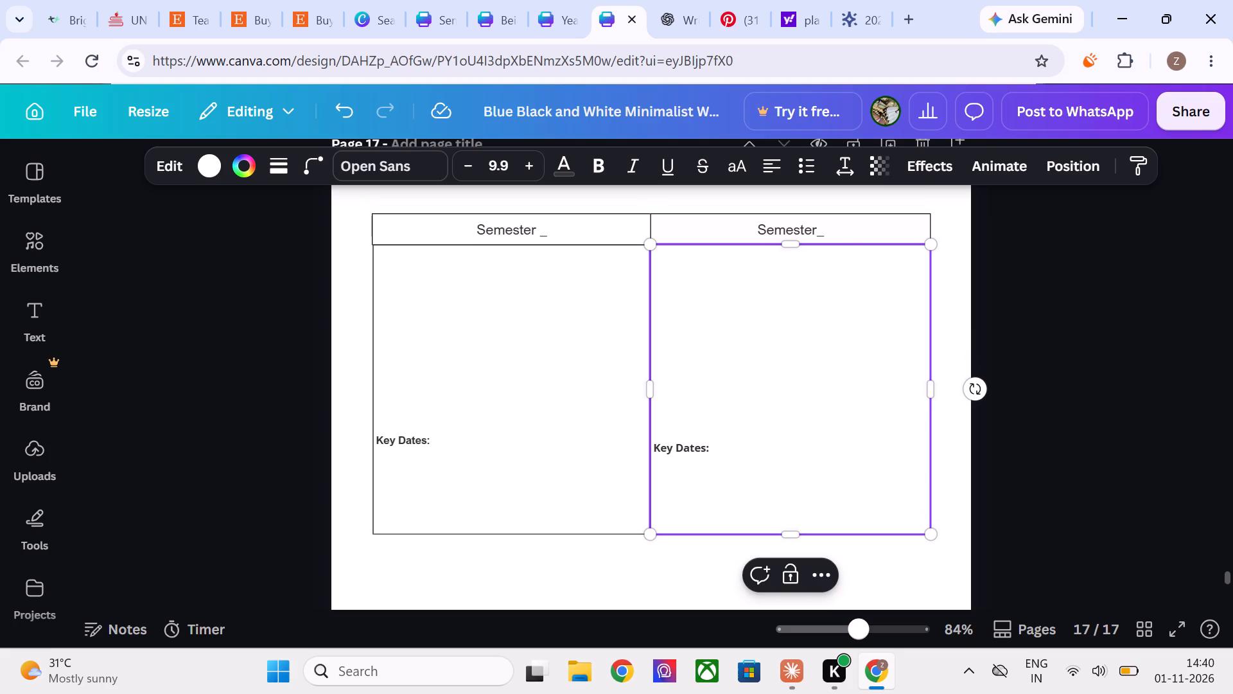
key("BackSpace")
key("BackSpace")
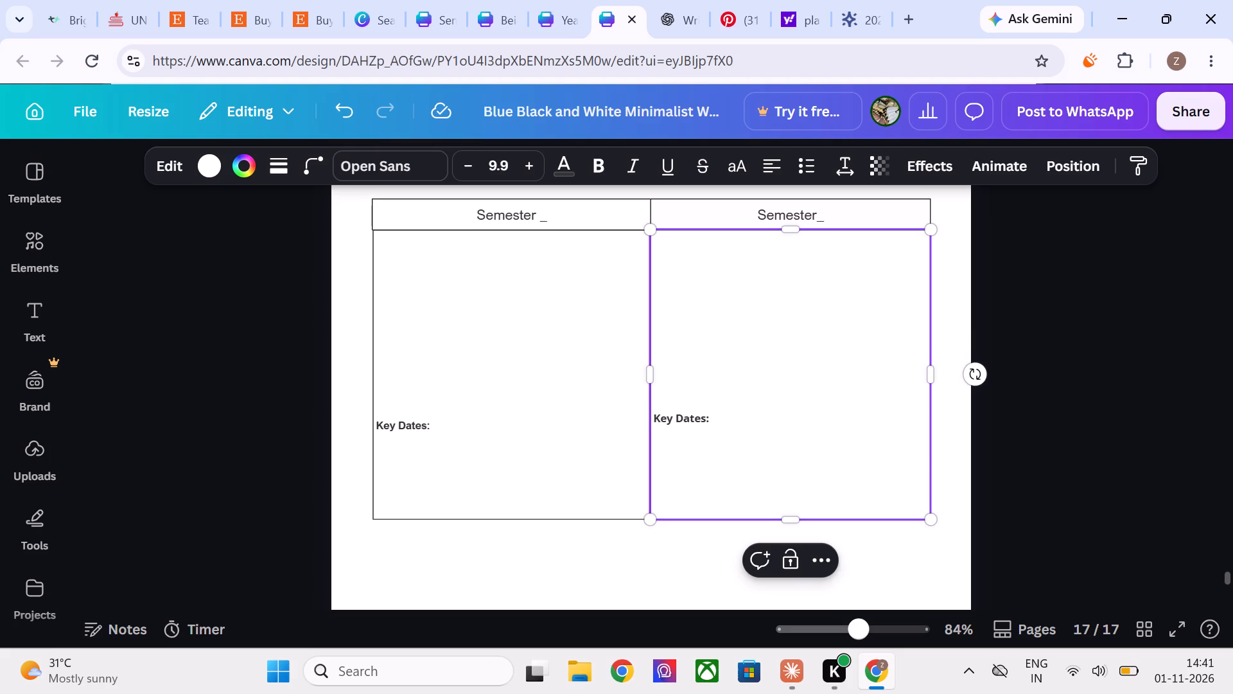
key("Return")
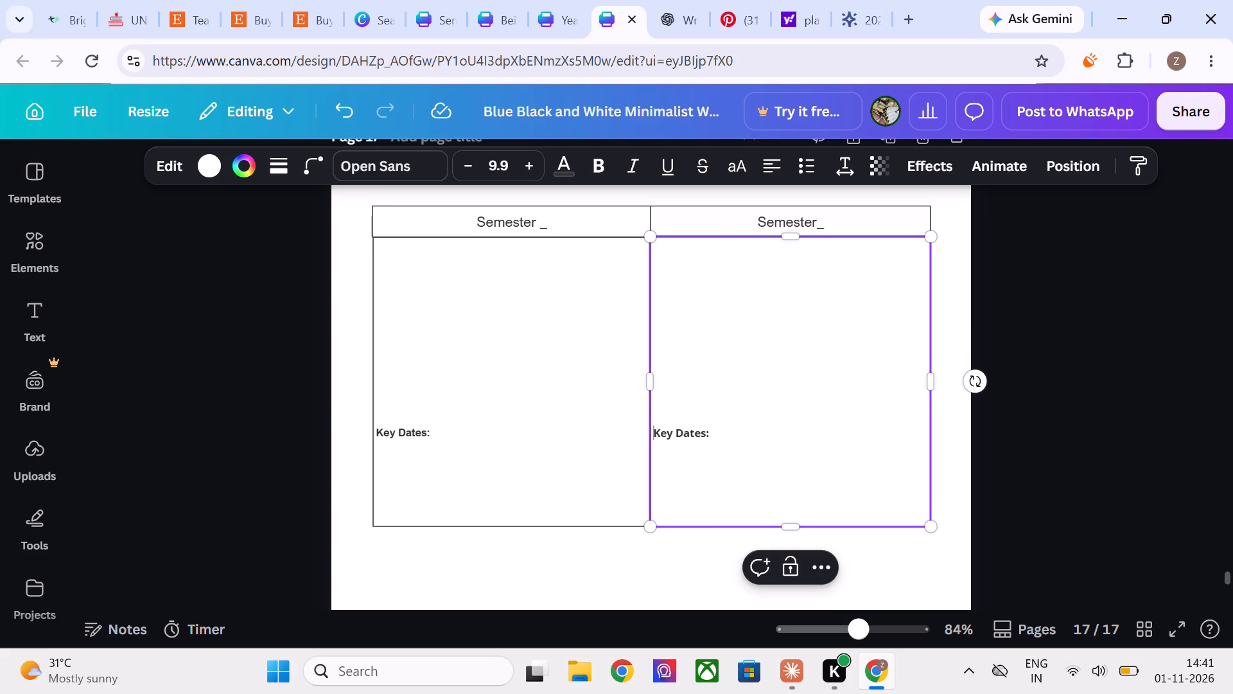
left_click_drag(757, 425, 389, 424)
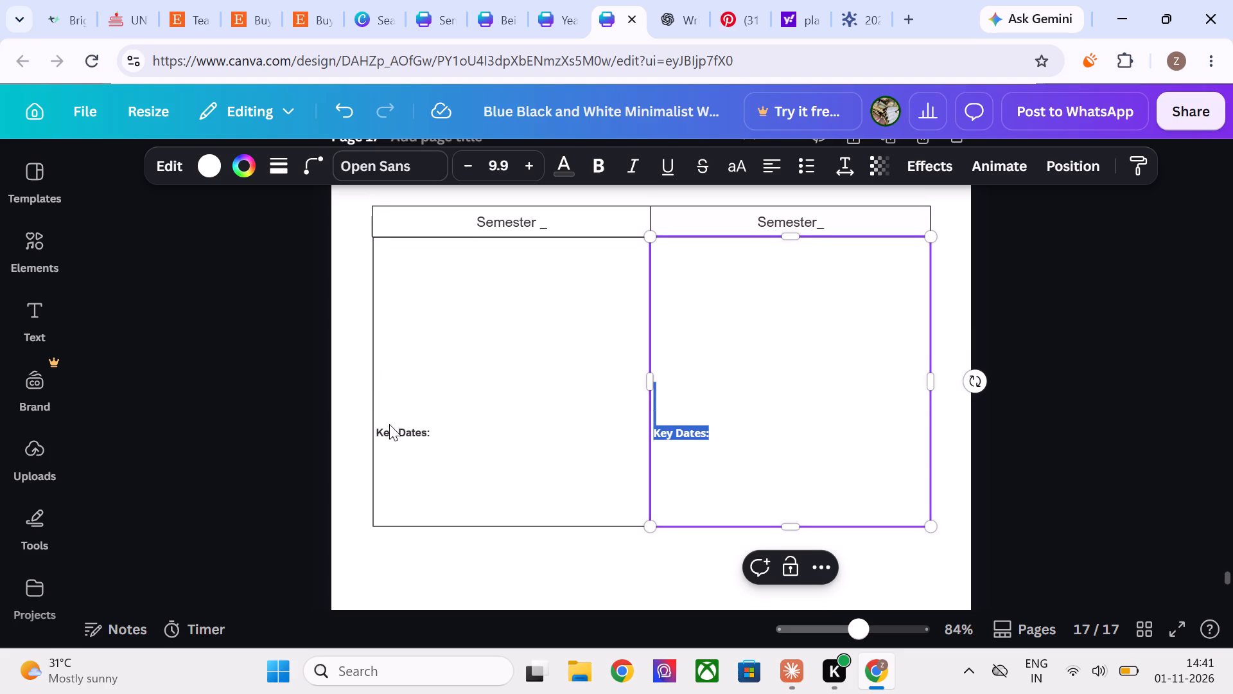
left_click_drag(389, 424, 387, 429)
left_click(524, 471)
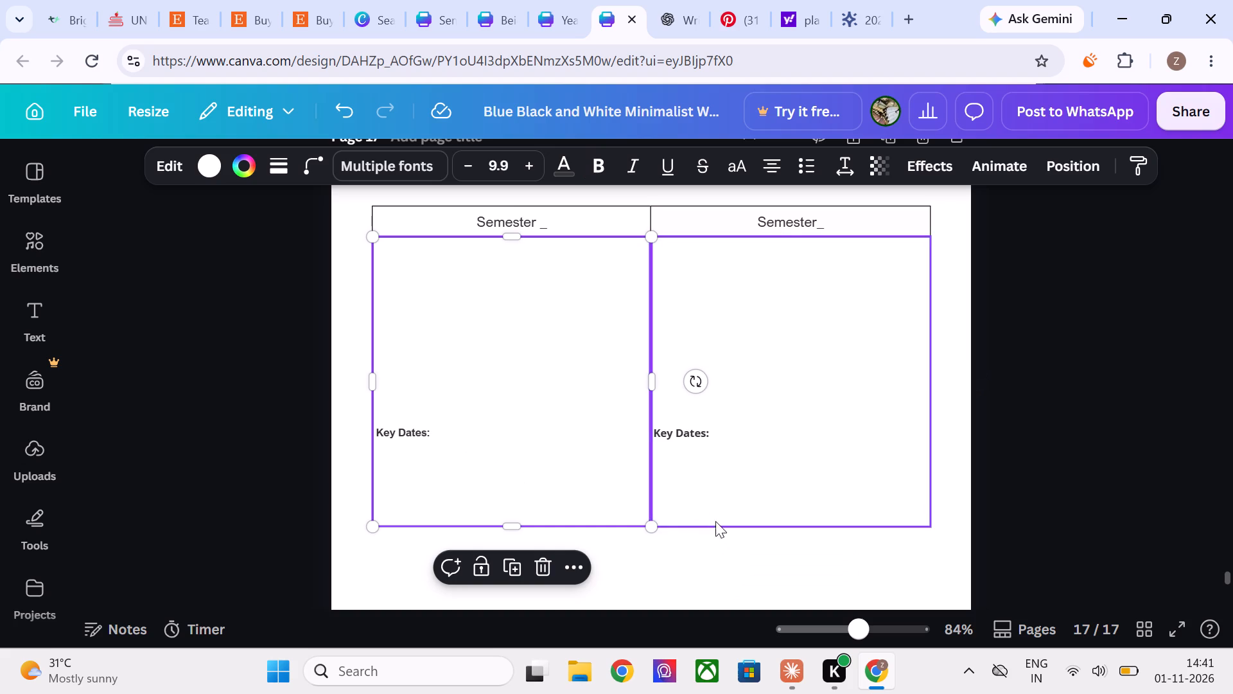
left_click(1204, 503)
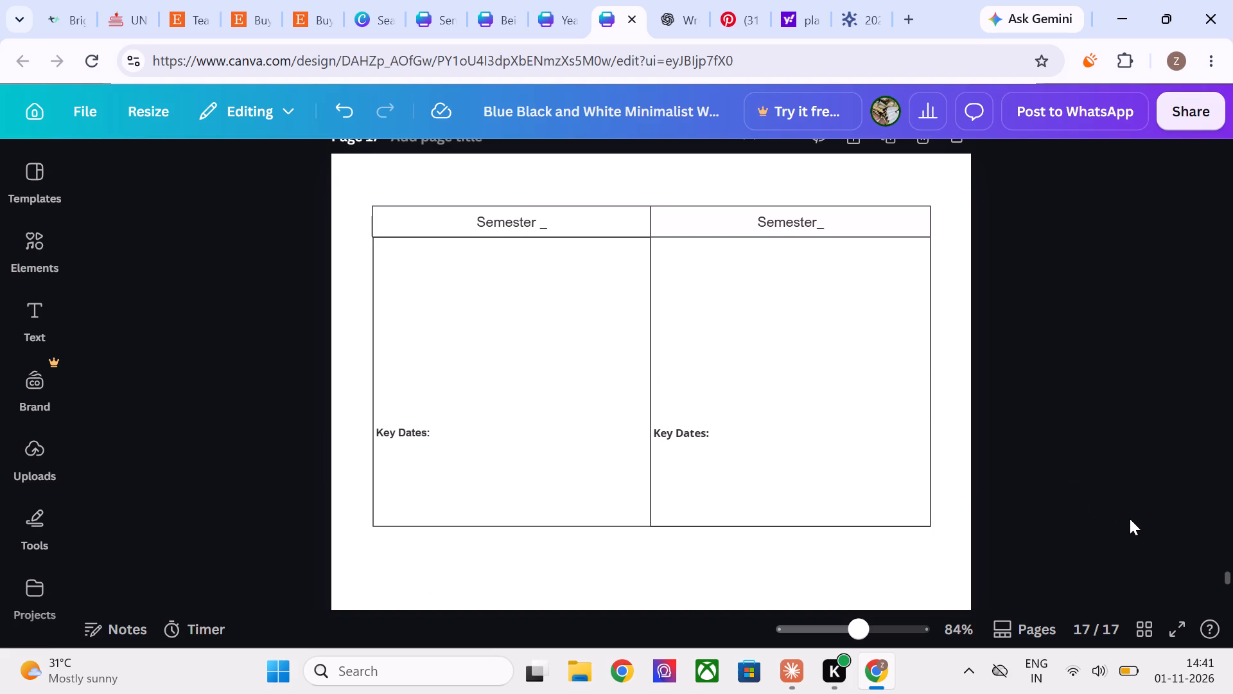
Delete the "Key Dates:" labels from the boxes under both Semester headings on page 17.
double_click(686, 430)
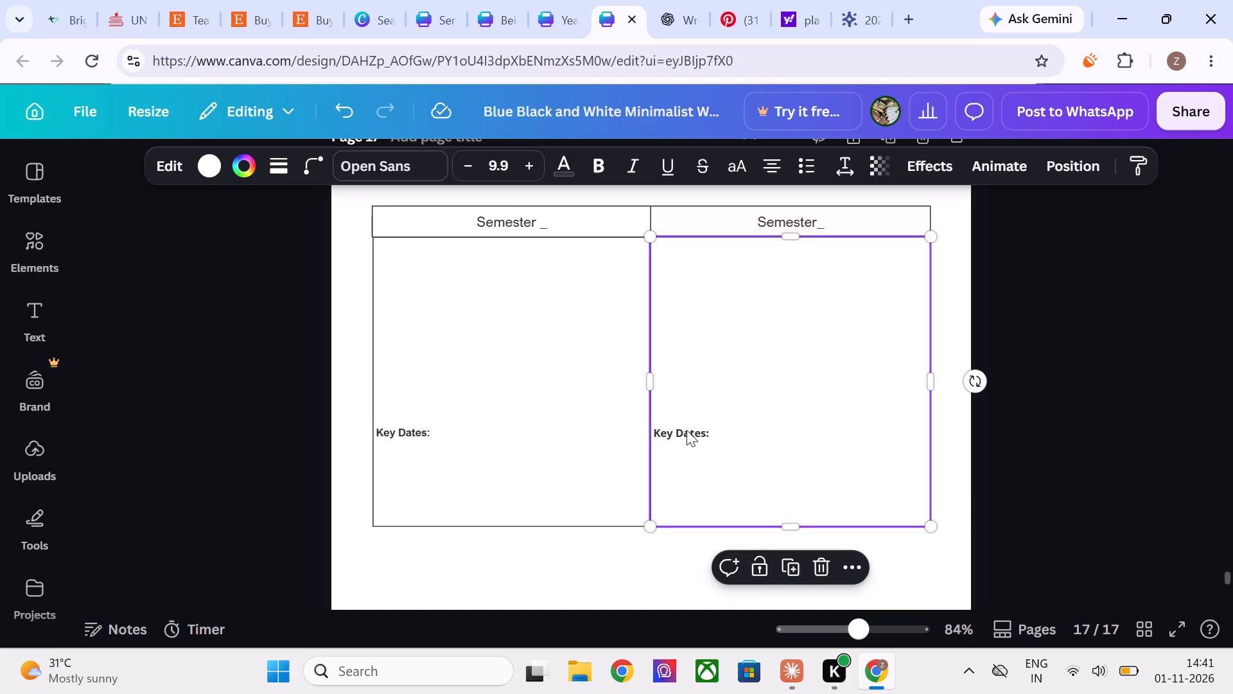
left_click_drag(724, 433, 661, 431)
key("BackSpace")
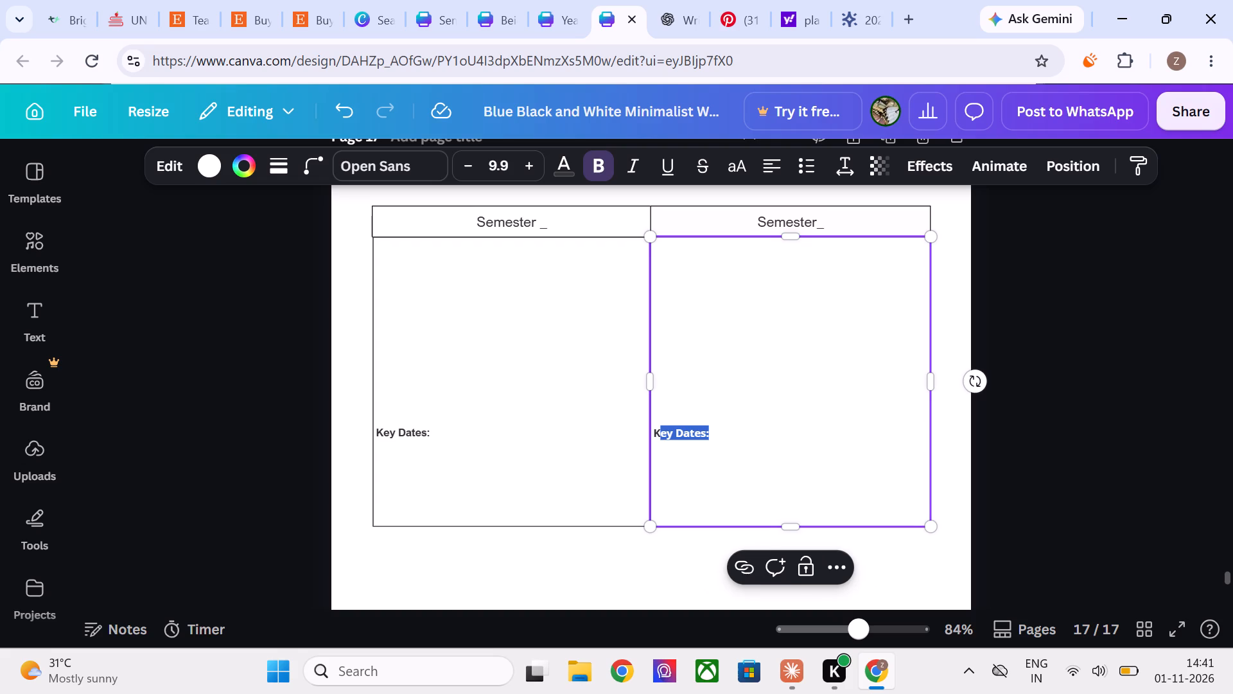
key("BackSpace")
key("BackSpace")
triple_click(436, 423)
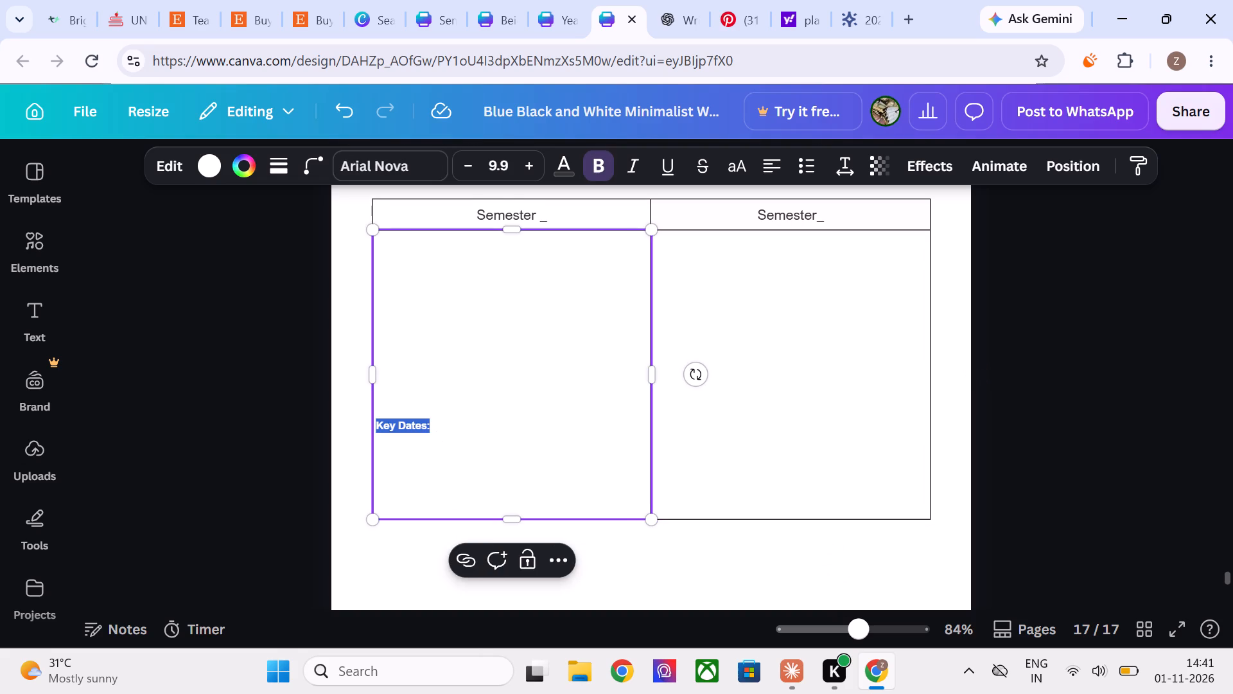
key("BackSpace")
left_click(1078, 439)
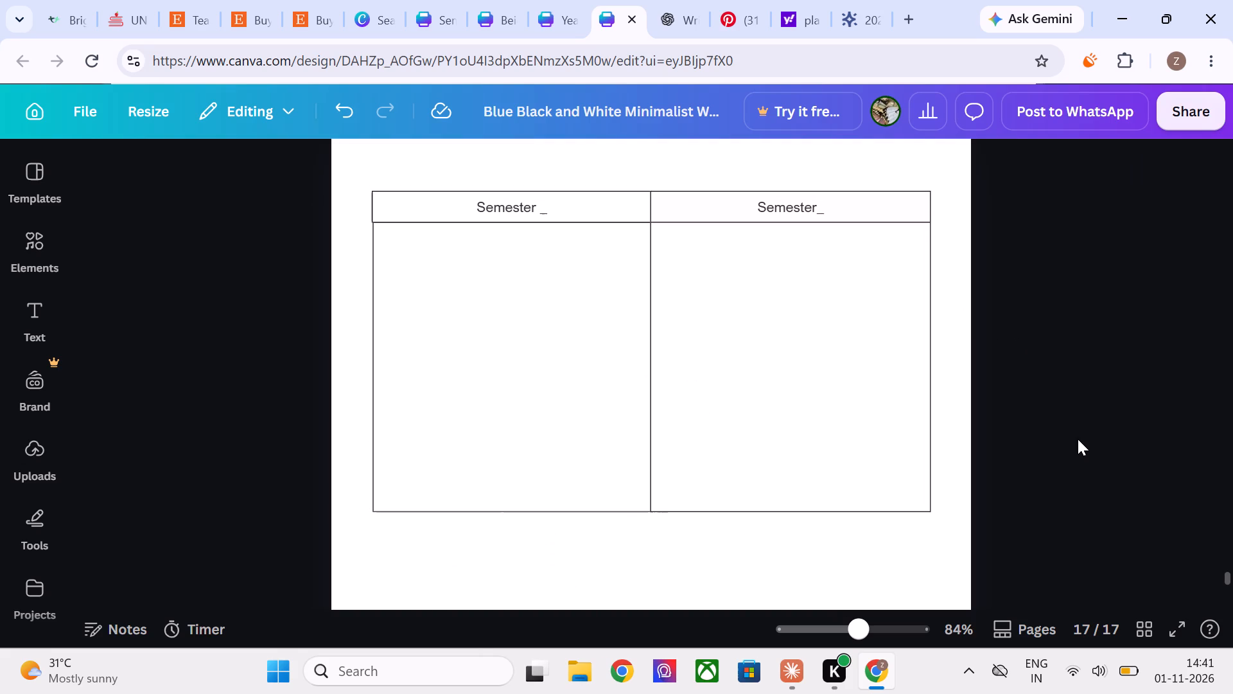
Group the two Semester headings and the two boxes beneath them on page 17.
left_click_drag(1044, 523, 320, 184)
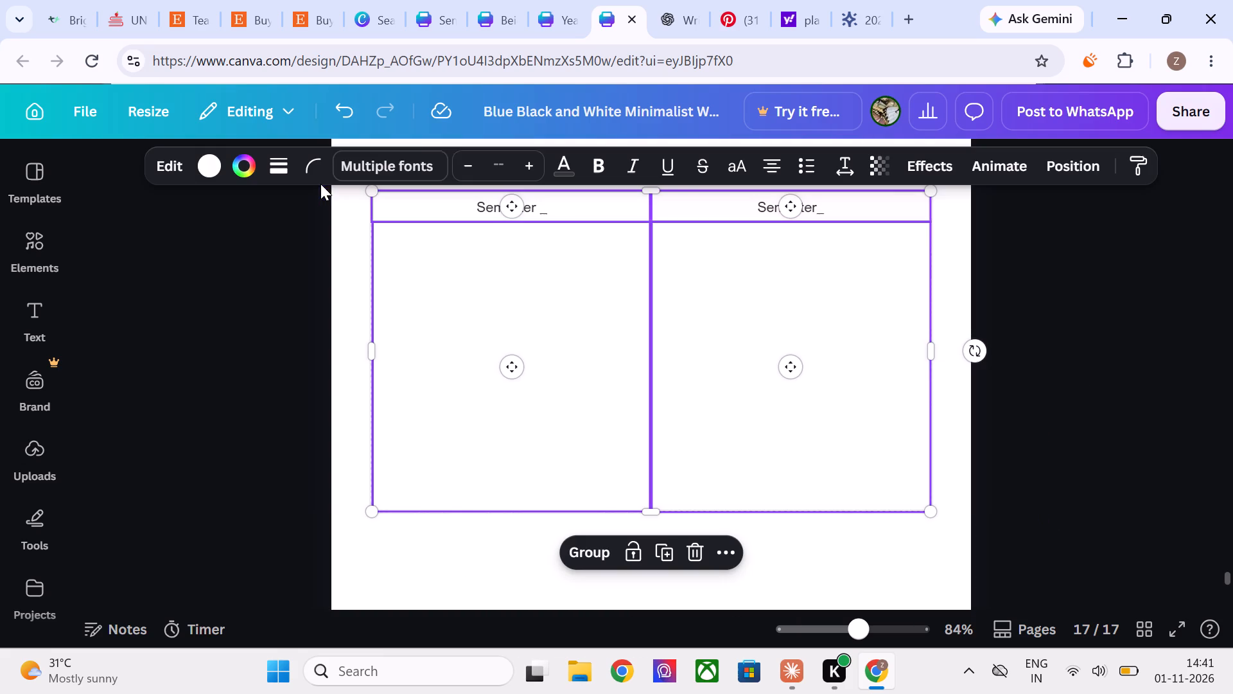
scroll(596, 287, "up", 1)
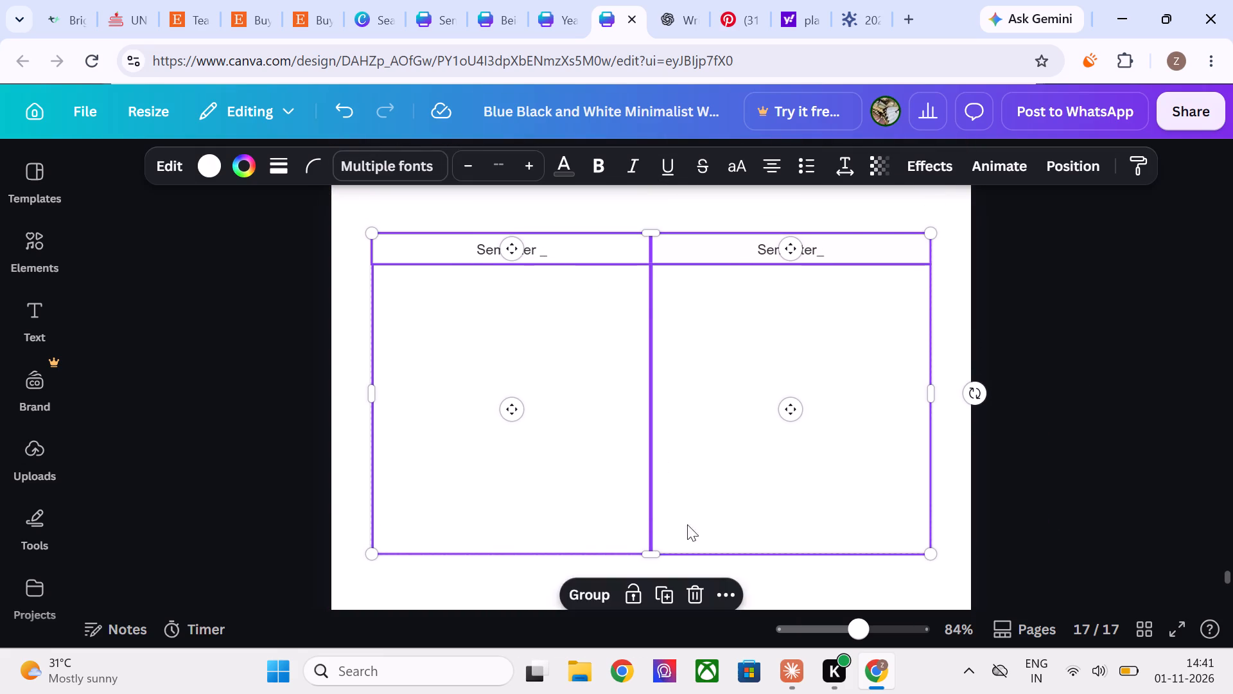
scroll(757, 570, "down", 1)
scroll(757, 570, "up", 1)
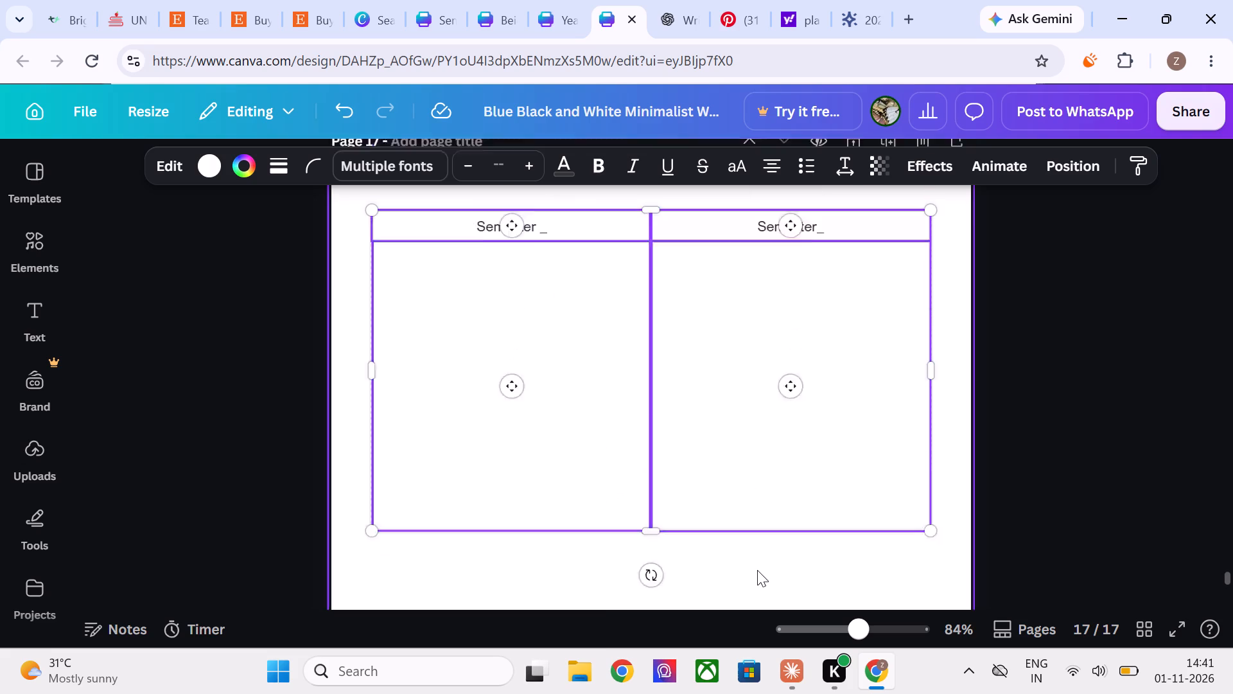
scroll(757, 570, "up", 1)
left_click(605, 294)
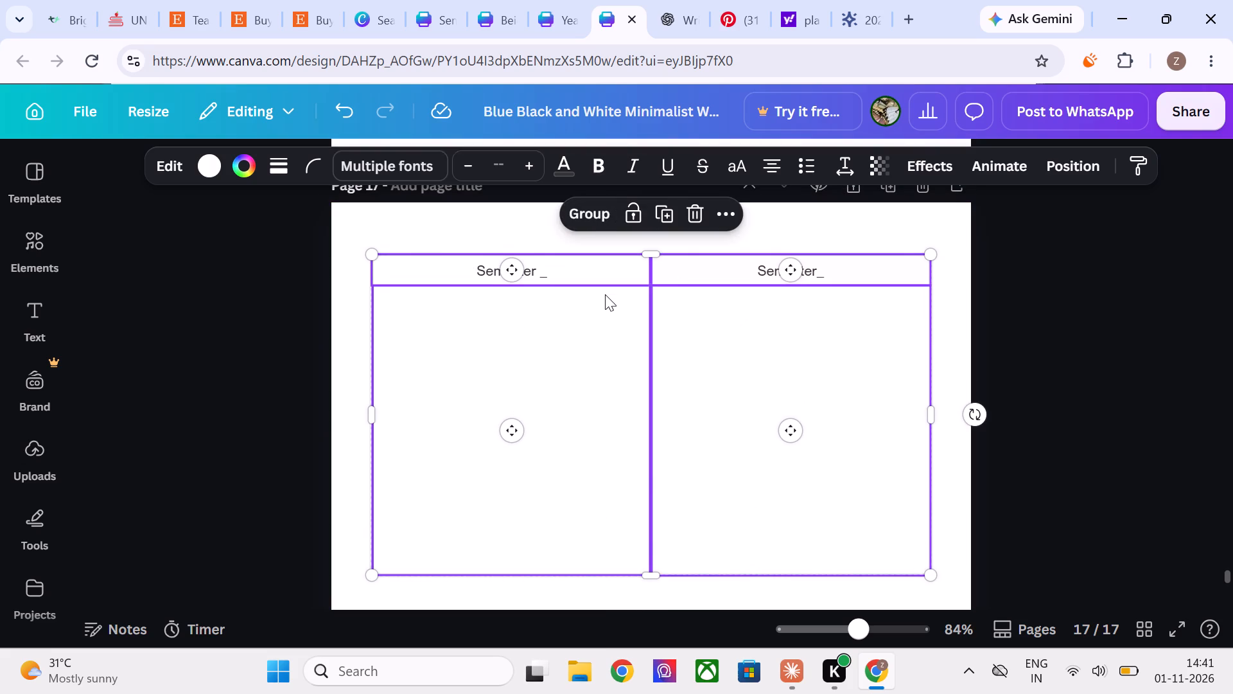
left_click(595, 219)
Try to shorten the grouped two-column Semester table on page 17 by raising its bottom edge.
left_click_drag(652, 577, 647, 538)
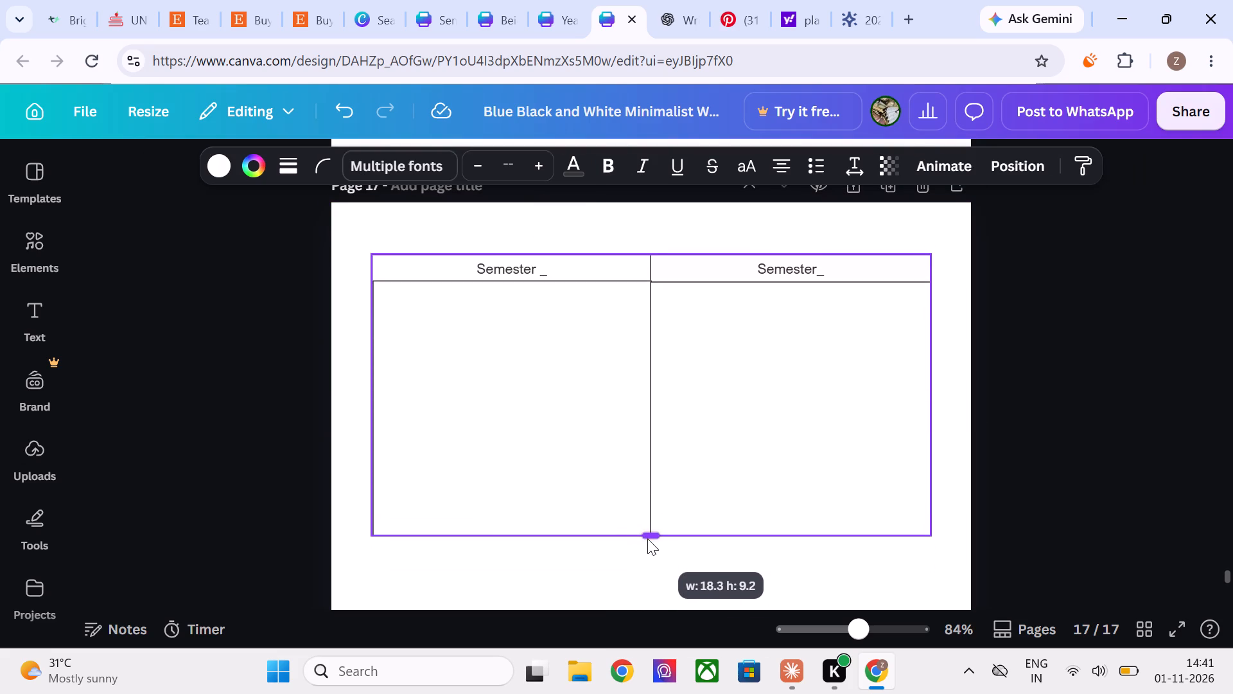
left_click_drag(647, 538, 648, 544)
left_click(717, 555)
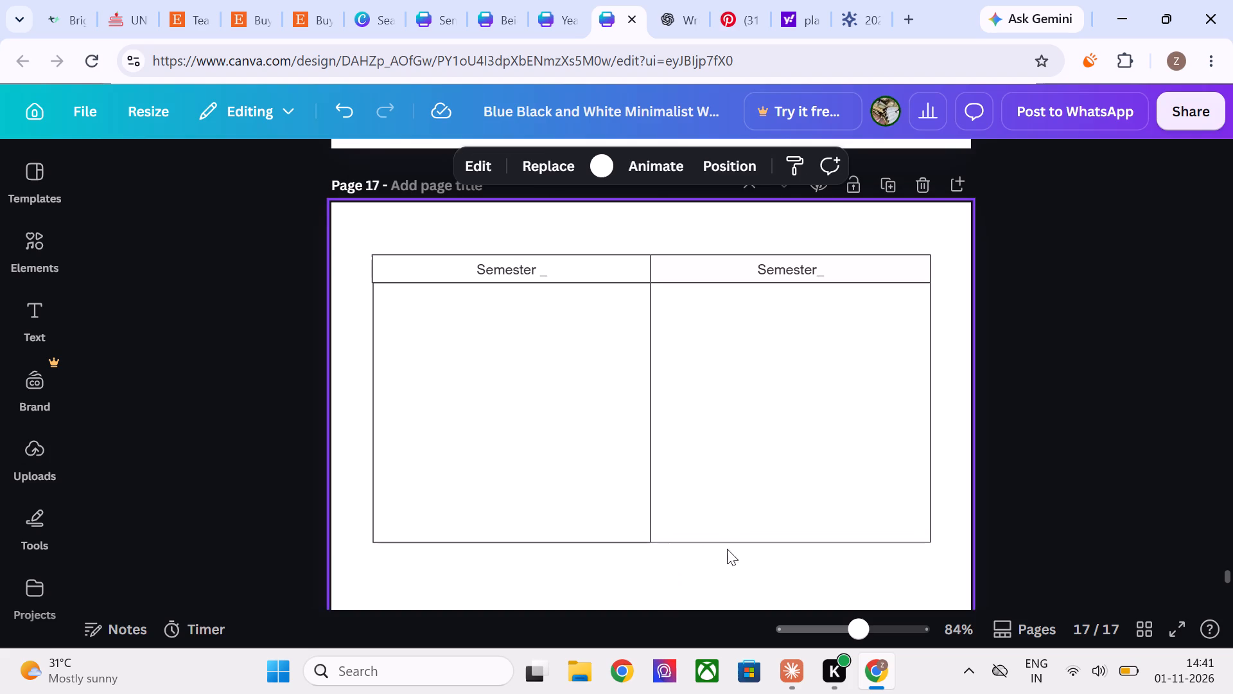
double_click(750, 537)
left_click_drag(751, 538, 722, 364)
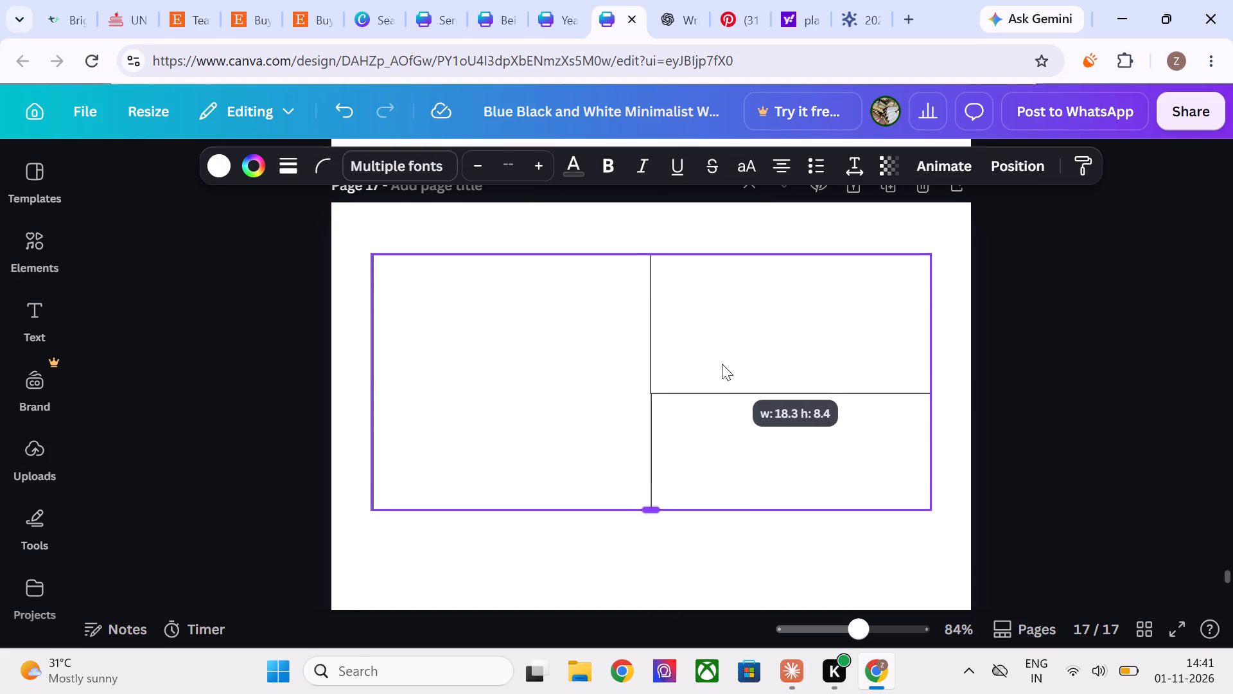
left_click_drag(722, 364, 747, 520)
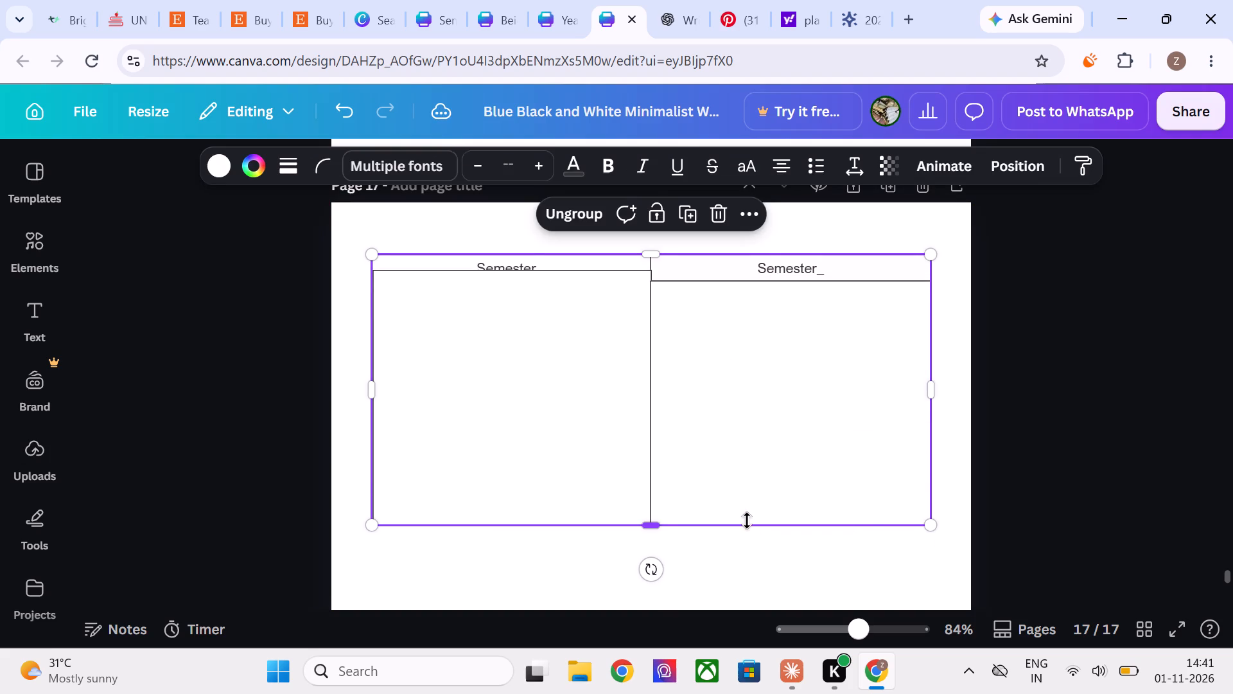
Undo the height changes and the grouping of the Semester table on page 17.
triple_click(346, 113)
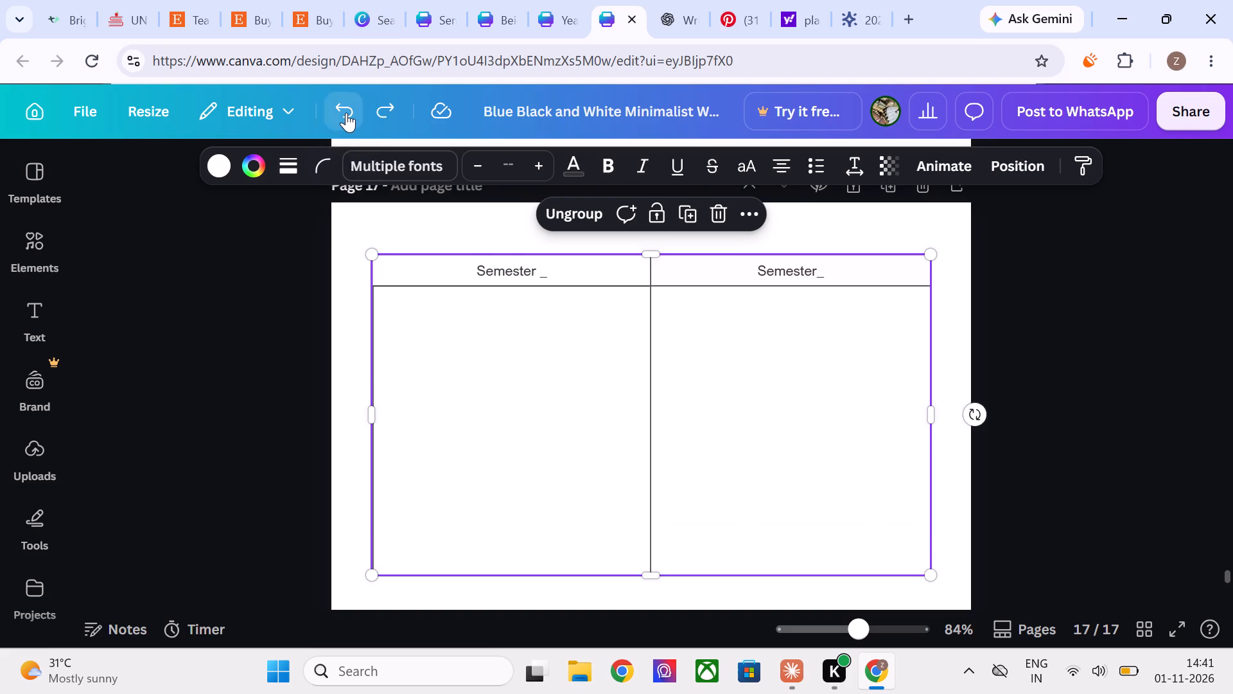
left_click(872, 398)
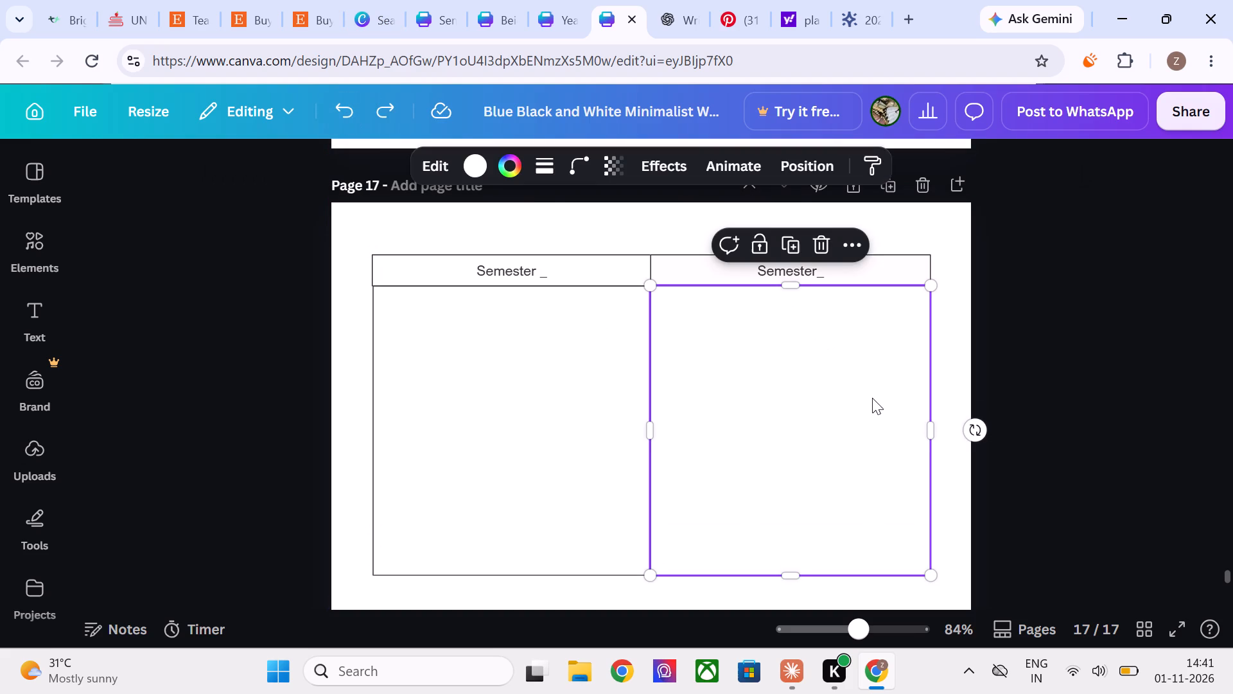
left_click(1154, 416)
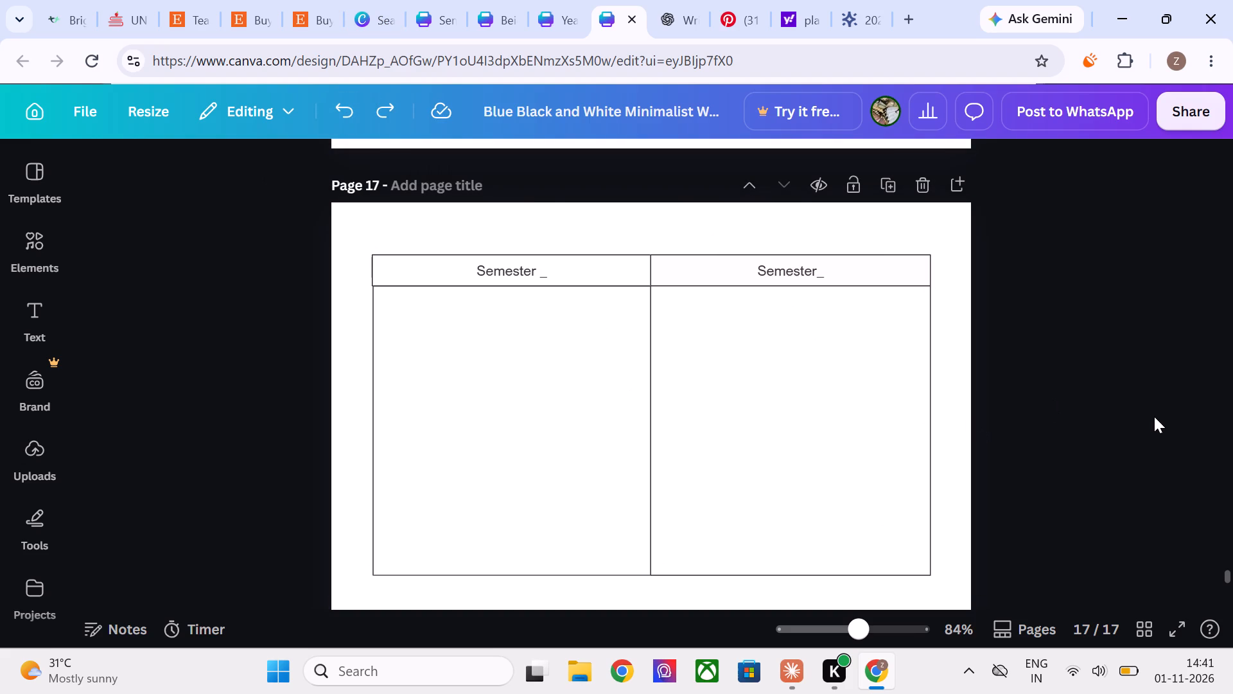
Copy the table with Student name, Semester, Year and Date fields from page 16 and paste it onto page 17.
scroll(1154, 416, "down", 3)
left_click(651, 326)
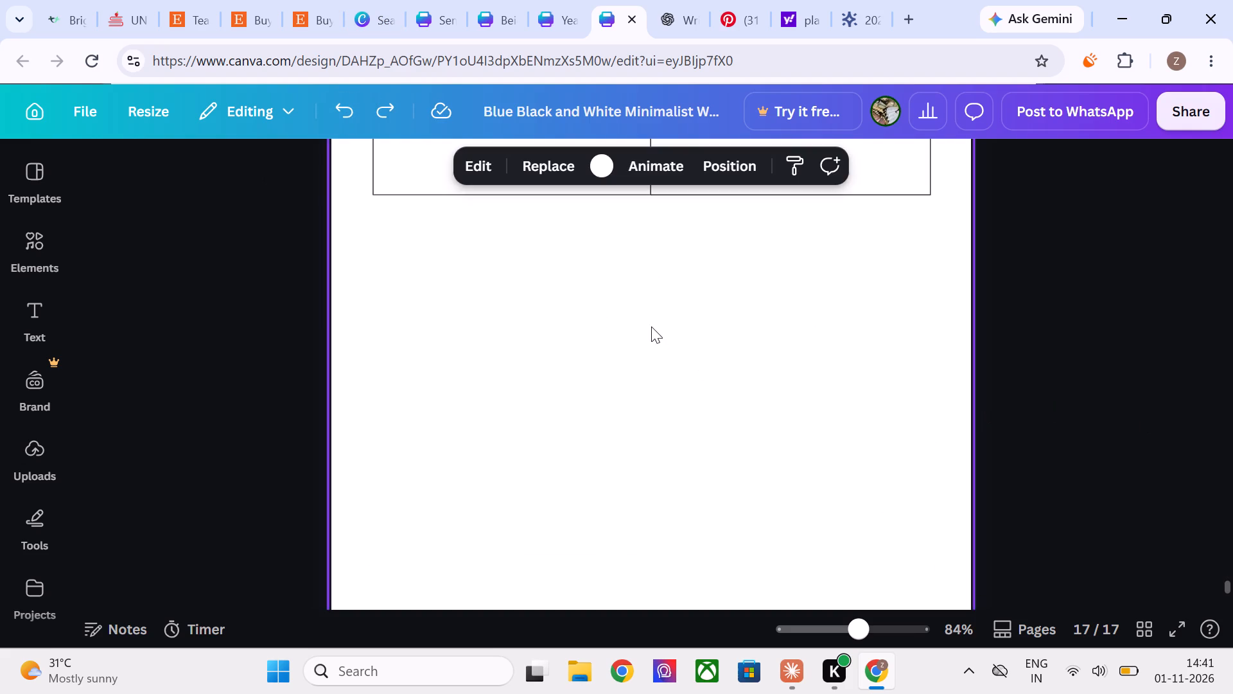
scroll(651, 326, "up", 8)
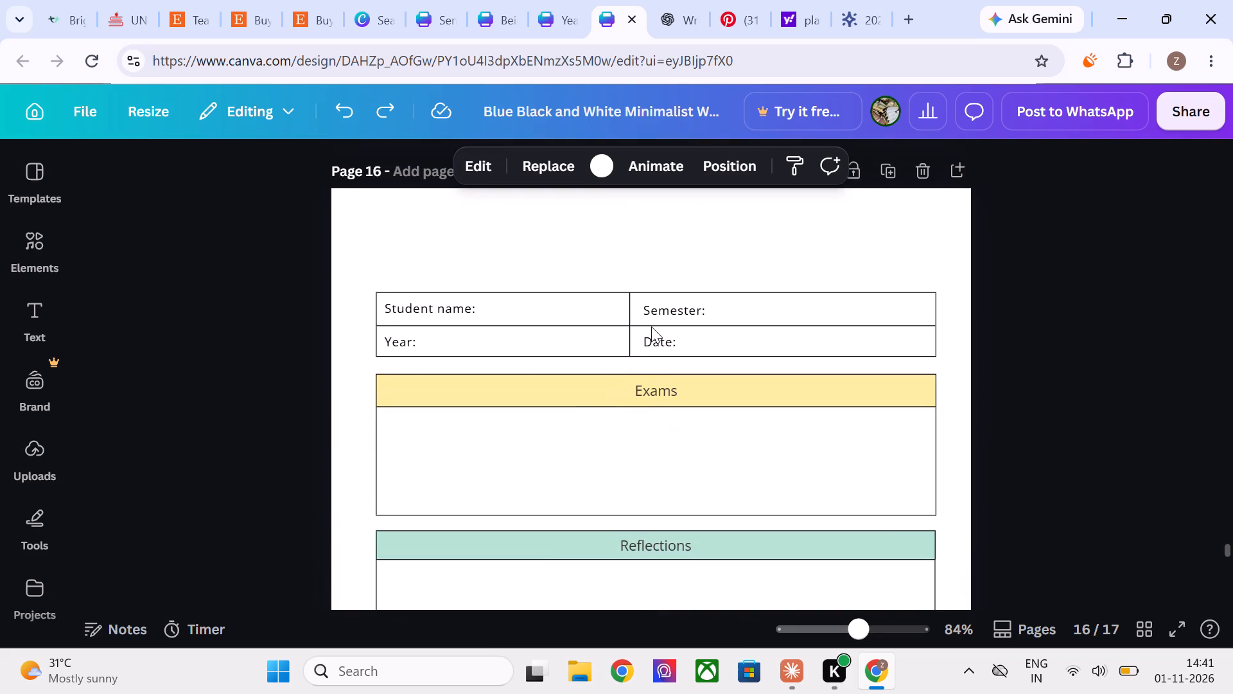
scroll(651, 326, "up", 2)
left_click_drag(362, 275, 949, 360)
key("ctrl+c")
scroll(949, 360, "down", 3)
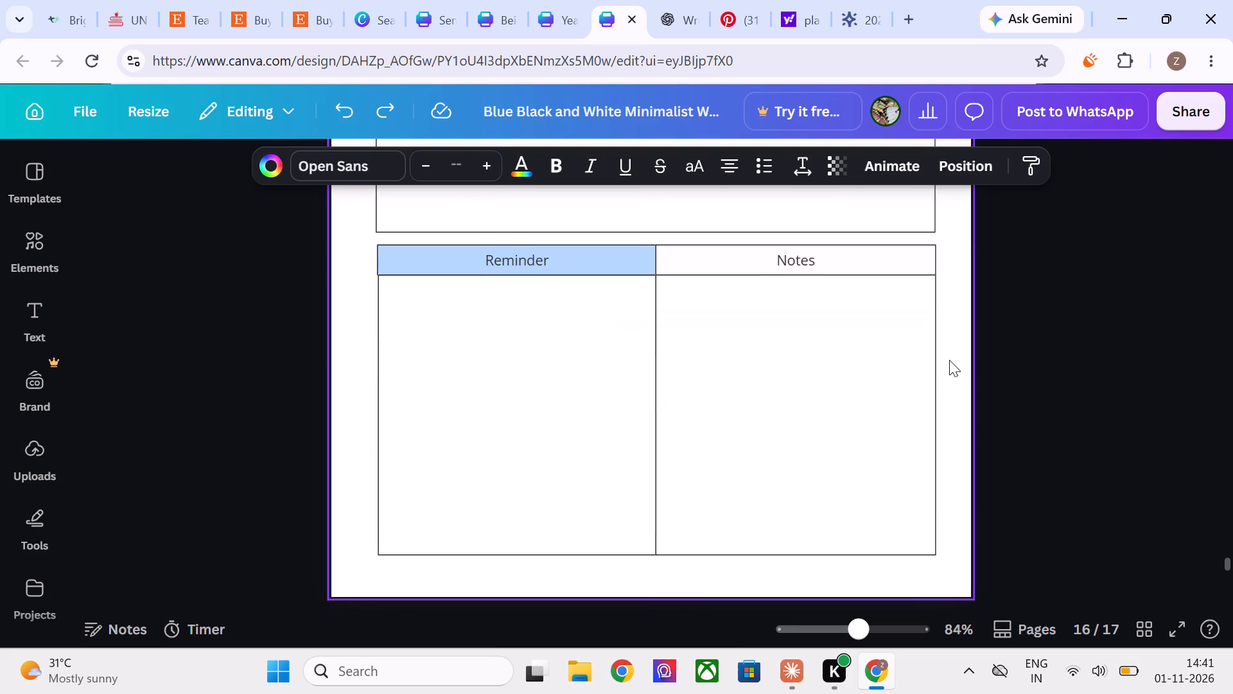
scroll(592, 439, "down", 3)
key("ctrl+v")
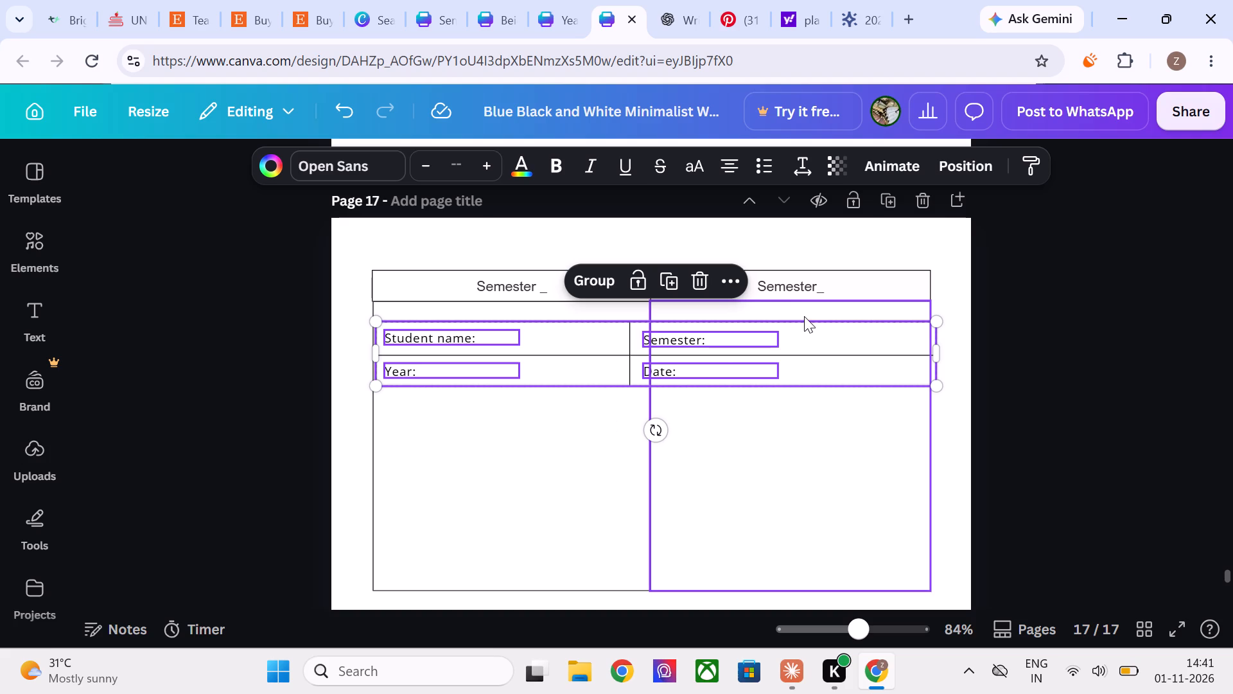
Move the pasted student details table to the bottom of the Semester boxes and match its side edges to theirs.
left_click_drag(900, 363, 924, 560)
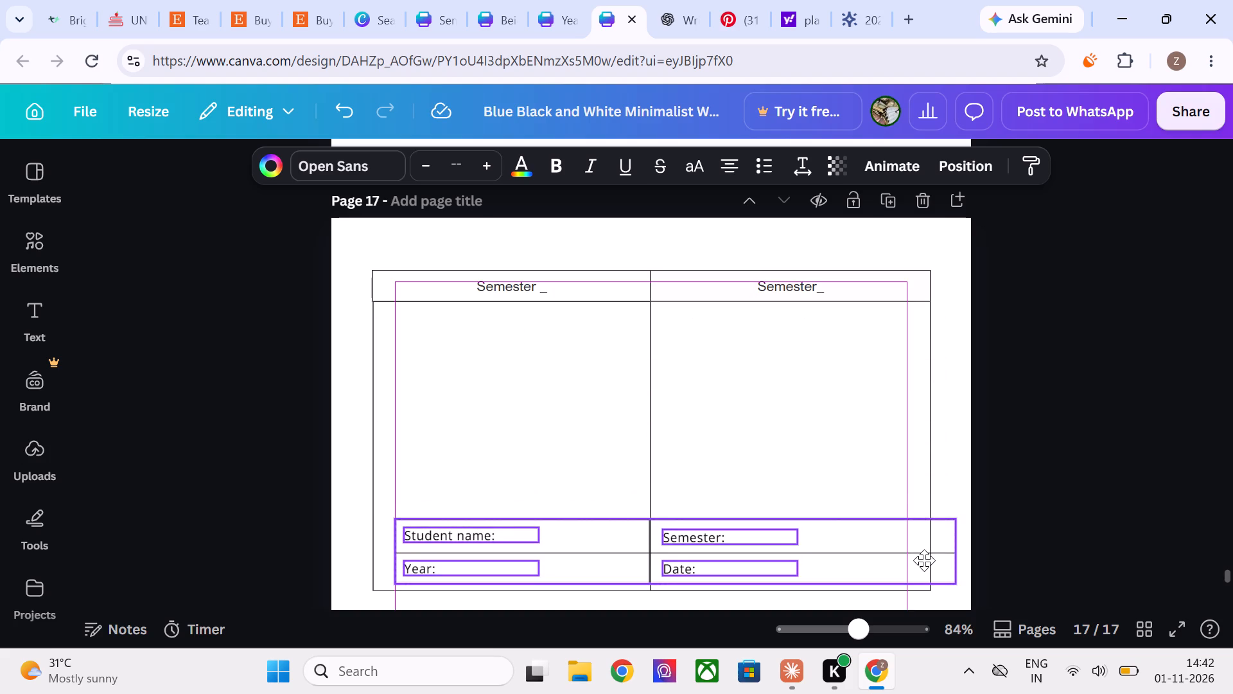
left_click_drag(924, 560, 886, 563)
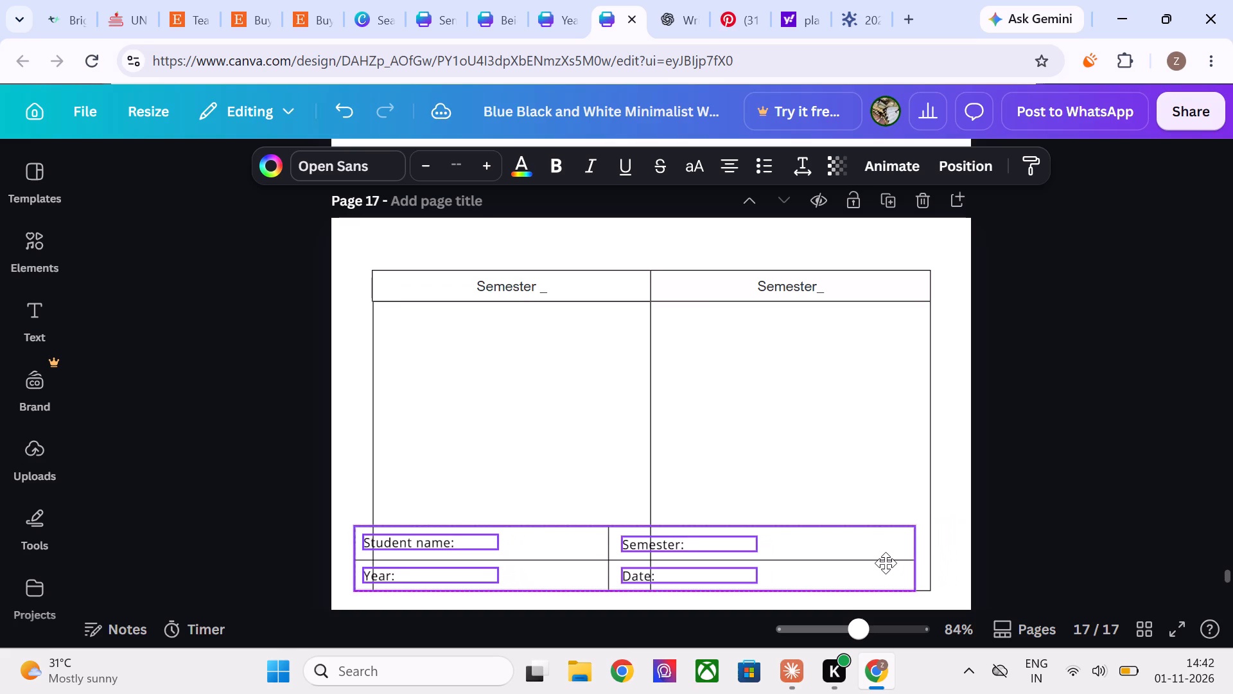
left_click_drag(886, 563, 916, 564)
left_click(916, 564)
left_click_drag(962, 559, 936, 561)
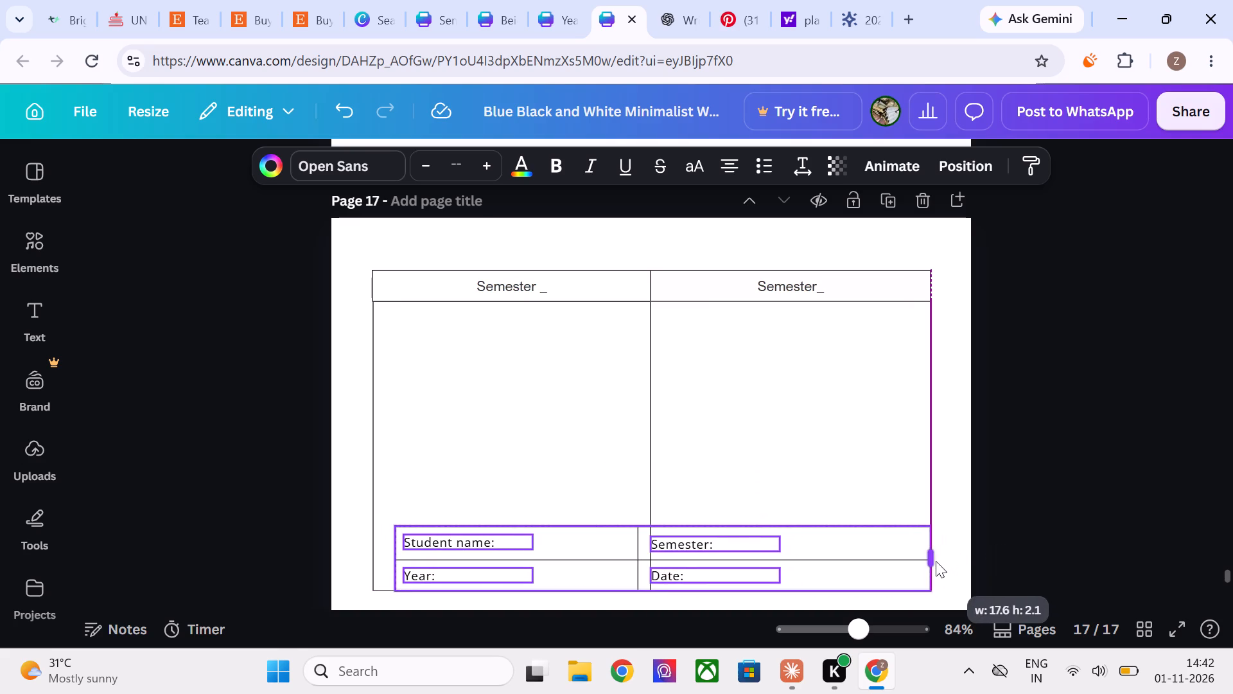
left_click_drag(936, 561, 936, 562)
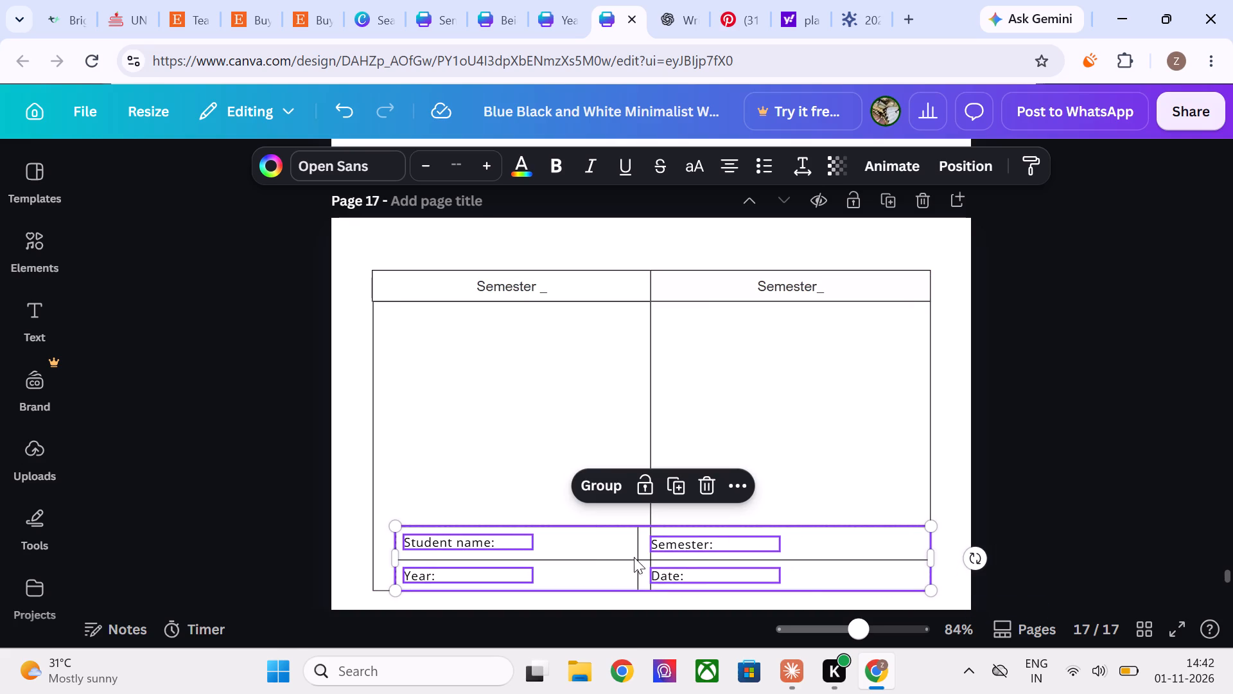
left_click_drag(394, 560, 372, 564)
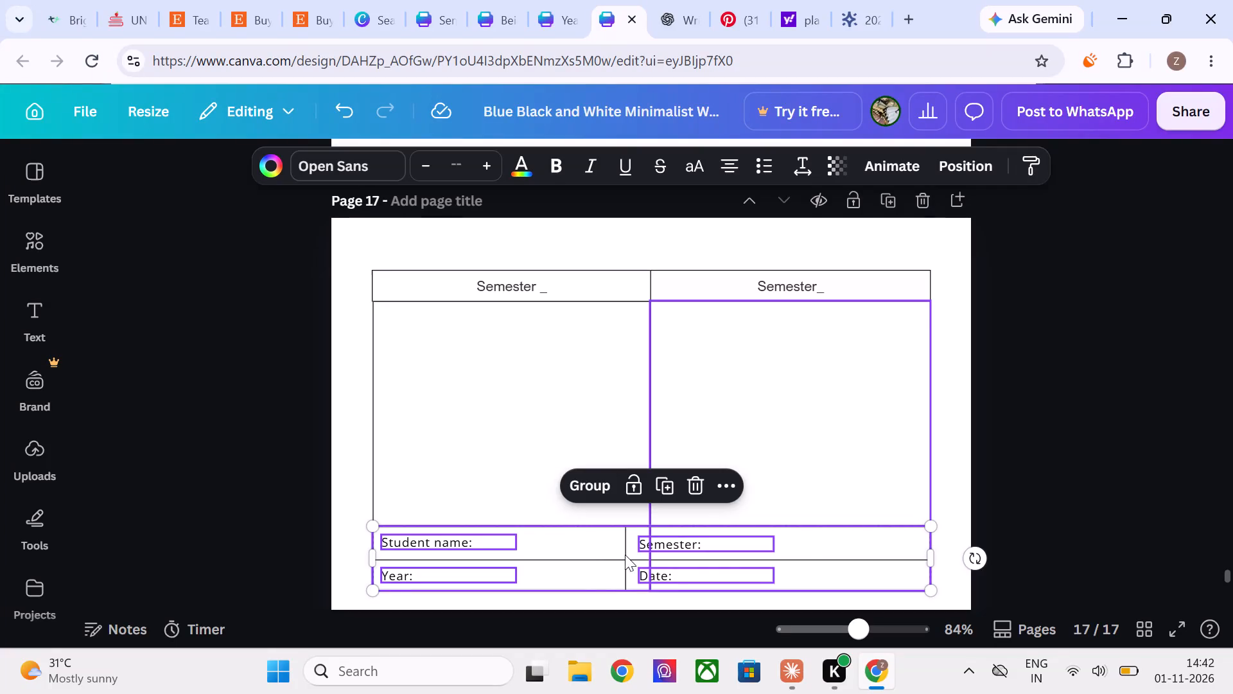
Shift the student details table sideways and adjust its right edge so its centre divider meets the line between the Semester boxes.
left_click_drag(805, 544, 818, 541)
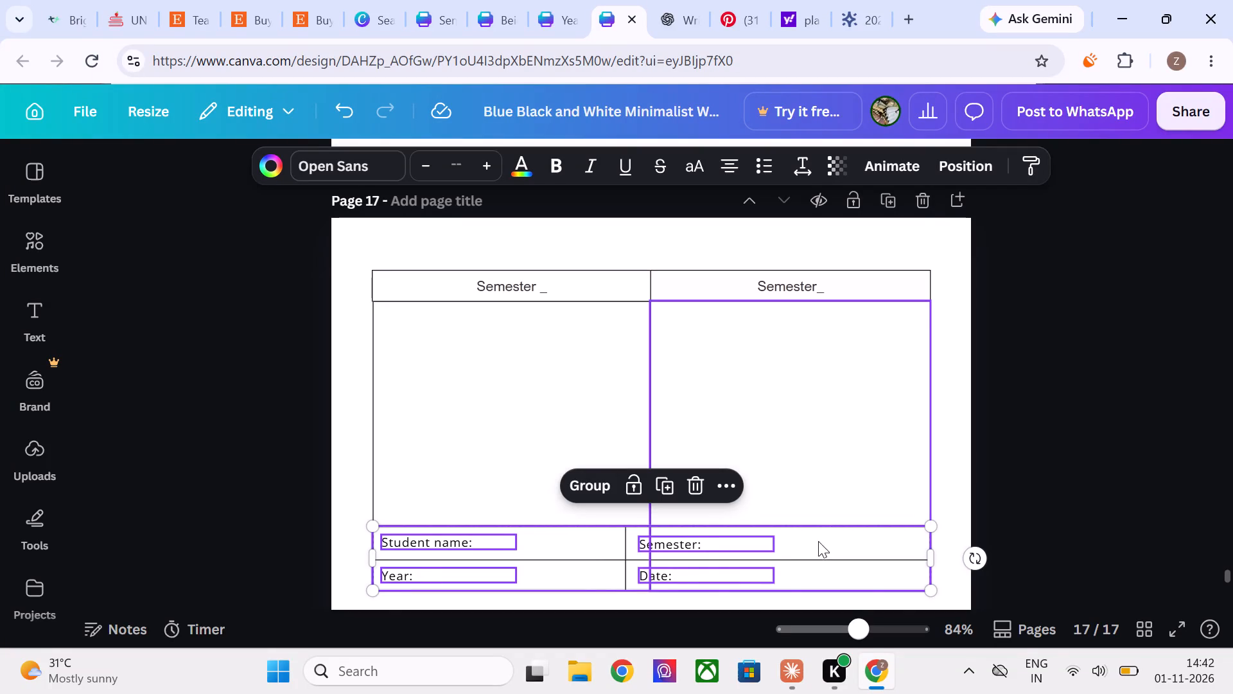
left_click_drag(818, 541, 828, 547)
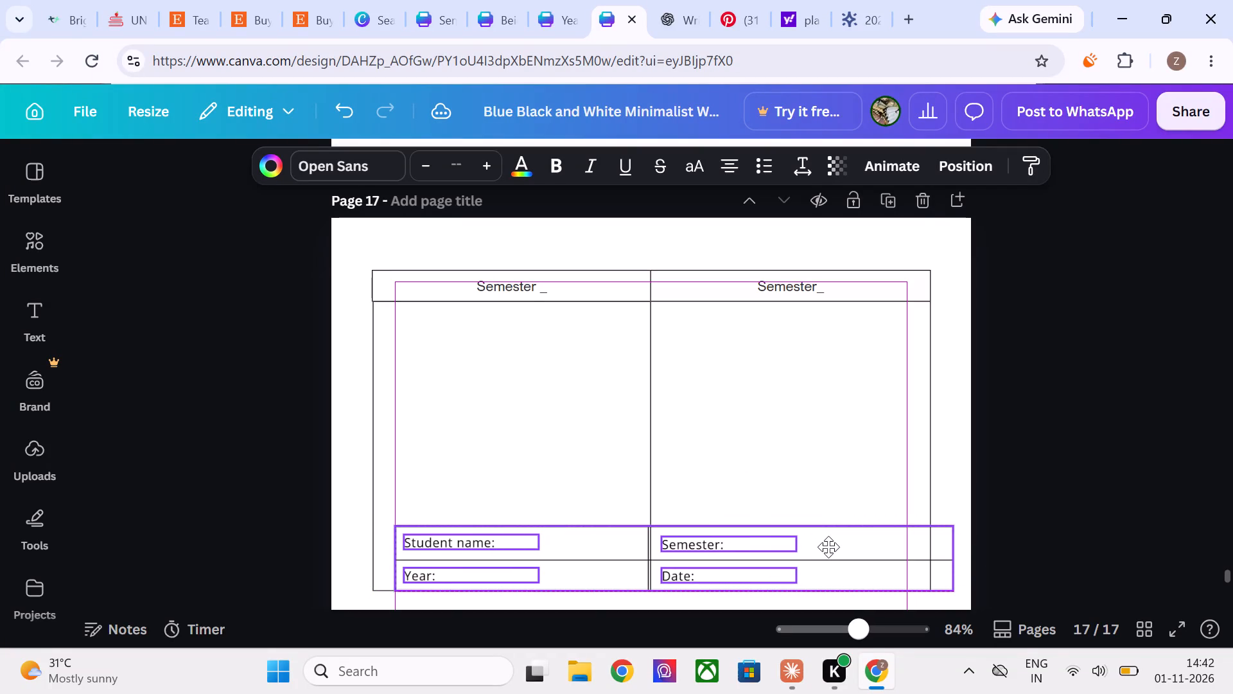
left_click_drag(828, 547, 832, 547)
left_click_drag(832, 547, 832, 548)
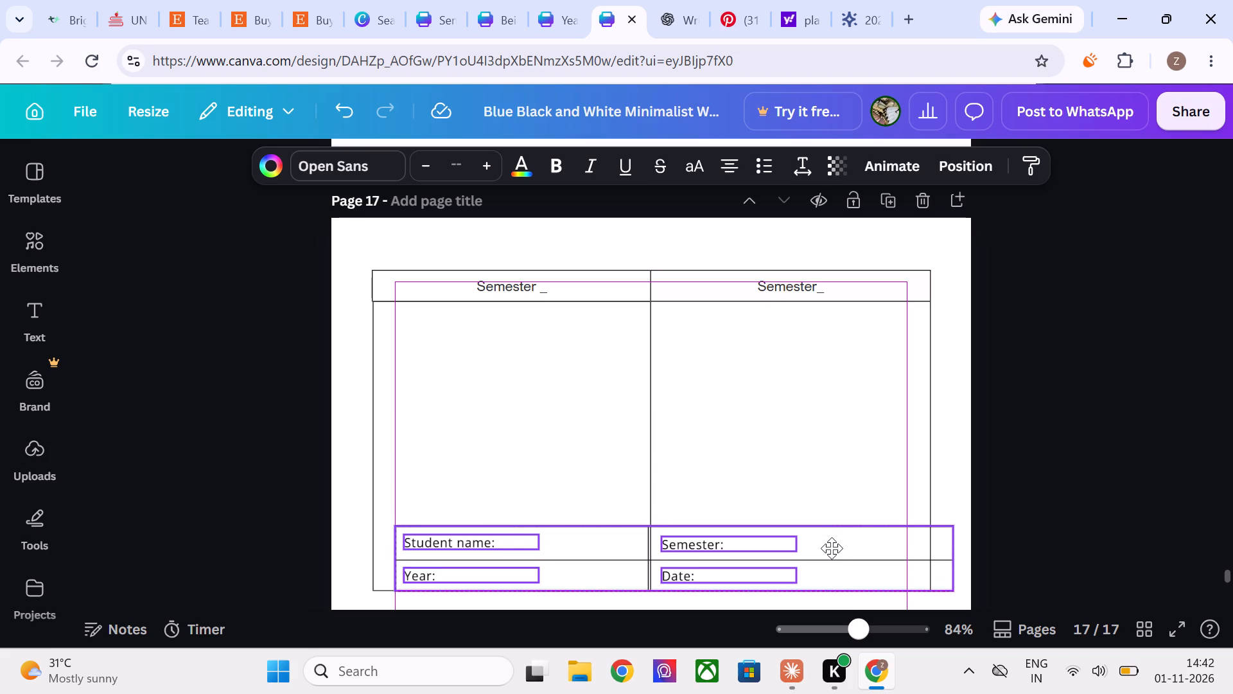
left_click_drag(832, 548, 832, 546)
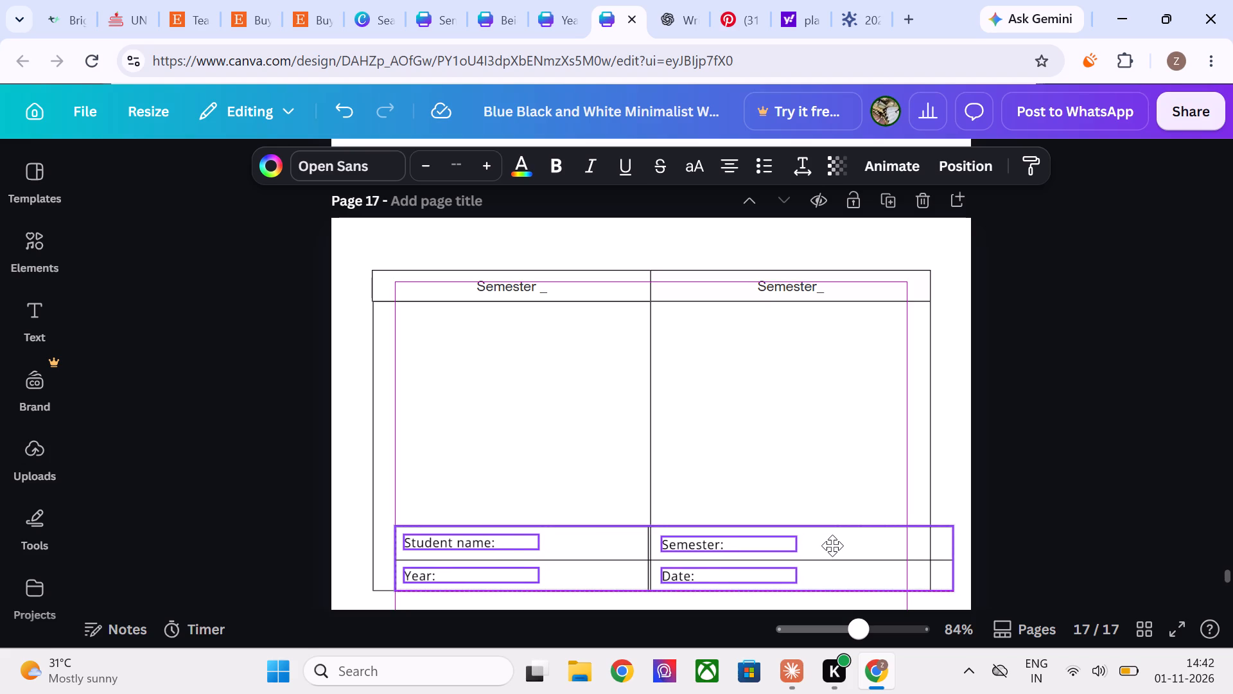
left_click_drag(832, 546, 834, 546)
left_click(834, 546)
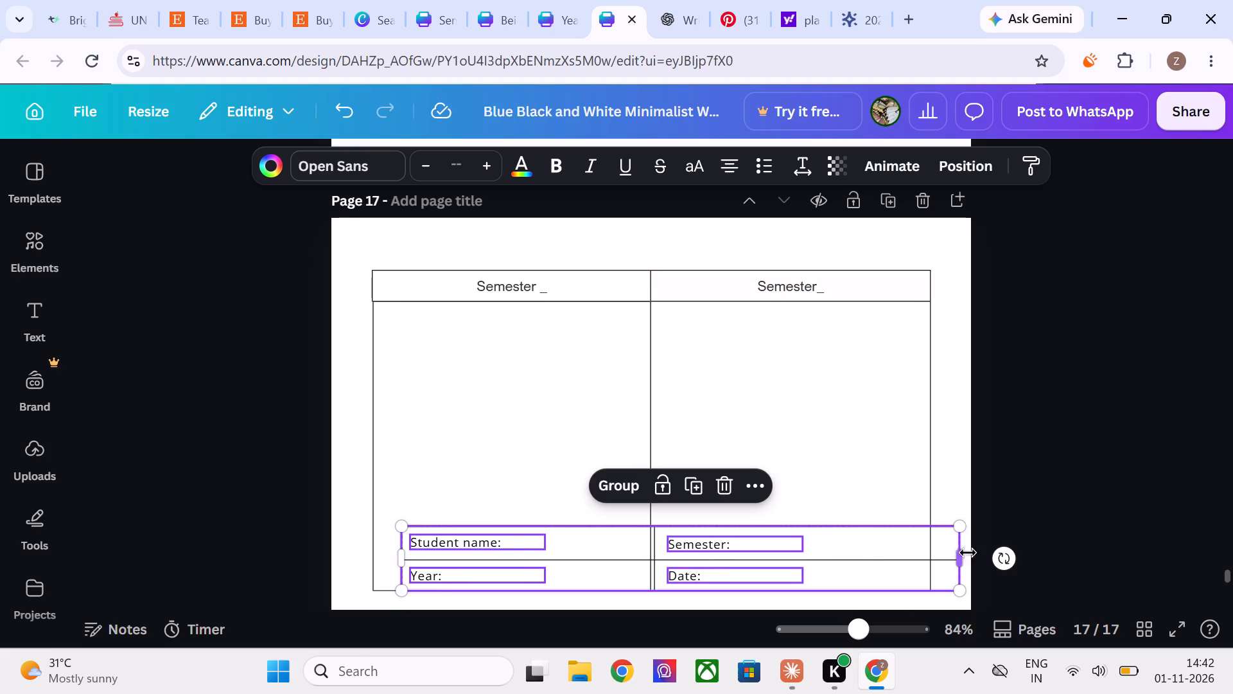
left_click_drag(961, 555, 934, 555)
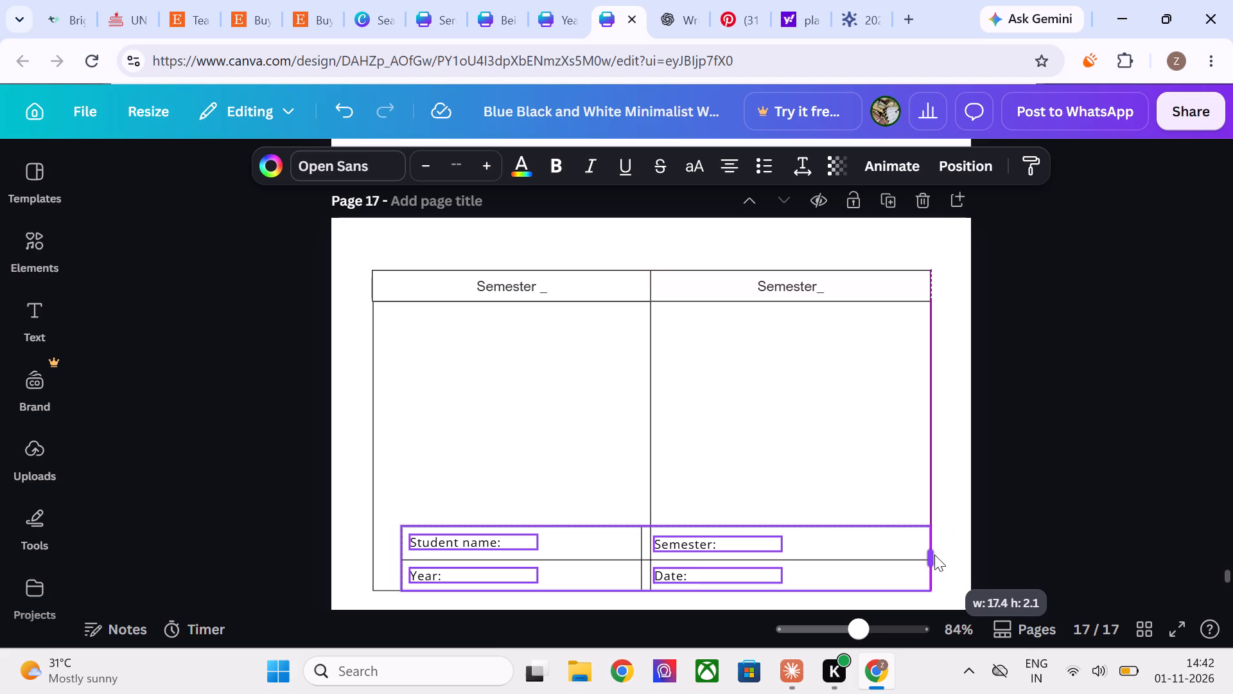
left_click_drag(934, 555, 950, 555)
left_click(950, 555)
left_click(1069, 558)
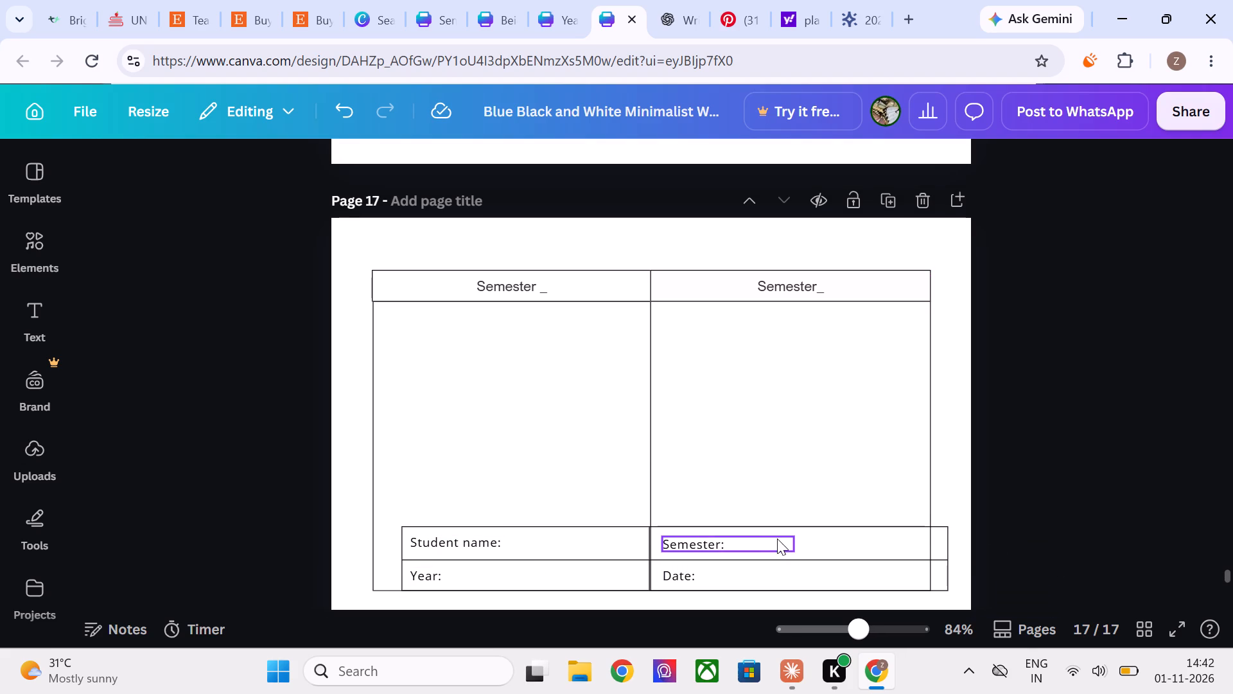
left_click(1078, 501)
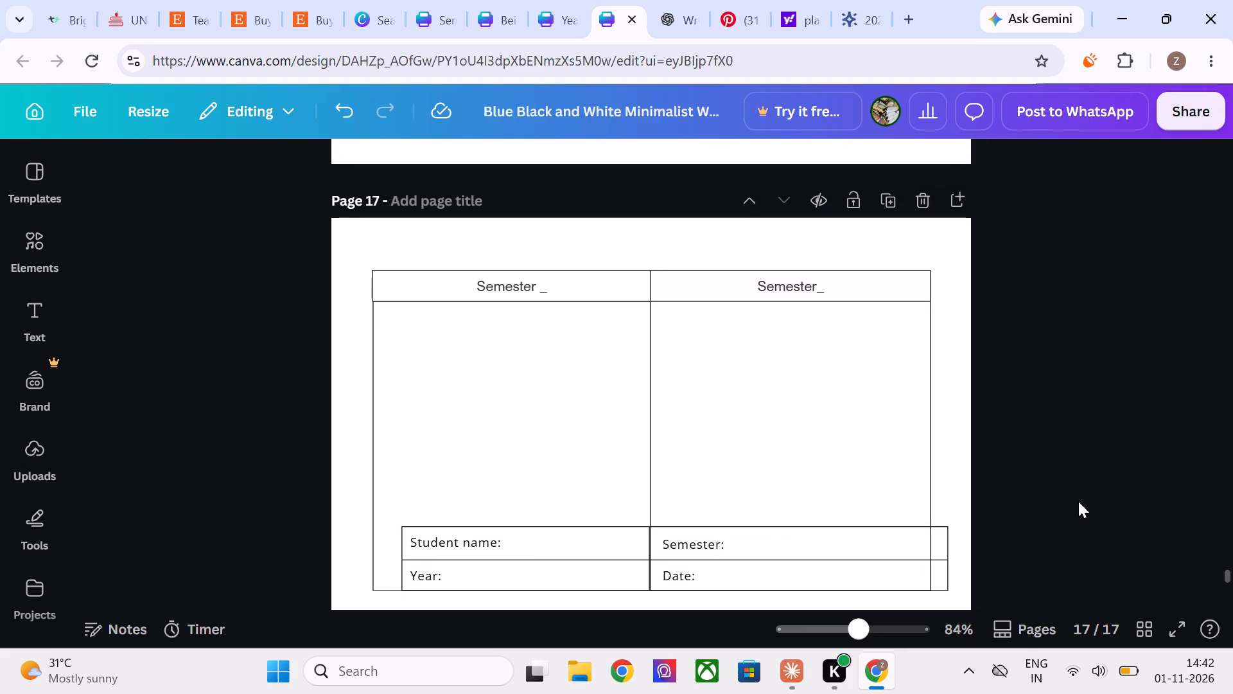